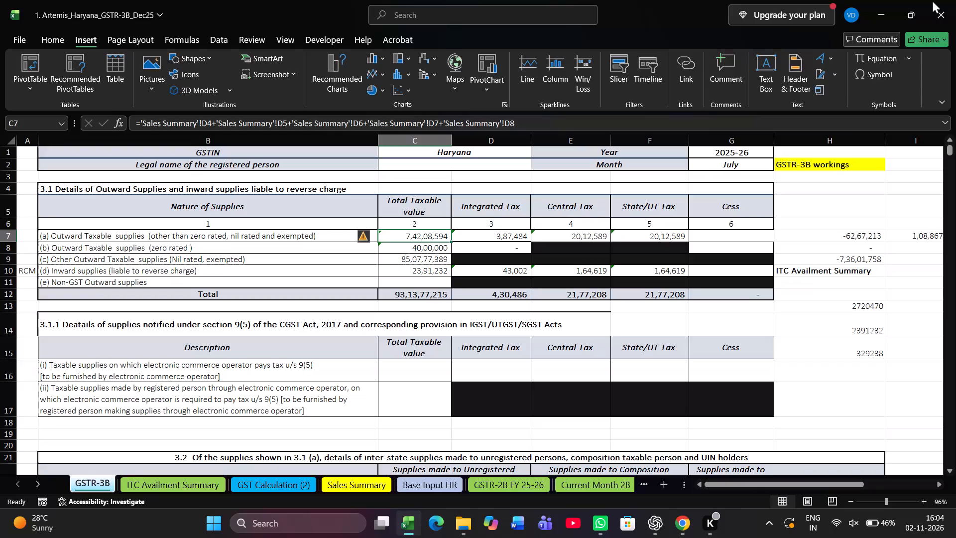
Switch to Chrome, search the web for gst in a new tab and open the GST.gov.in site.
{"action": "left_click", "coordinate": [883, 10]}
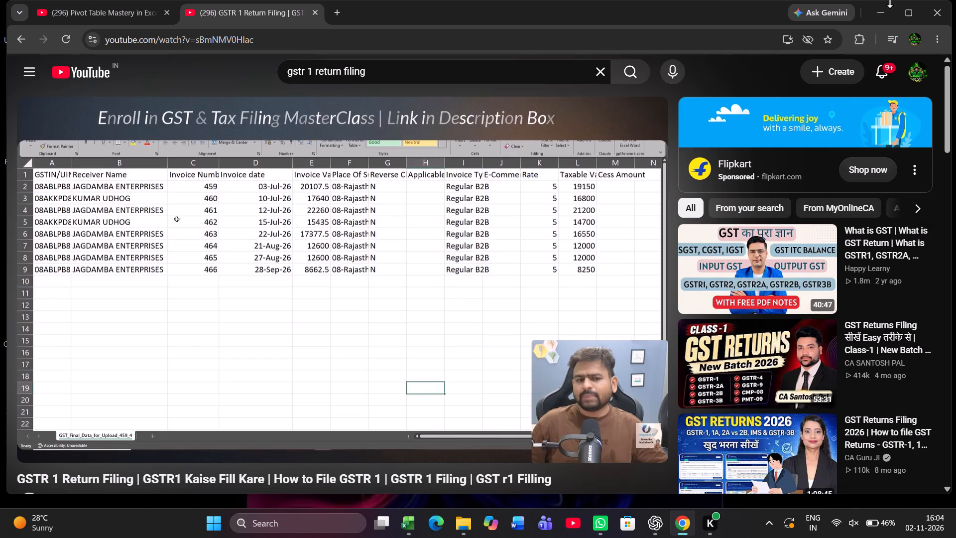
{"action": "left_click", "coordinate": [340, 15]}
{"action": "type", "text": "gst"}
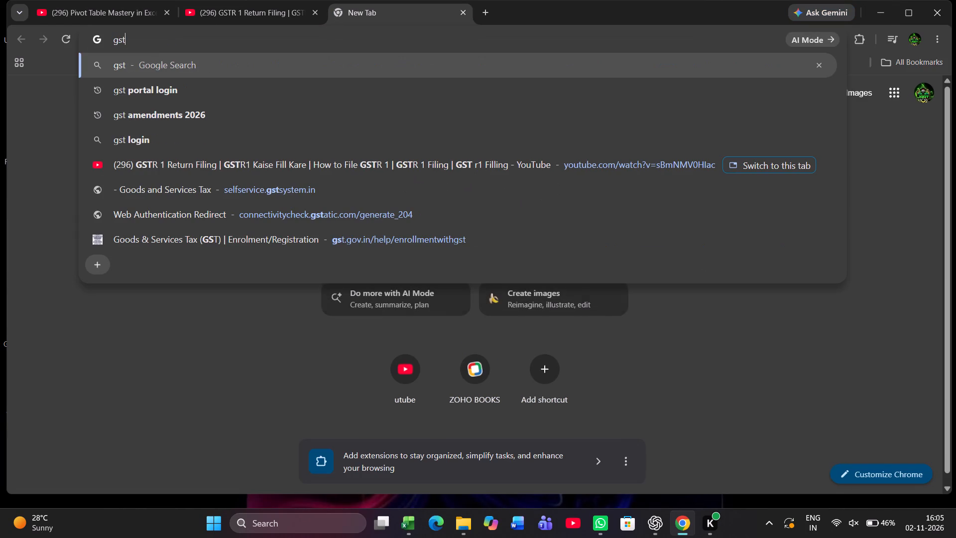
{"action": "key", "text": "Return"}
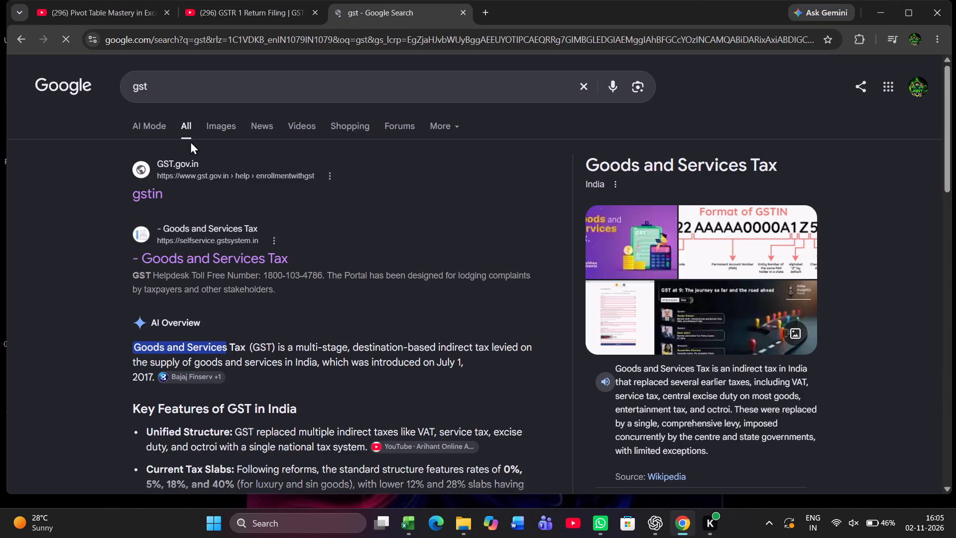
{"action": "left_click", "coordinate": [167, 179]}
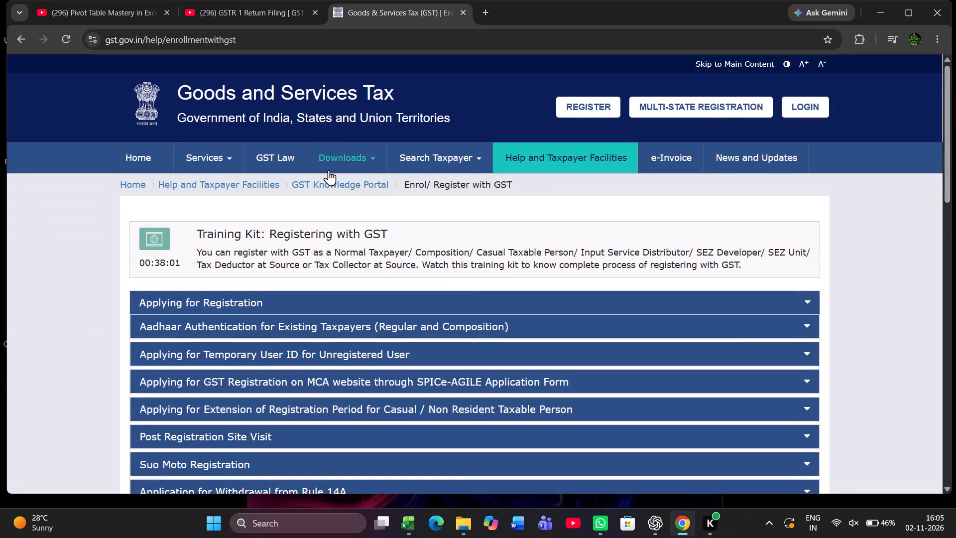
Download the Returns Offline Tool Version V3.2.4 from the GST portal's offline tools.
{"action": "left_click", "coordinate": [366, 156]}
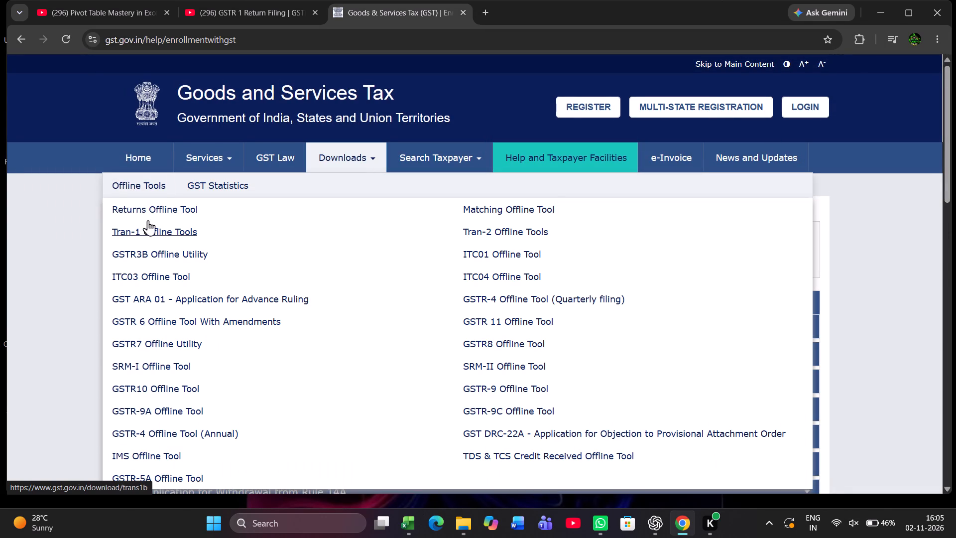
{"action": "scroll", "coordinate": [151, 235], "scroll_direction": "down", "scroll_amount": 1}
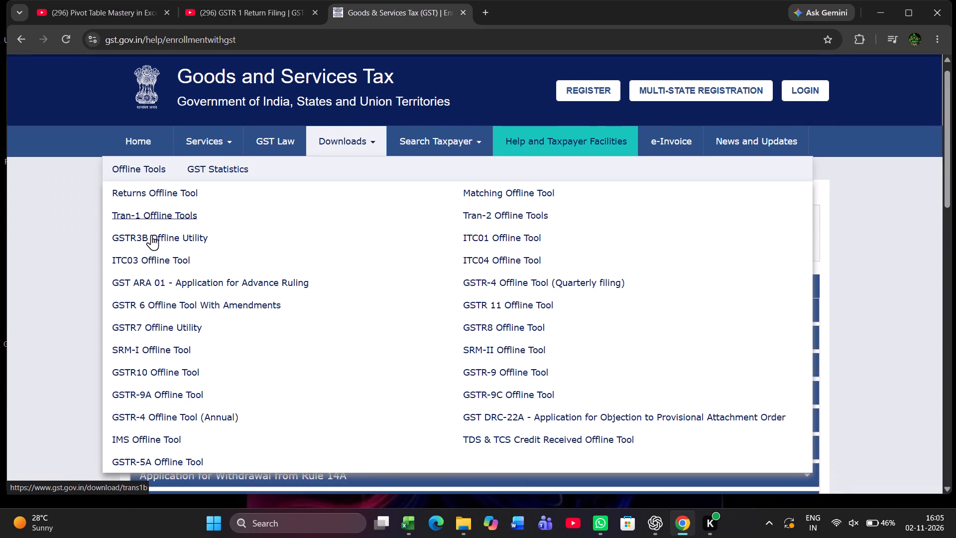
{"action": "left_click", "coordinate": [153, 192]}
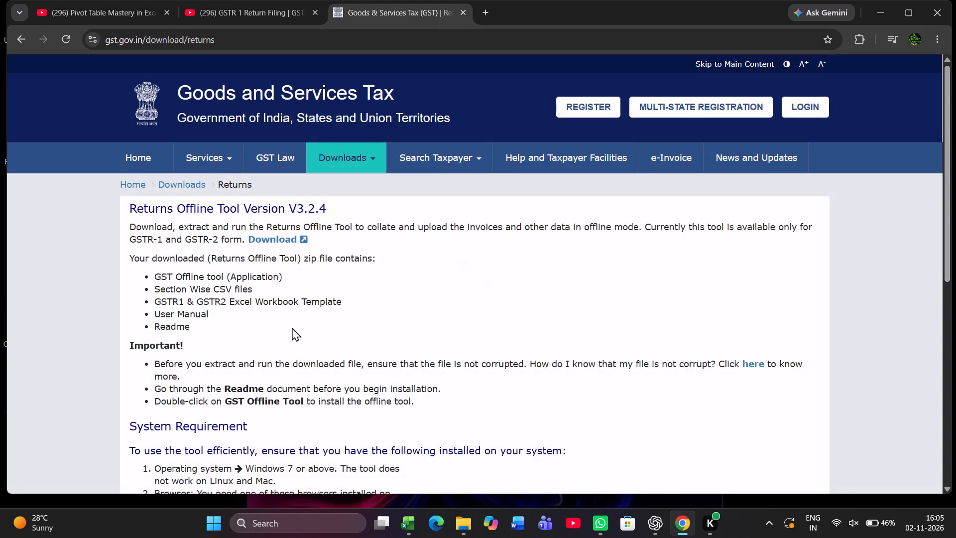
{"action": "scroll", "coordinate": [292, 327], "scroll_direction": "down", "scroll_amount": 2}
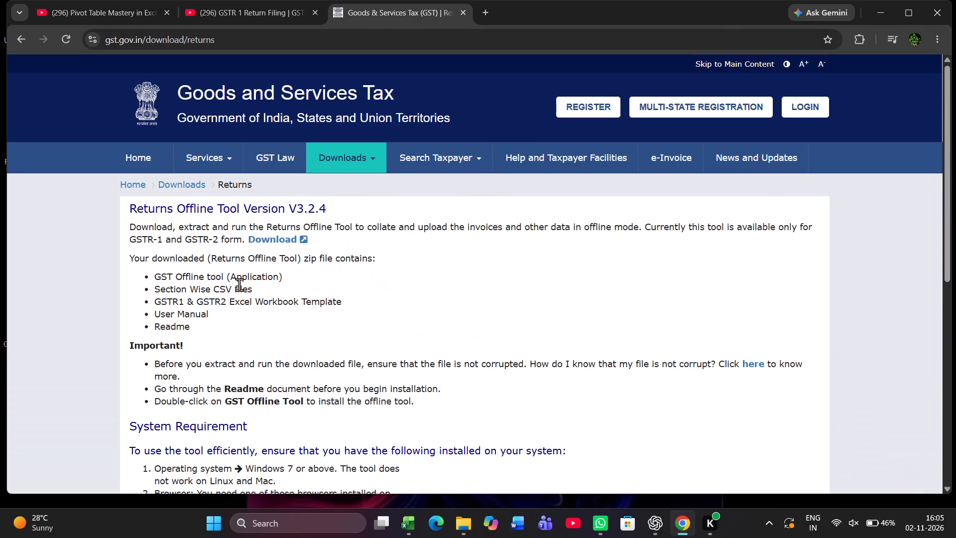
{"action": "left_click", "coordinate": [279, 241]}
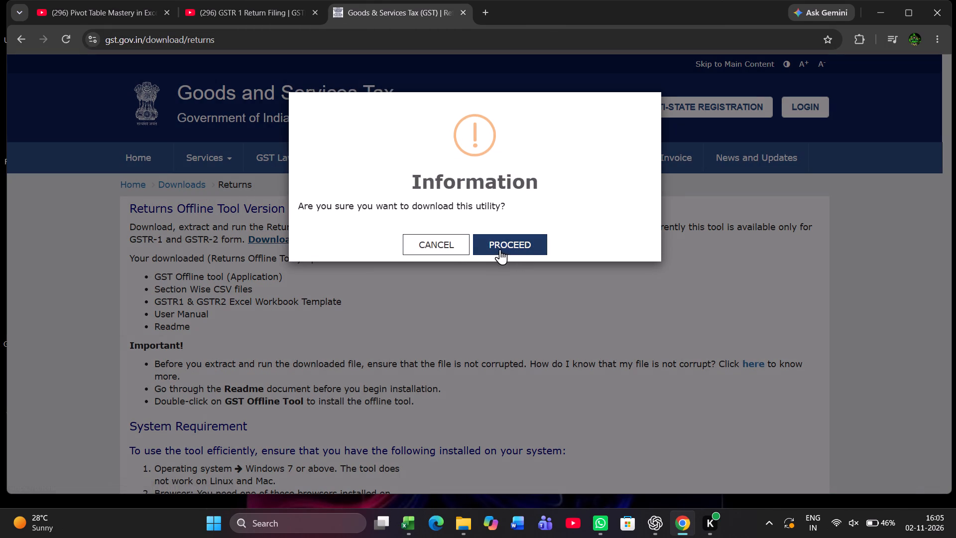
{"action": "left_click", "coordinate": [505, 246]}
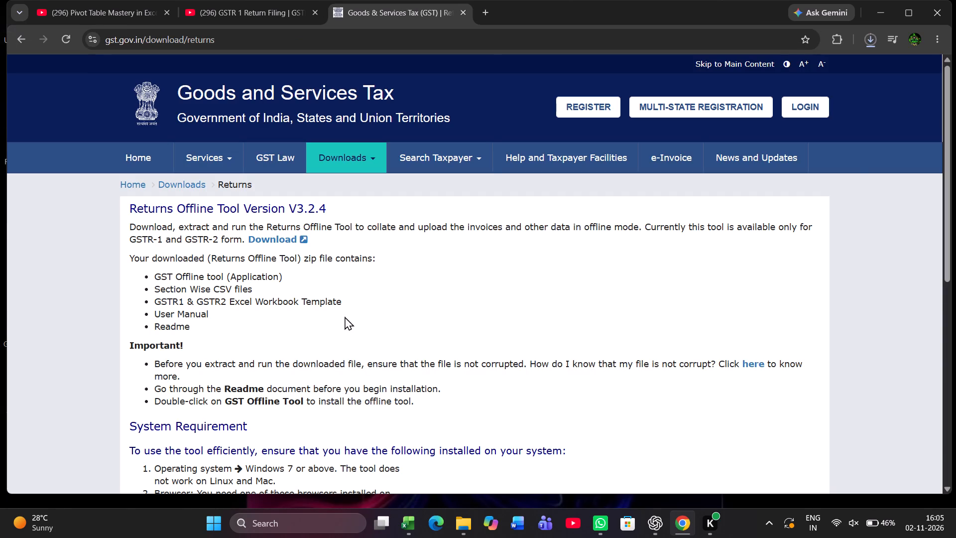
Open the downloaded gst_offline_tool archive and the GSTR1_Excel_Workbook_Template_V2.0 workbook inside it.
{"action": "left_click", "coordinate": [871, 41]}
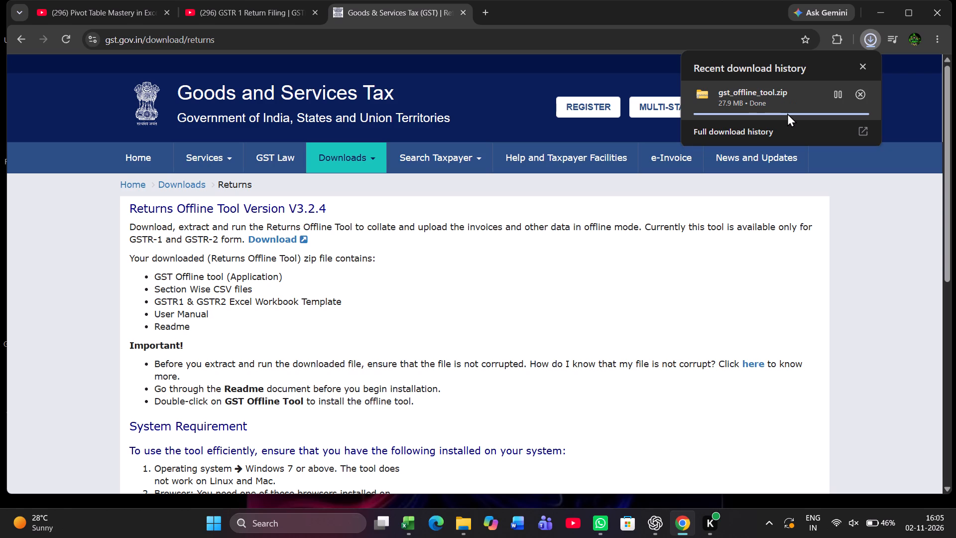
{"action": "left_click", "coordinate": [779, 100]}
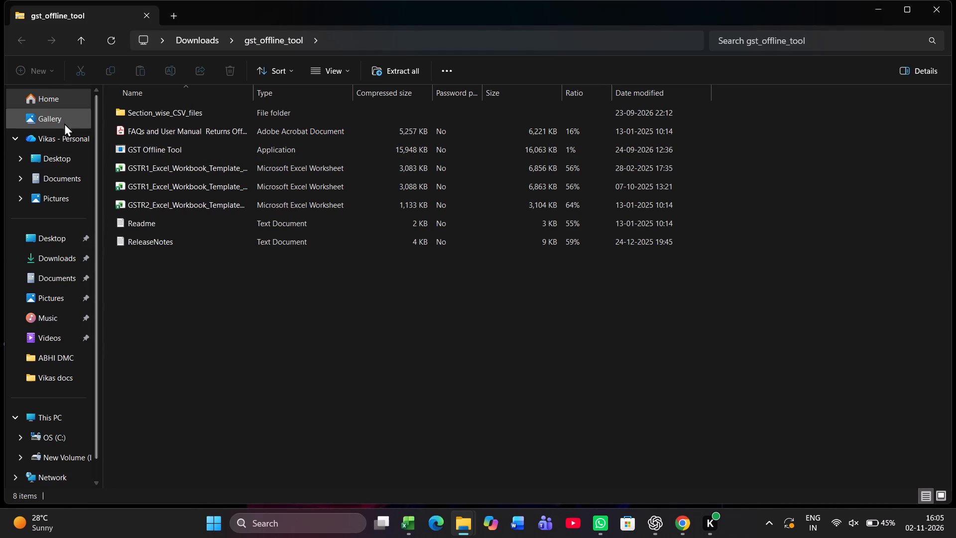
{"action": "left_click", "coordinate": [62, 261]}
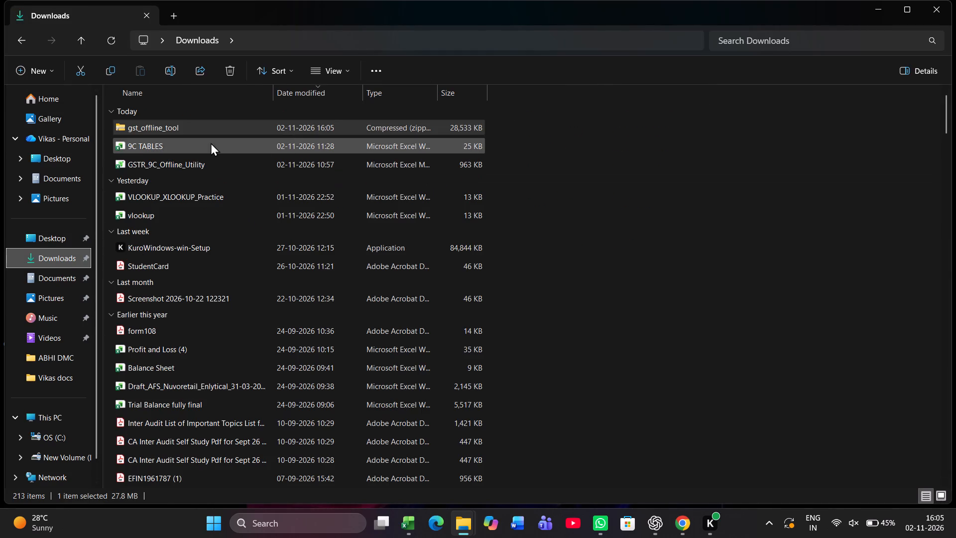
{"action": "double_click", "coordinate": [213, 130]}
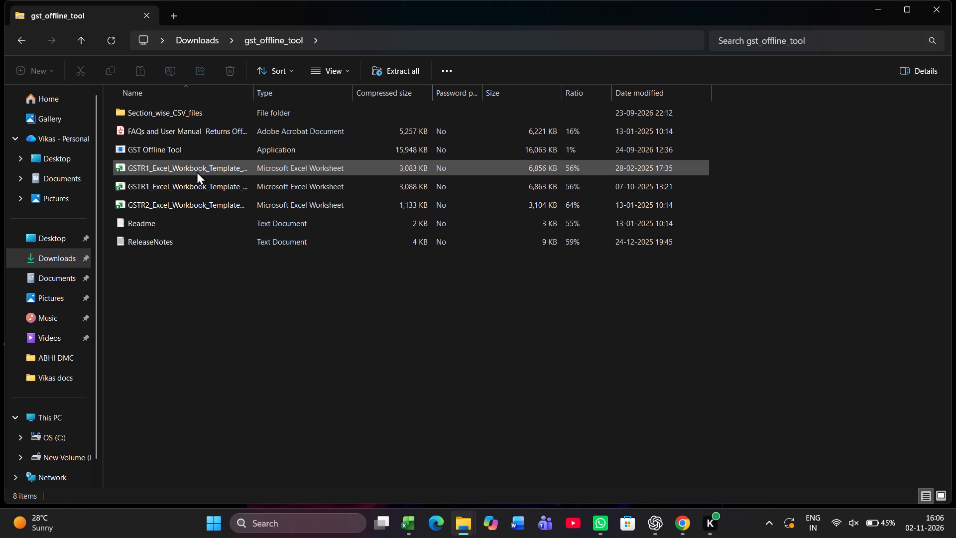
{"action": "double_click", "coordinate": [223, 171]}
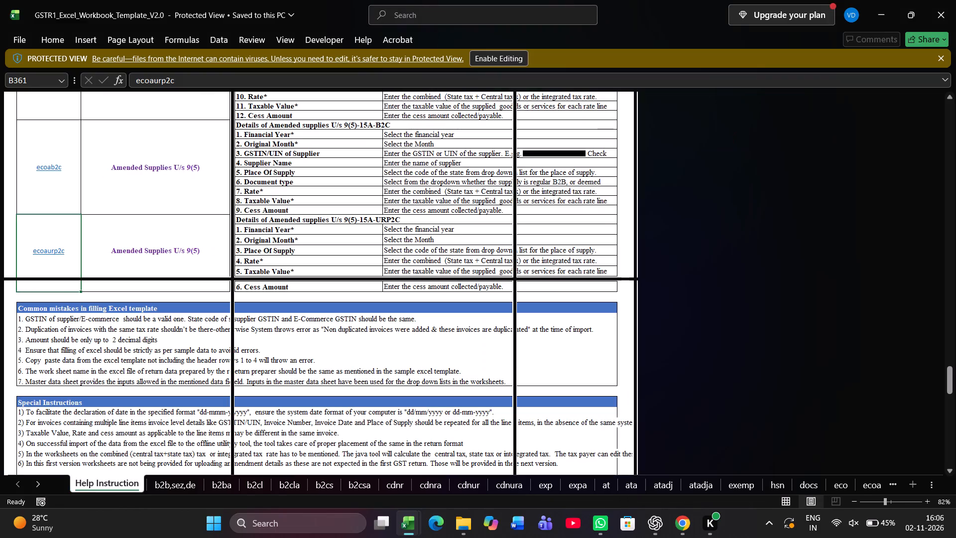
{"action": "key", "text": "ctrl+Page_Down"}
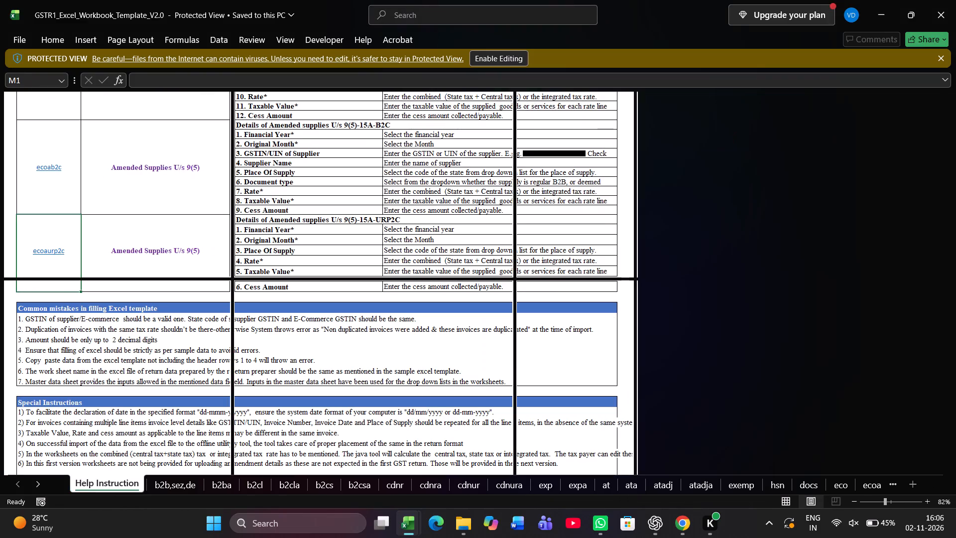
{"action": "key", "text": "ctrl+Page_Down"}
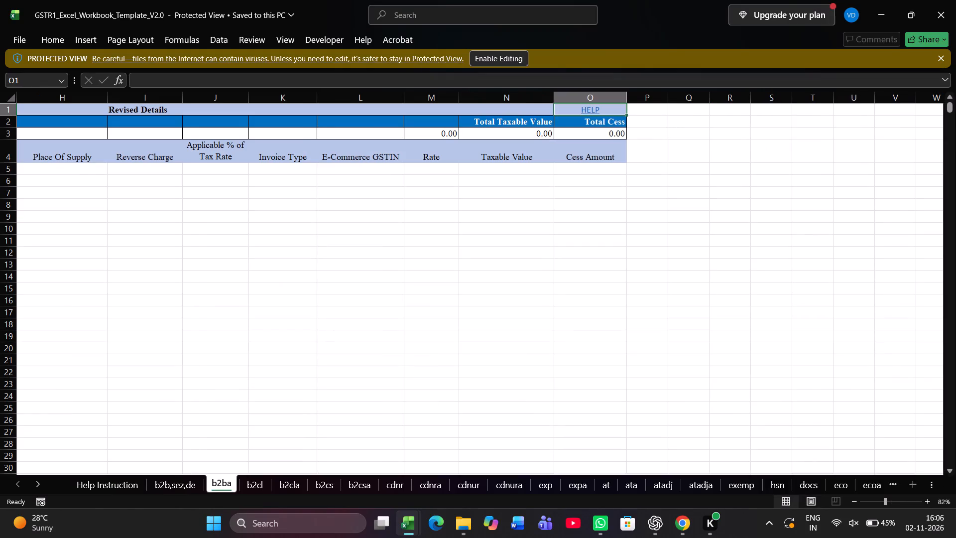
{"action": "key", "text": "ctrl+Page_Up"}
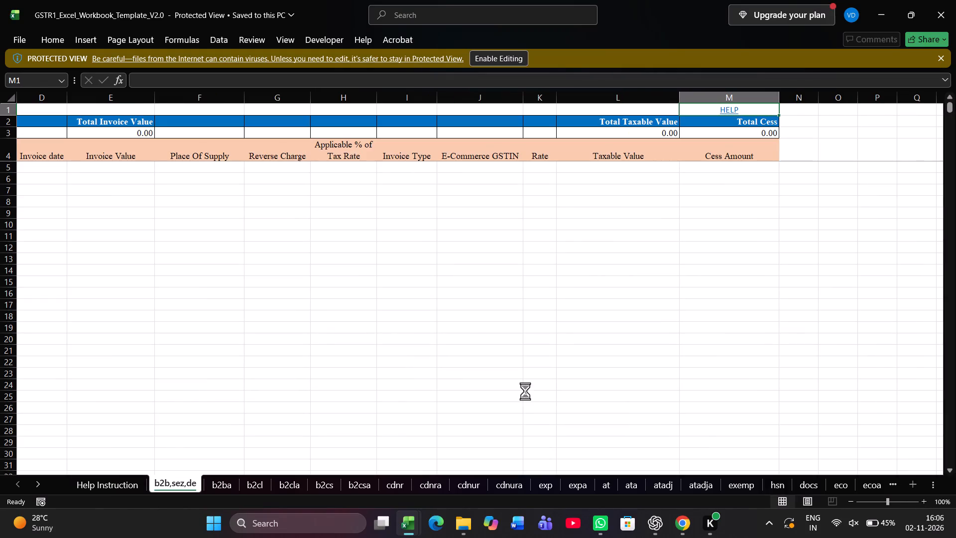
{"action": "scroll", "coordinate": [223, 303], "scroll_direction": "right", "scroll_amount": 2}
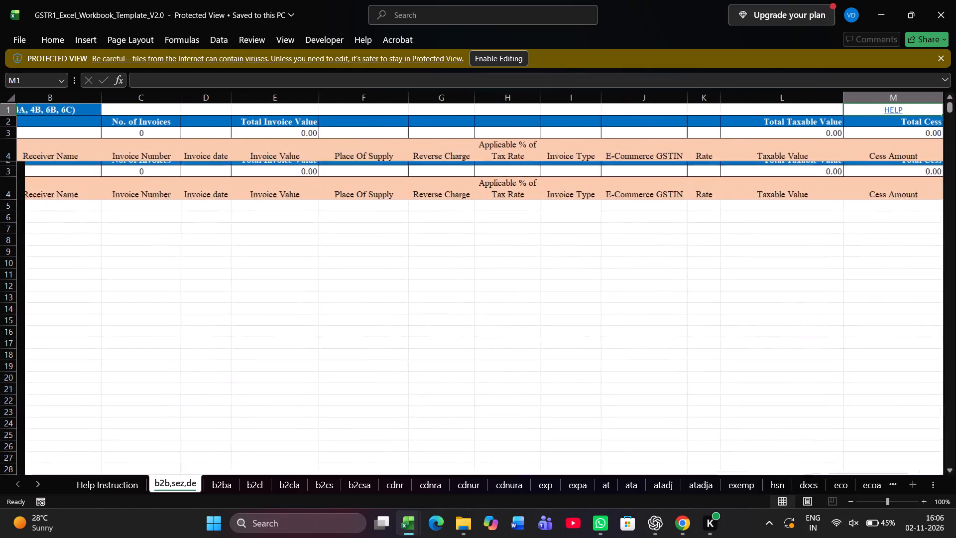
{"action": "scroll", "coordinate": [223, 303], "scroll_direction": "right", "scroll_amount": 3}
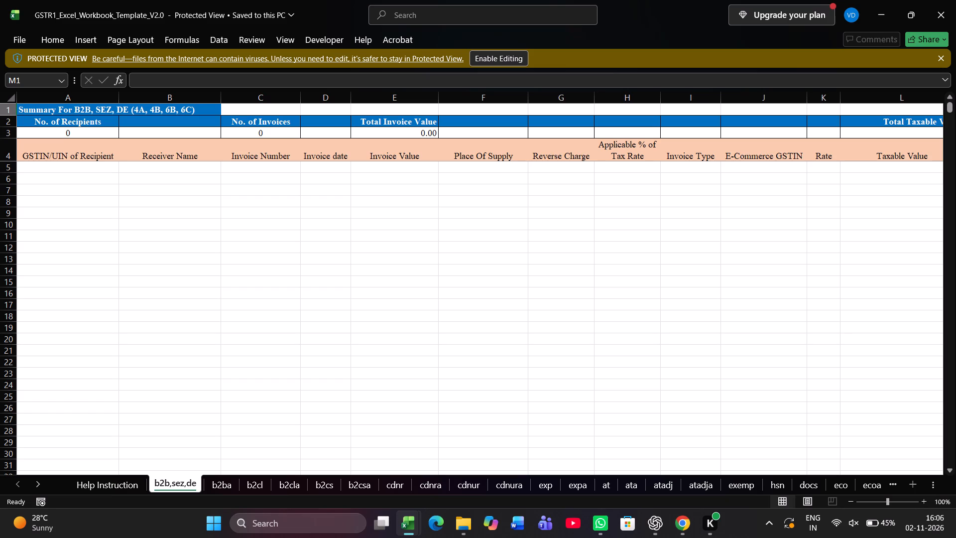
{"action": "scroll", "coordinate": [131, 316], "scroll_direction": "up", "scroll_amount": 1}
{"action": "scroll", "coordinate": [131, 316], "scroll_direction": "down", "scroll_amount": 1}
{"action": "key", "text": "ctrl+Page_Down"}
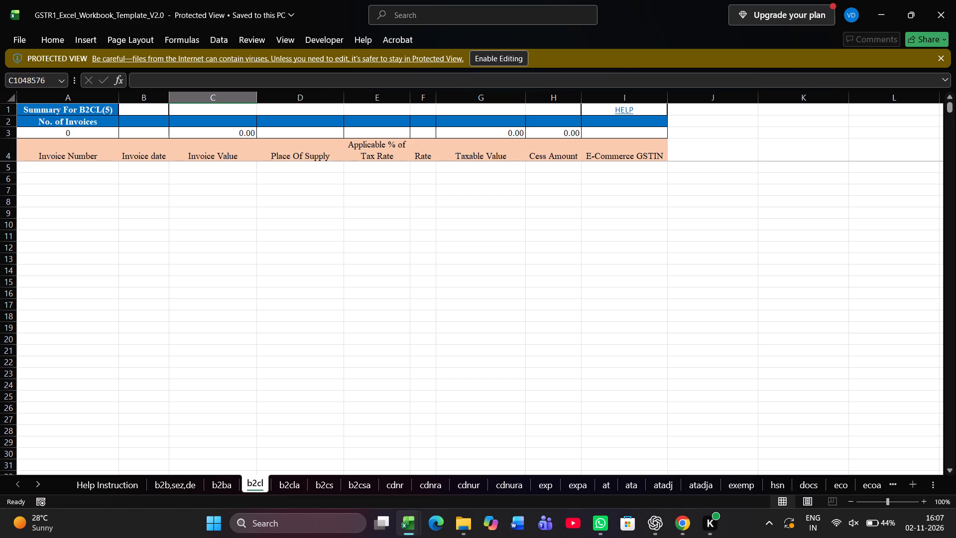
Enable editing of the protected GSTR-1 template and go to its b2b,sez,de sheet.
{"action": "left_click", "coordinate": [503, 56]}
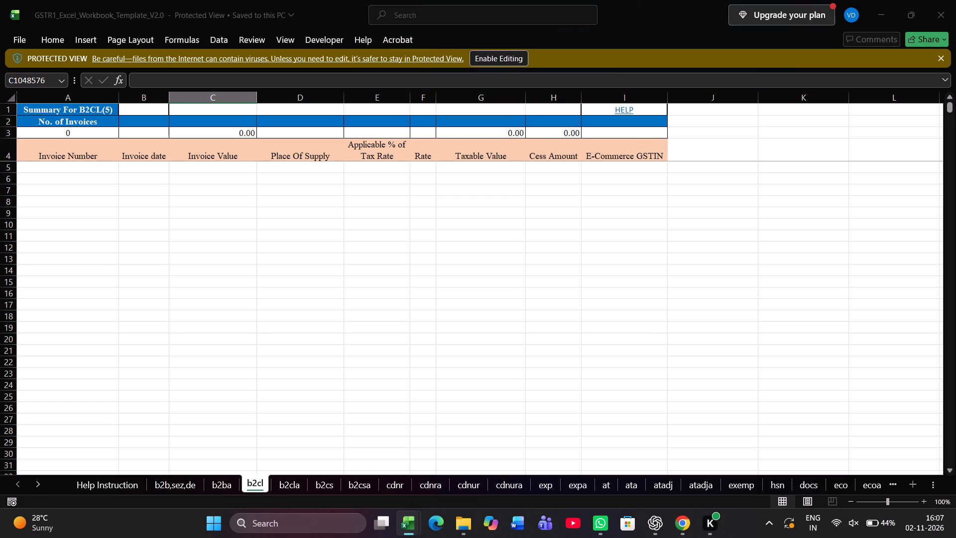
{"action": "scroll", "coordinate": [414, 236], "scroll_direction": "right", "scroll_amount": 1}
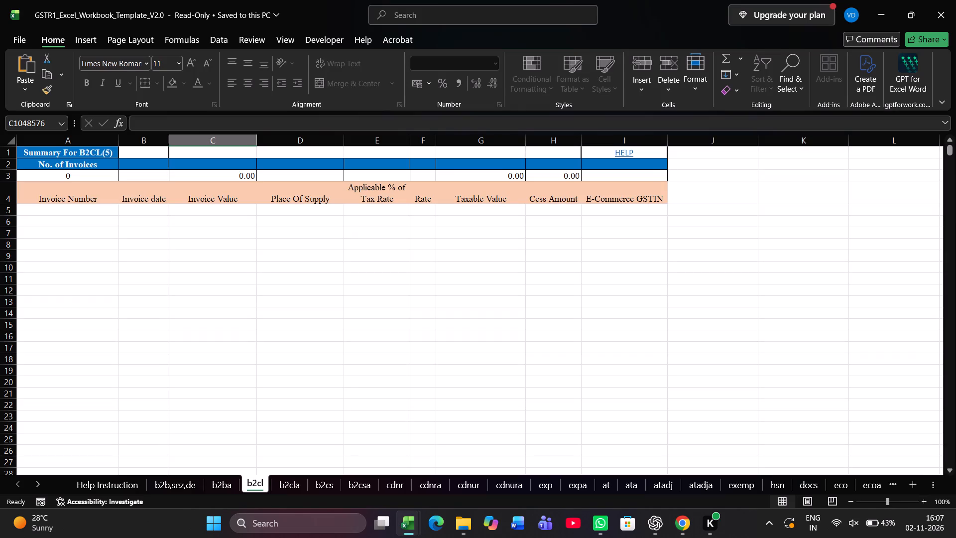
{"action": "key", "text": "ctrl+Page_Up"}
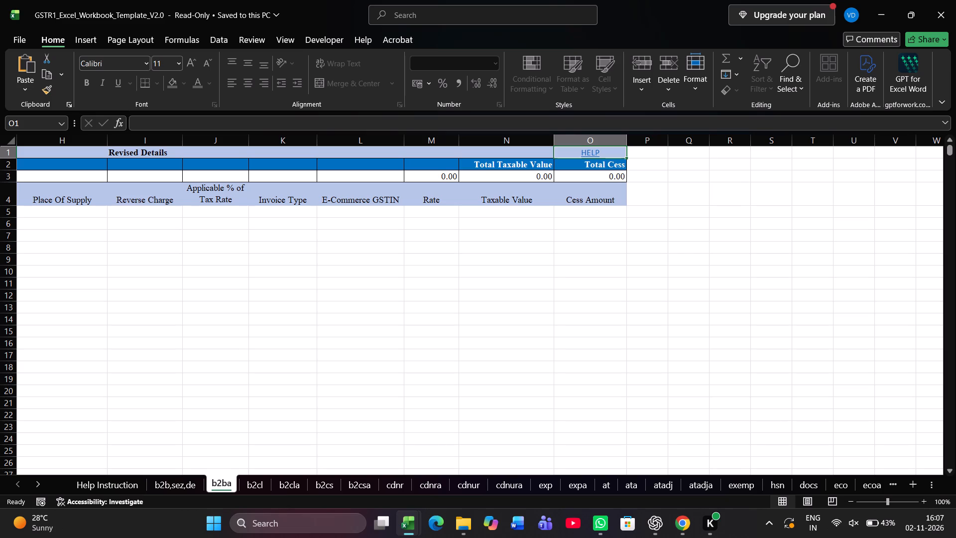
{"action": "key", "text": "ctrl+Page_Up"}
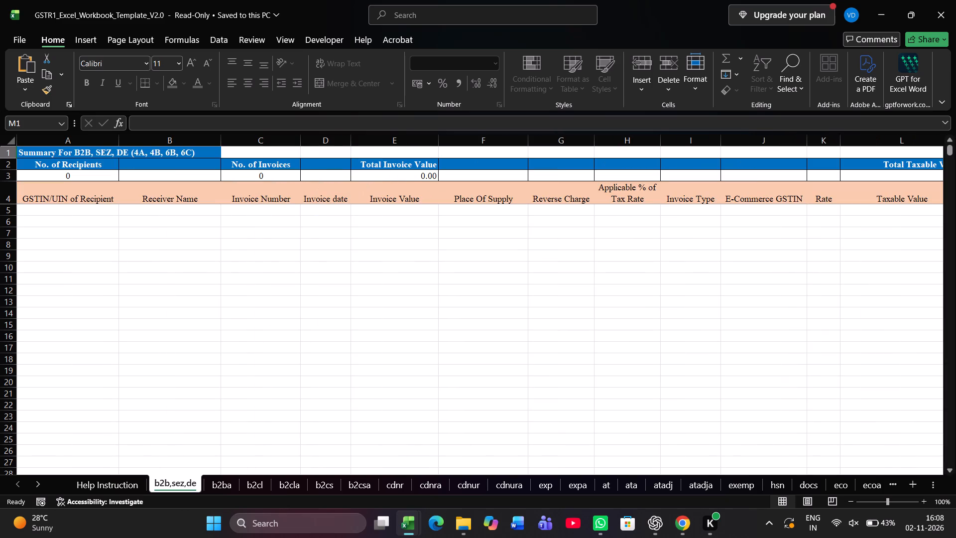
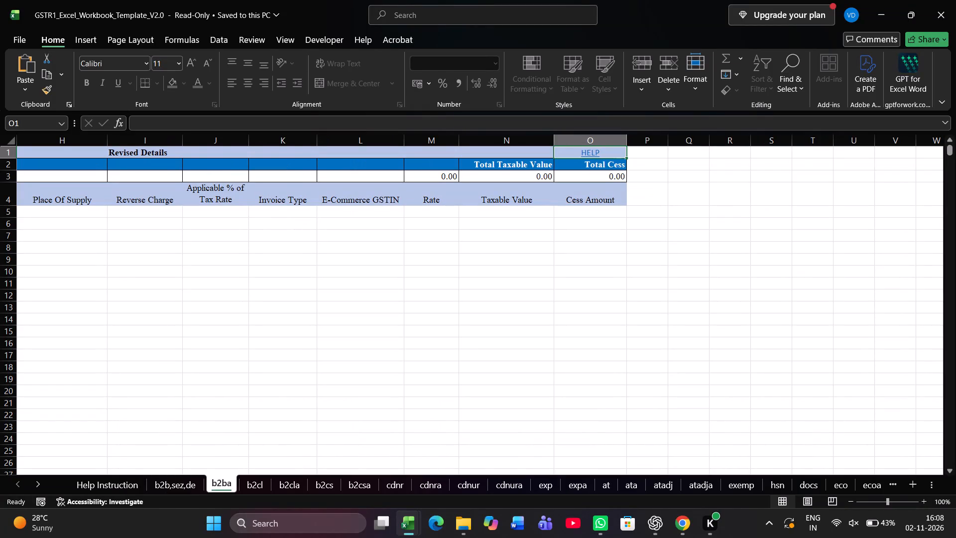
Examine the column layouts of the b2b,sez,de, b2cl and b2cs sheets in the GSTR-1 template.
{"action": "left_click", "coordinate": [166, 484]}
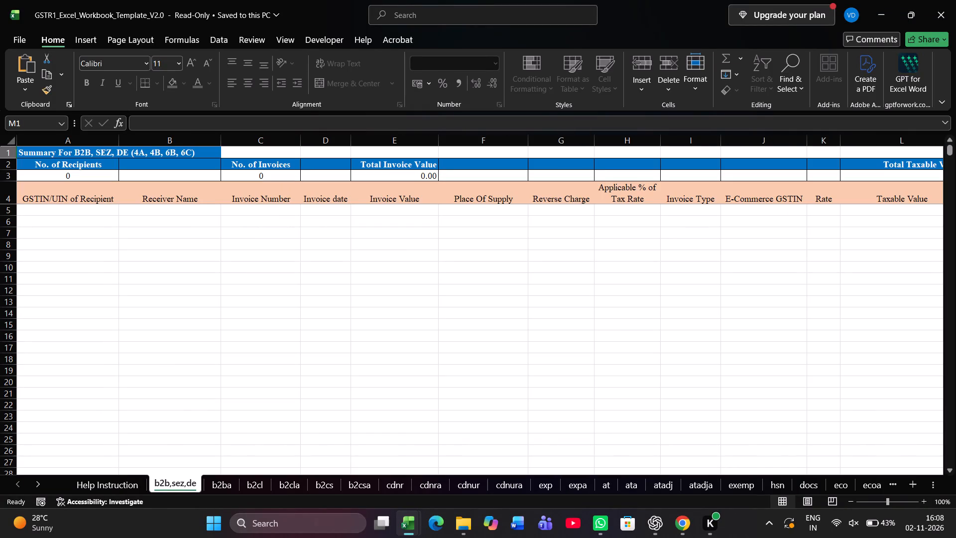
{"action": "left_click", "coordinate": [263, 489]}
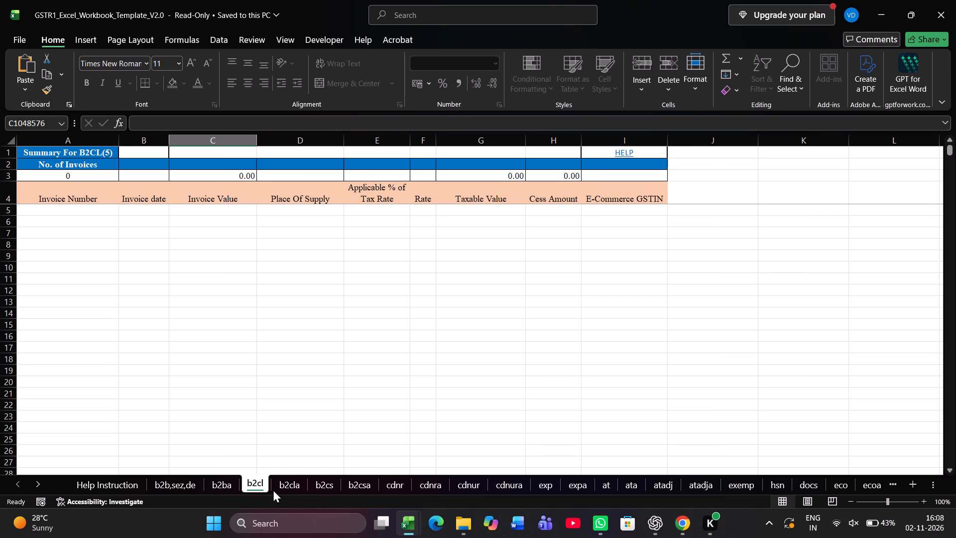
{"action": "left_click", "coordinate": [311, 490]}
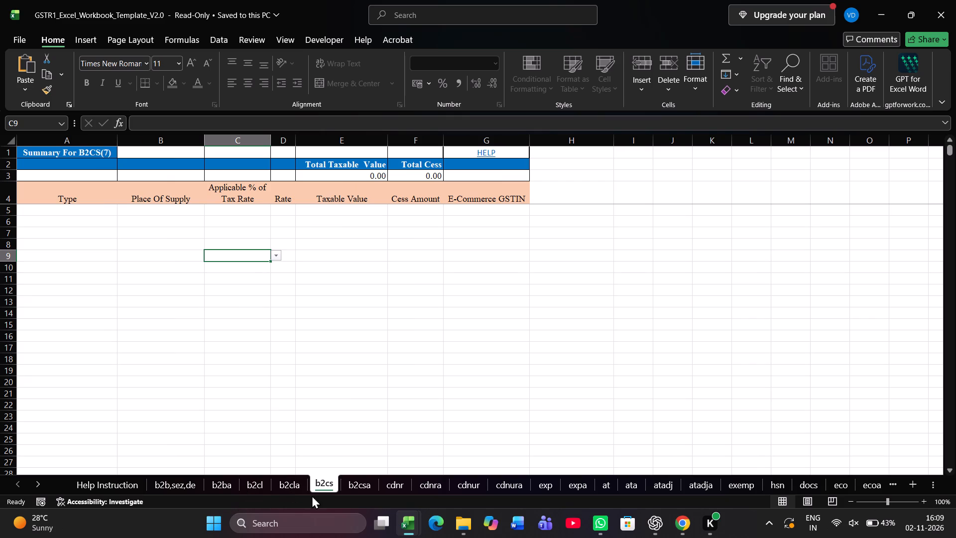
{"action": "left_click", "coordinate": [248, 487]}
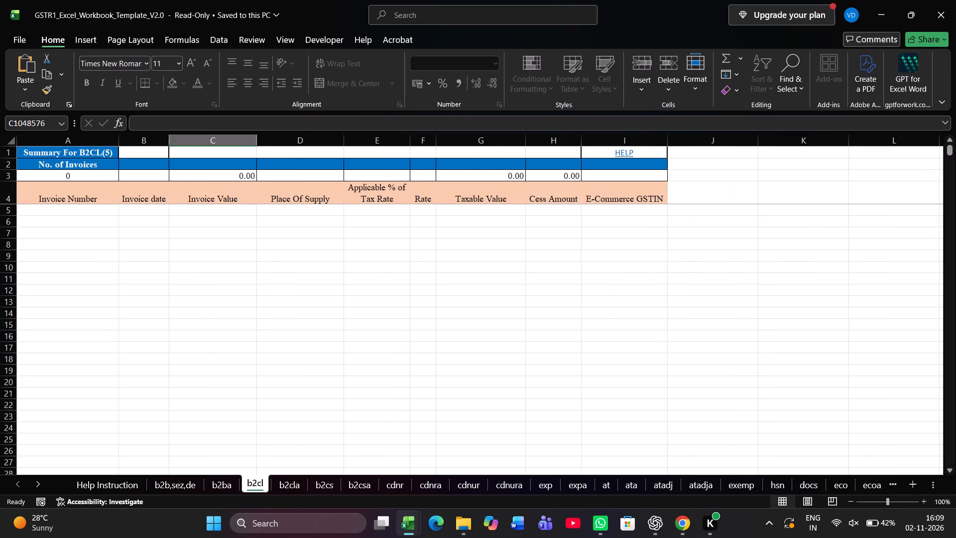
{"action": "scroll", "coordinate": [194, 327], "scroll_direction": "right", "scroll_amount": 1}
{"action": "left_click", "coordinate": [309, 488]}
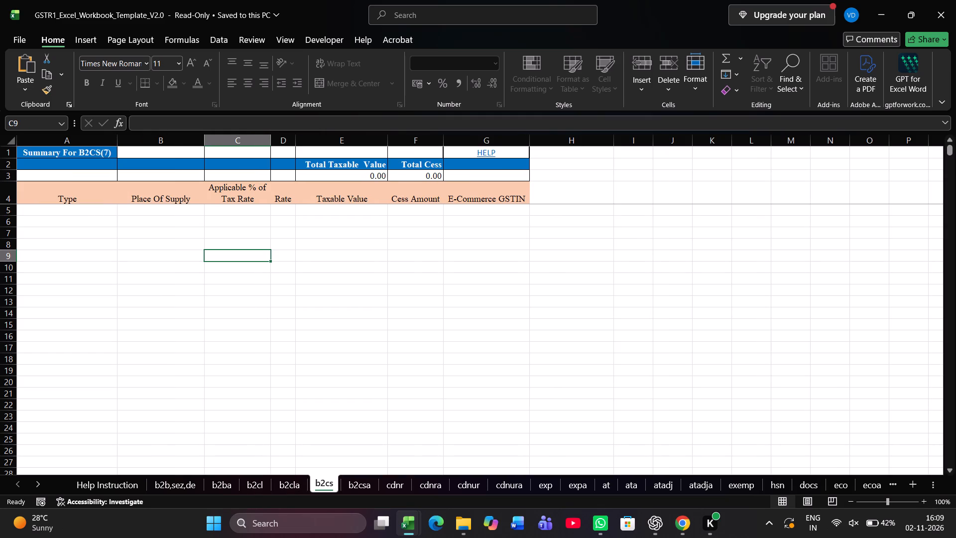
Examine all columns of the cdnr sheet, from the recipient GSTIN through to Cess Amount.
{"action": "left_click", "coordinate": [383, 488]}
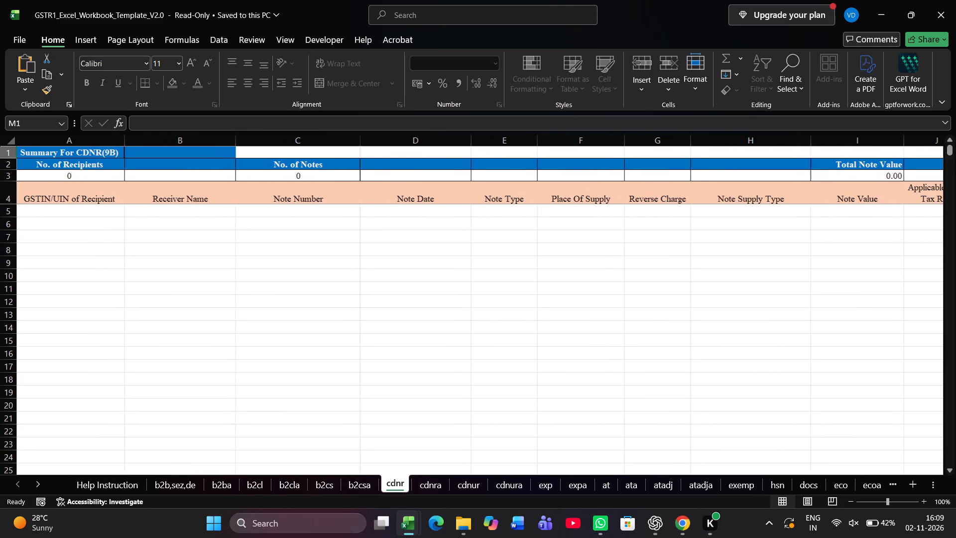
{"action": "scroll", "coordinate": [265, 248], "scroll_direction": "left", "scroll_amount": 1}
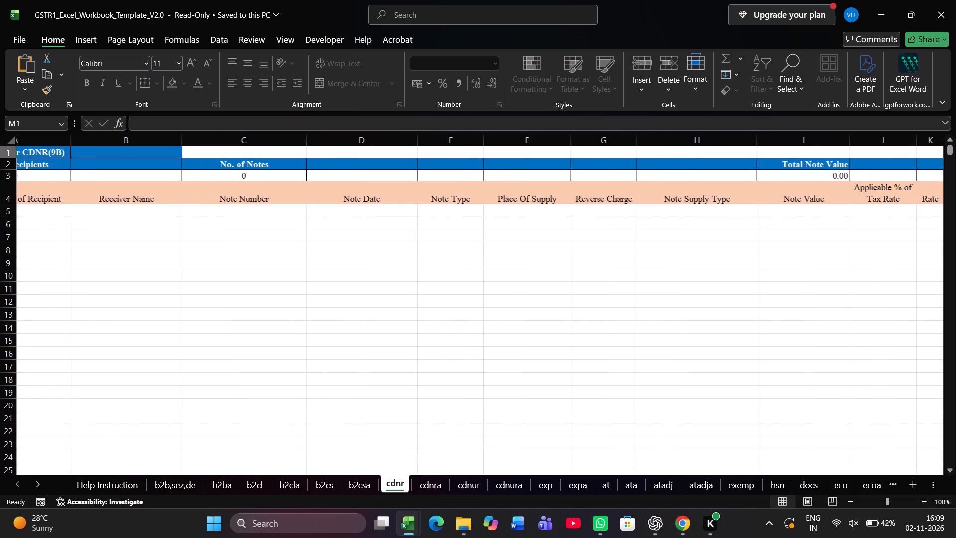
{"action": "scroll", "coordinate": [265, 248], "scroll_direction": "left", "scroll_amount": 1}
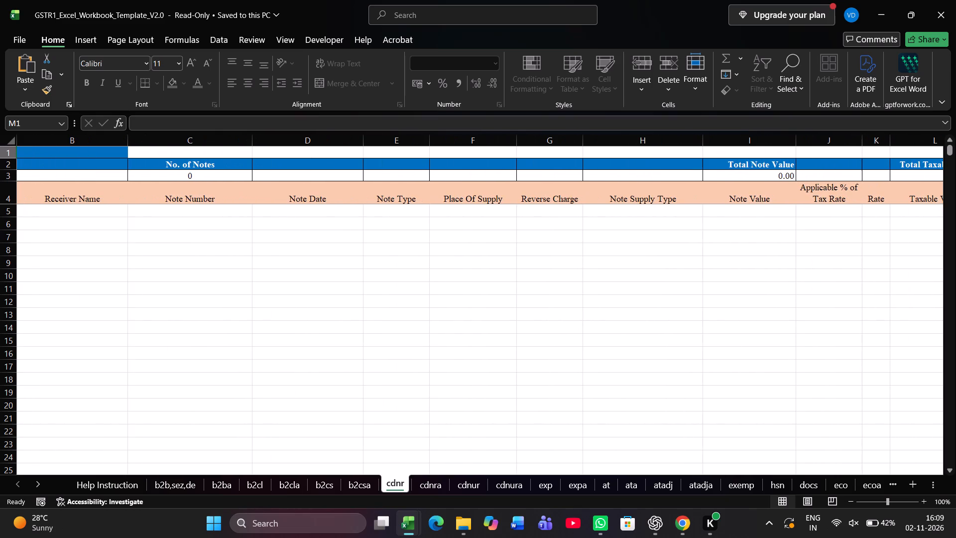
{"action": "scroll", "coordinate": [265, 248], "scroll_direction": "left", "scroll_amount": 1}
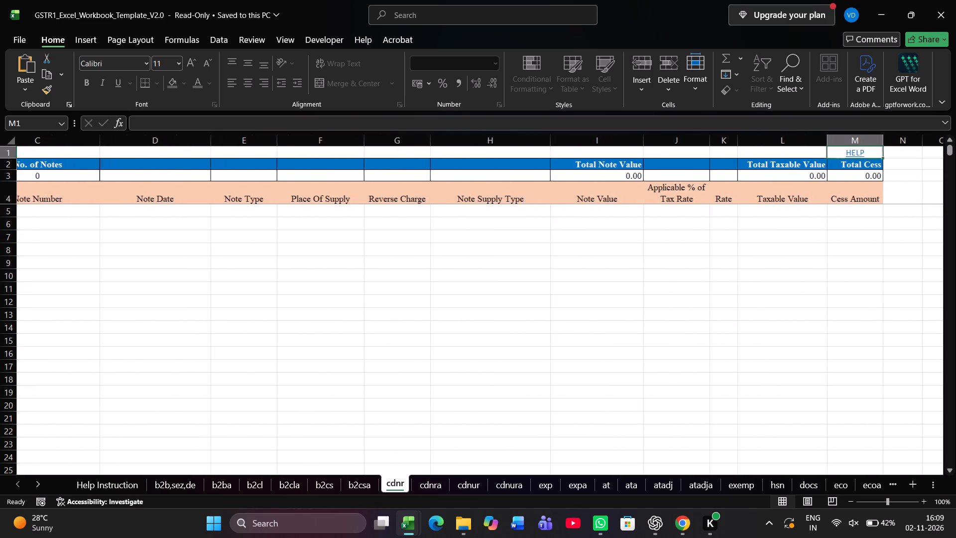
{"action": "scroll", "coordinate": [265, 248], "scroll_direction": "left", "scroll_amount": 1}
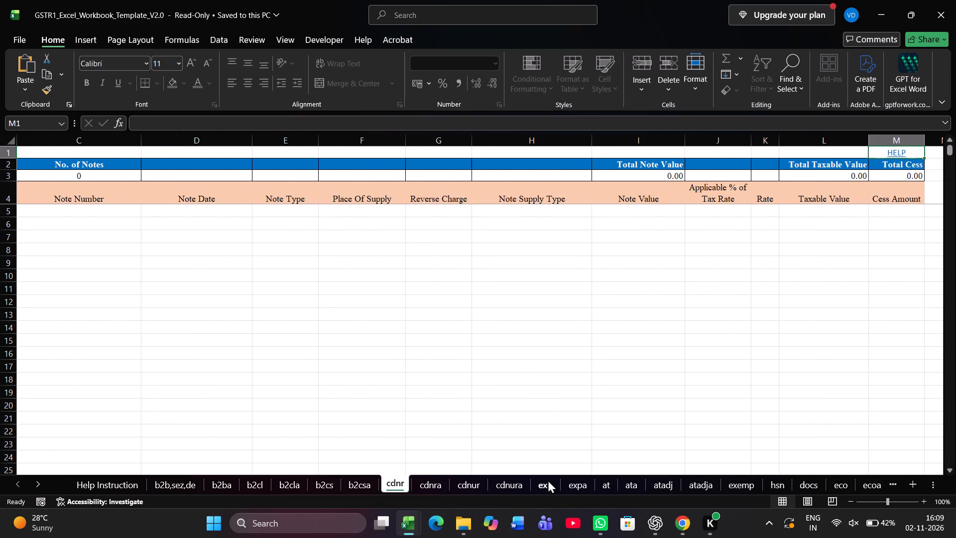
Examine the exp sheet's columns, including the Export Type entry cell in its first data row.
{"action": "left_click", "coordinate": [548, 480]}
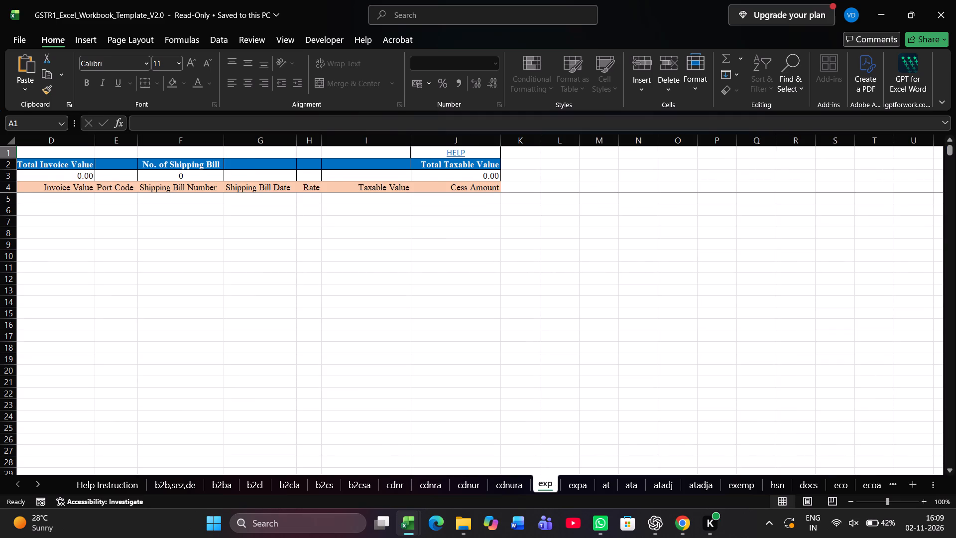
{"action": "scroll", "coordinate": [186, 380], "scroll_direction": "right", "scroll_amount": 2}
{"action": "left_click", "coordinate": [186, 380]}
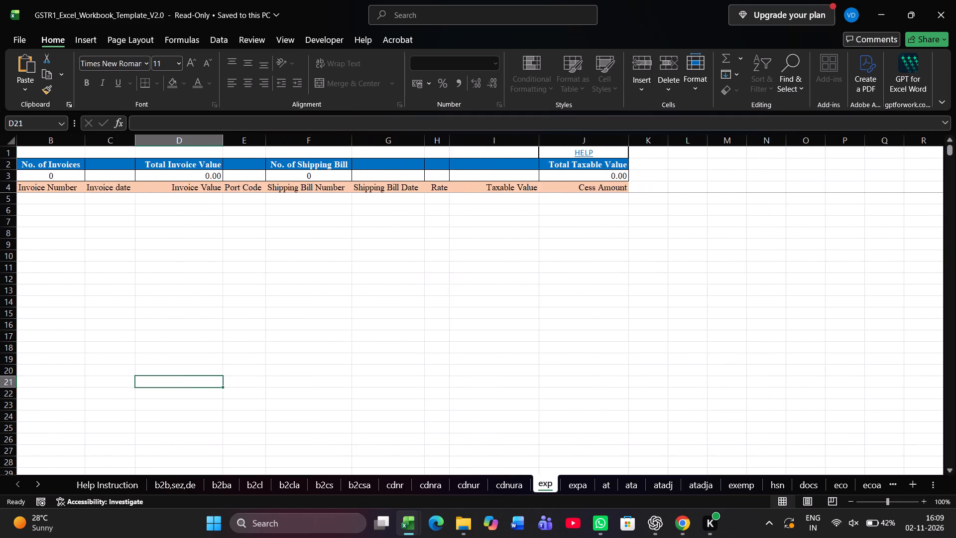
{"action": "scroll", "coordinate": [186, 380], "scroll_direction": "right", "scroll_amount": 1}
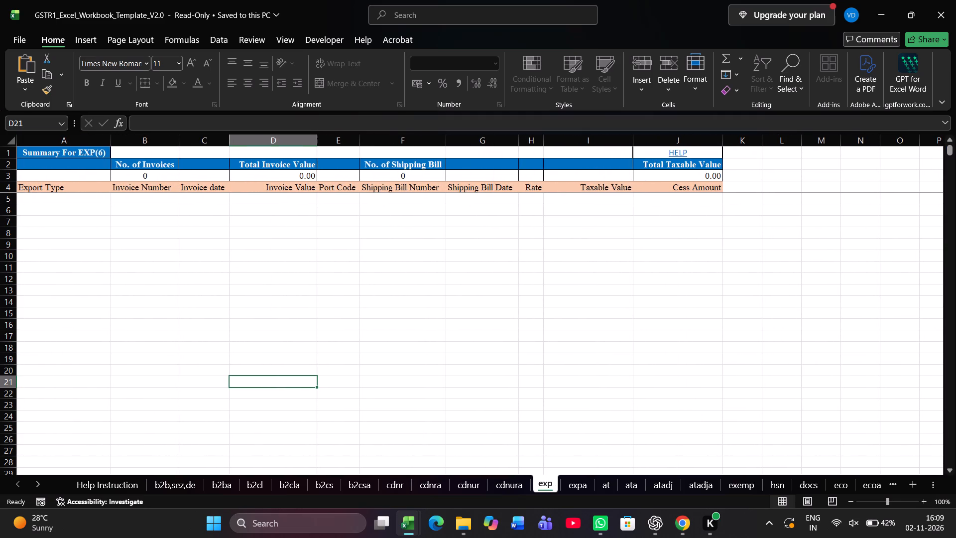
{"action": "left_click", "coordinate": [63, 201]}
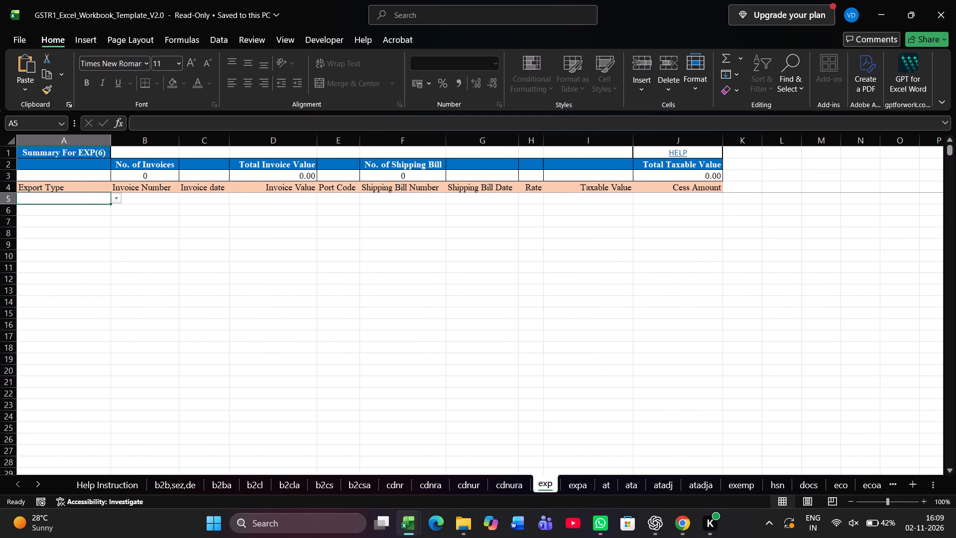
{"action": "scroll", "coordinate": [400, 430], "scroll_direction": "left", "scroll_amount": 1}
{"action": "scroll", "coordinate": [637, 483], "scroll_direction": "left", "scroll_amount": 1}
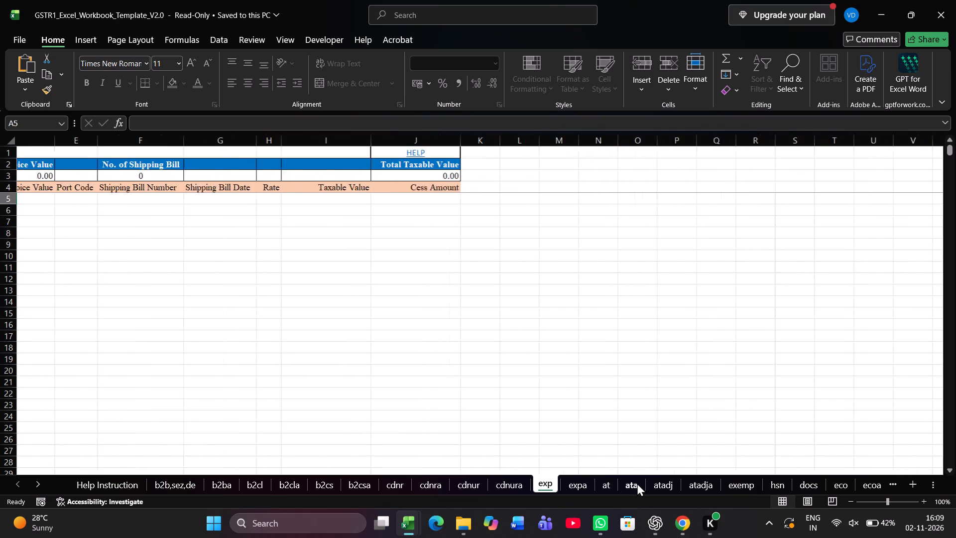
{"action": "scroll", "coordinate": [637, 483], "scroll_direction": "left", "scroll_amount": 1}
Examine the column layouts of the hsn, exemp and docs sheets in the template.
{"action": "left_click", "coordinate": [778, 485]}
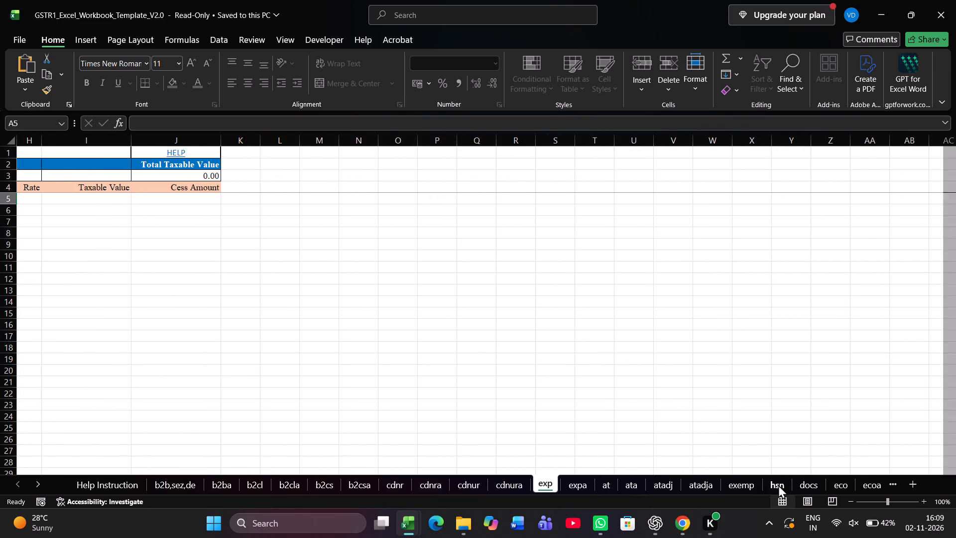
{"action": "scroll", "coordinate": [218, 322], "scroll_direction": "right", "scroll_amount": 1}
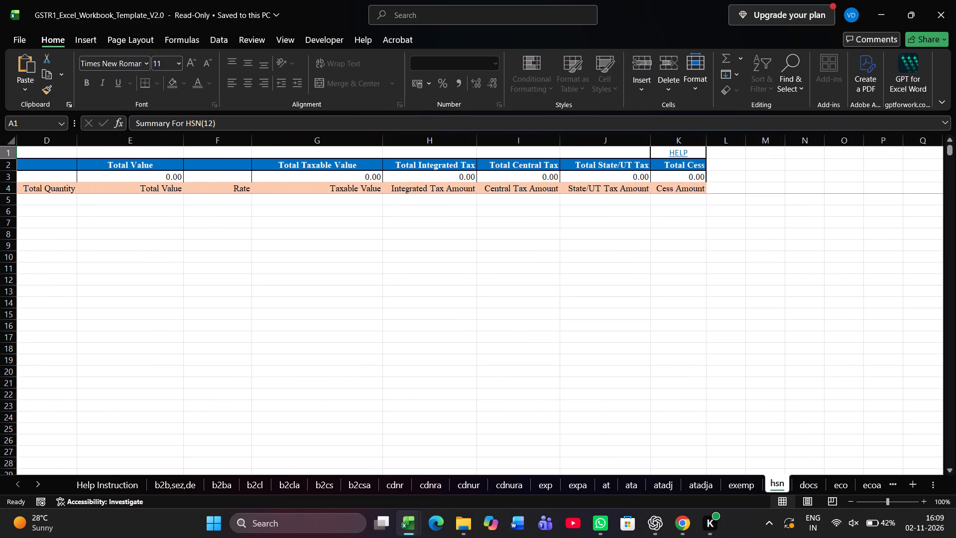
{"action": "scroll", "coordinate": [218, 322], "scroll_direction": "right", "scroll_amount": 1}
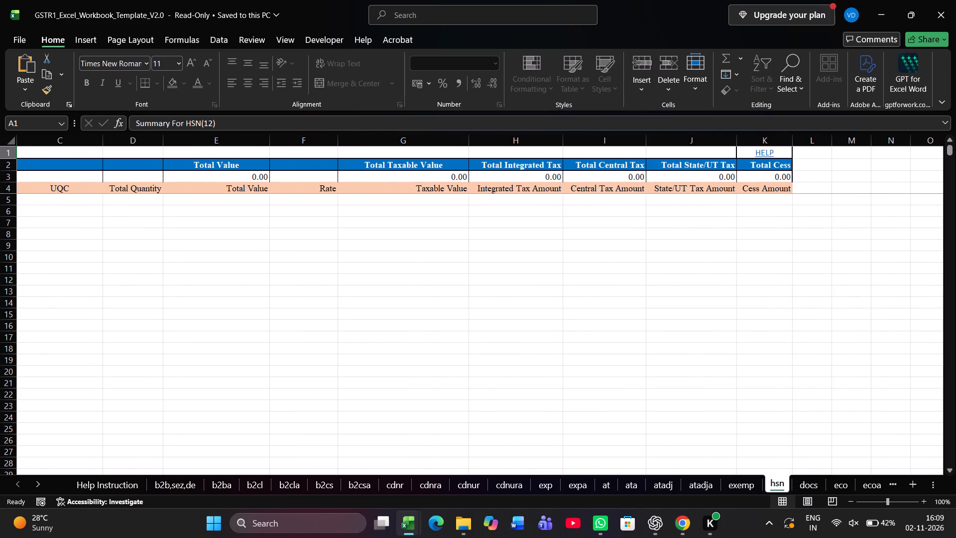
{"action": "scroll", "coordinate": [245, 322], "scroll_direction": "right", "scroll_amount": 1}
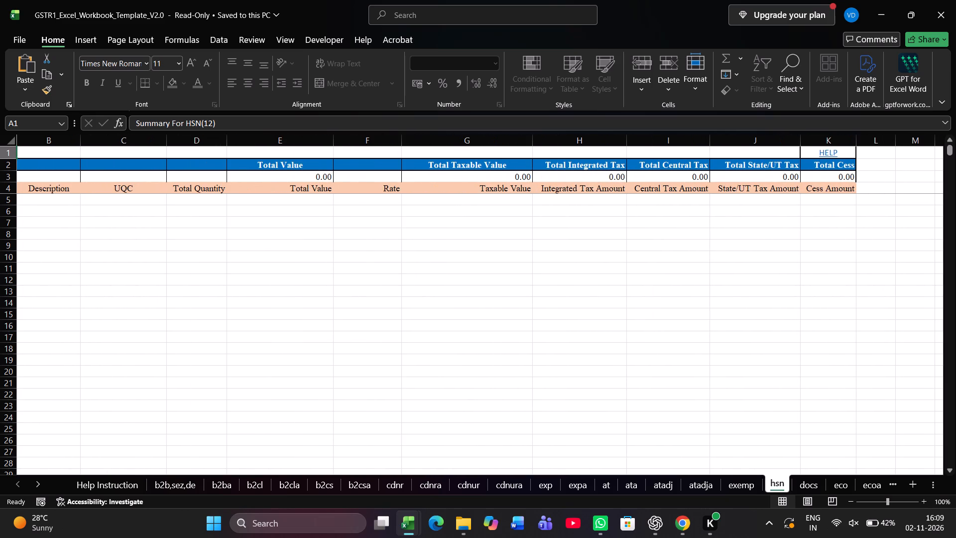
{"action": "left_click", "coordinate": [53, 200]}
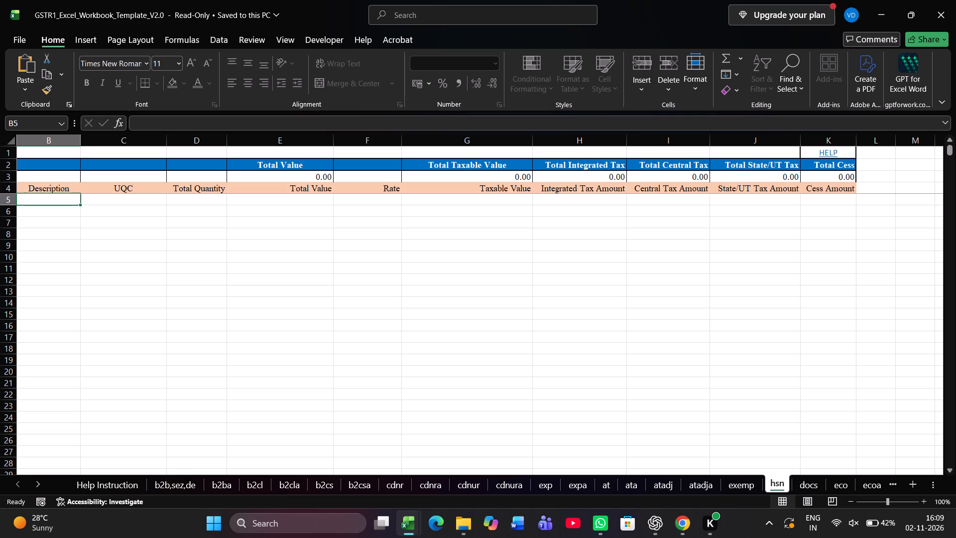
{"action": "left_click", "coordinate": [735, 487]}
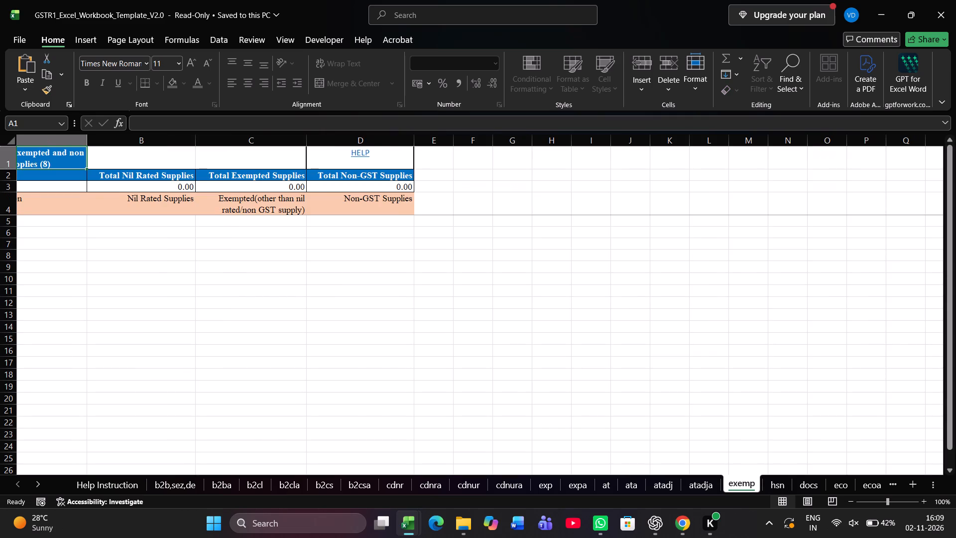
{"action": "scroll", "coordinate": [315, 305], "scroll_direction": "right", "scroll_amount": 2}
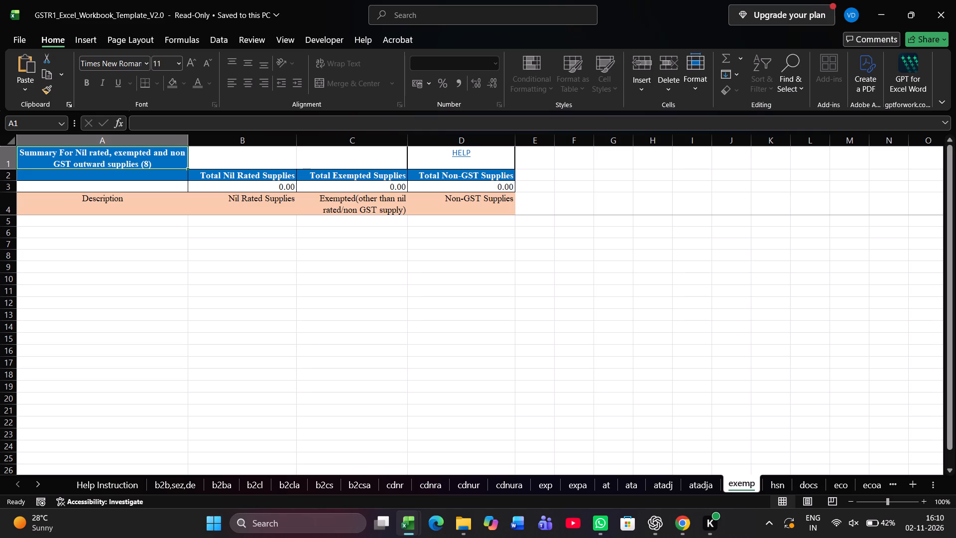
{"action": "left_click", "coordinate": [776, 489]}
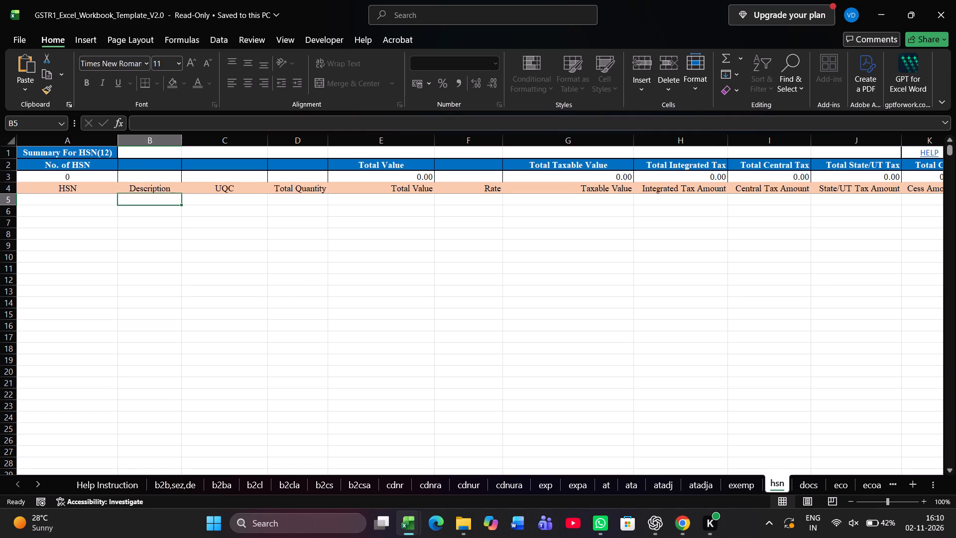
{"action": "left_click", "coordinate": [804, 482]}
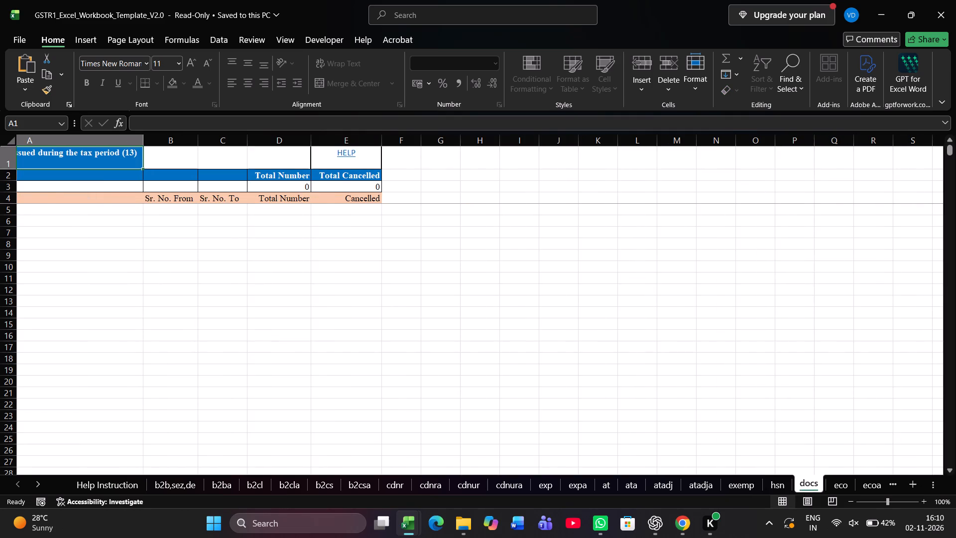
{"action": "scroll", "coordinate": [426, 291], "scroll_direction": "right", "scroll_amount": 2}
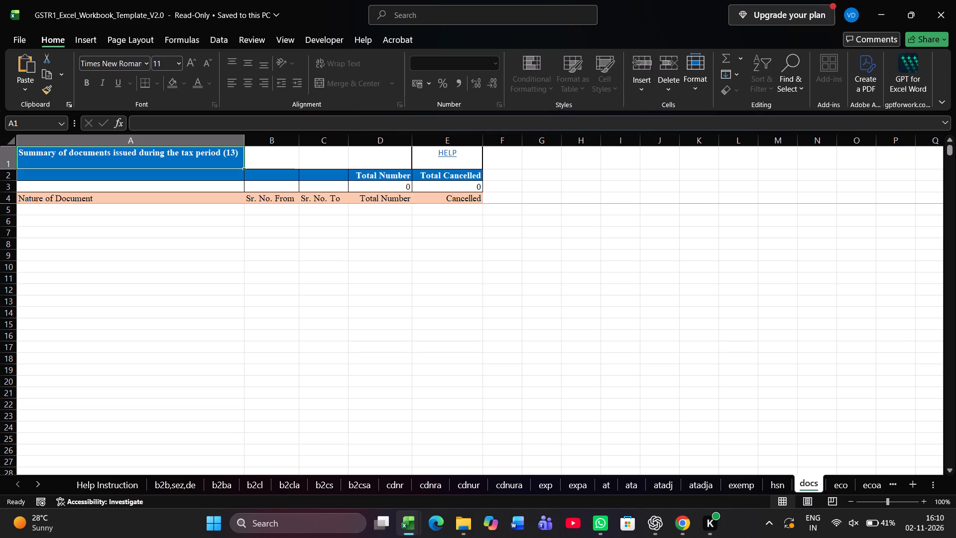
Examine the sample entries and columns of the eco sheet, glancing at the ecoa sheet as well.
{"action": "key", "text": "ctrl+Page_Down"}
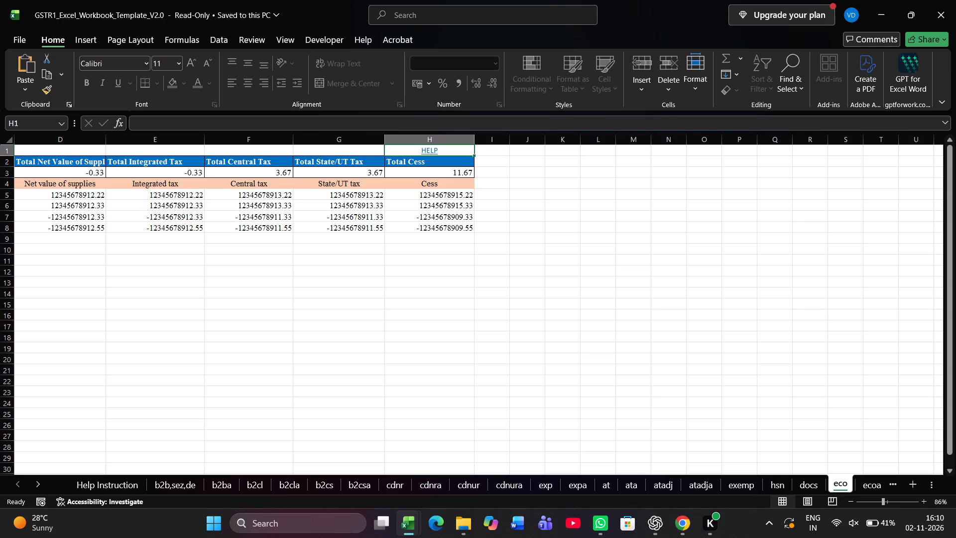
{"action": "scroll", "coordinate": [453, 220], "scroll_direction": "right", "scroll_amount": 1}
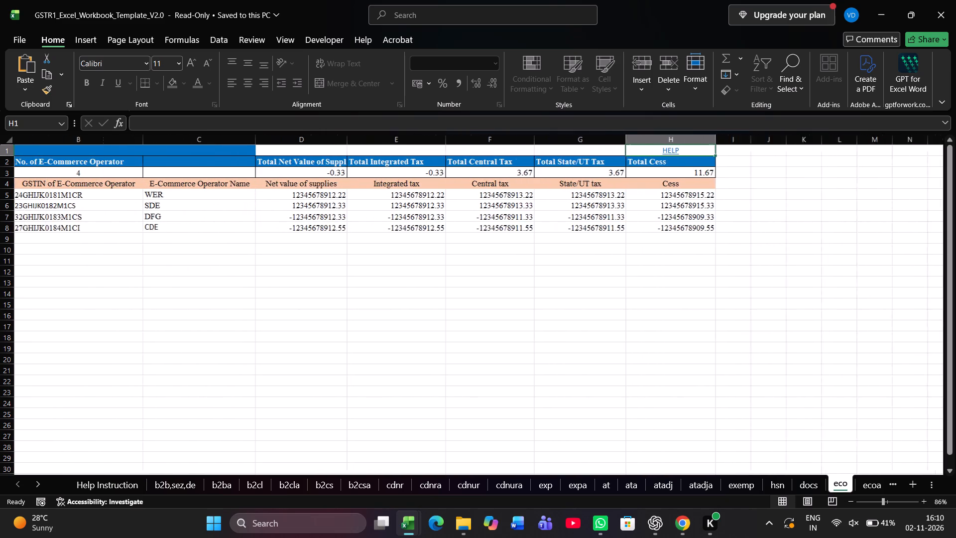
{"action": "scroll", "coordinate": [453, 220], "scroll_direction": "right", "scroll_amount": 4}
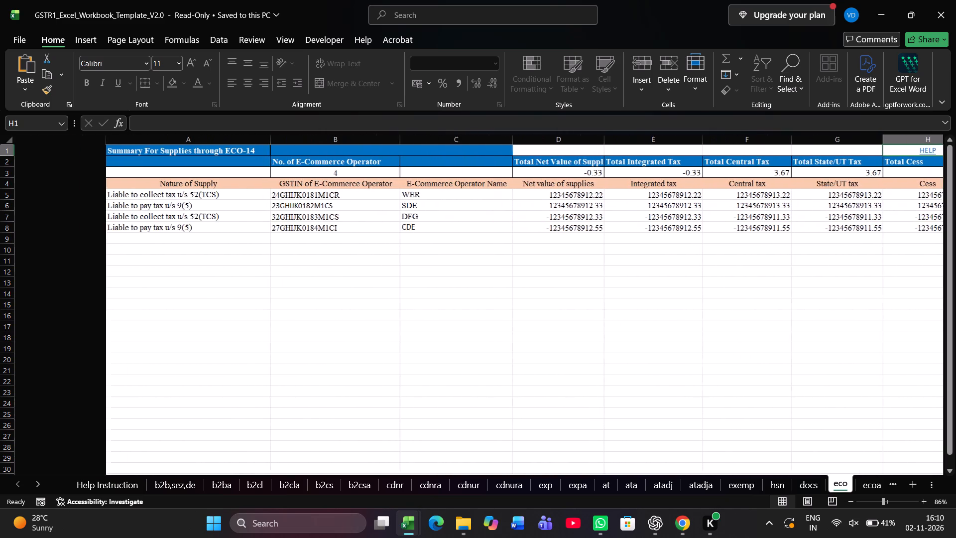
{"action": "scroll", "coordinate": [453, 220], "scroll_direction": "right", "scroll_amount": 1}
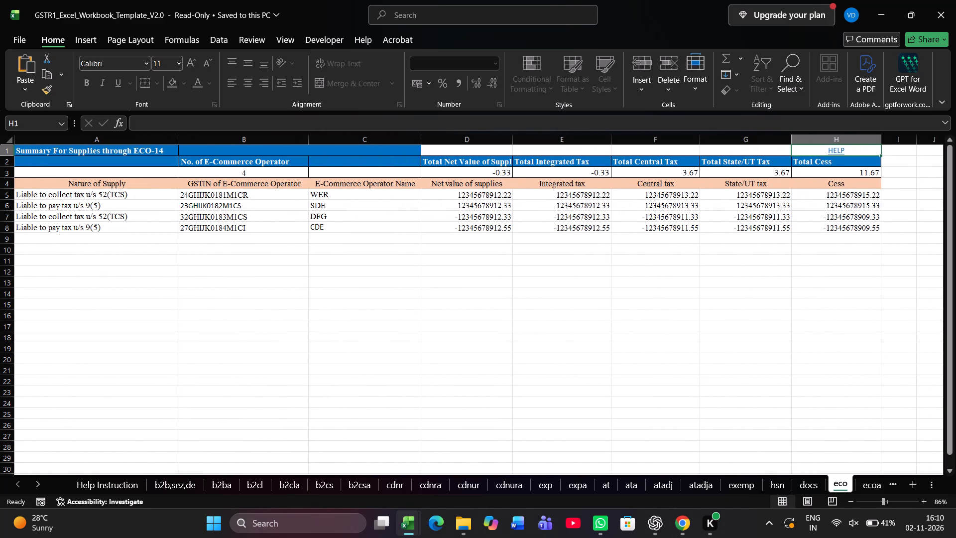
{"action": "key", "text": "ctrl+Page_Down"}
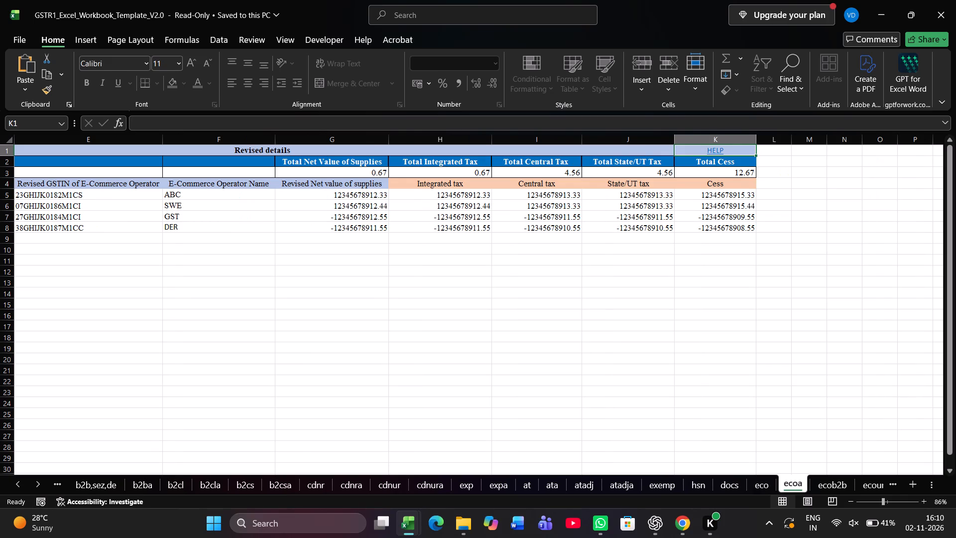
{"action": "key", "text": "ctrl+Page_Up"}
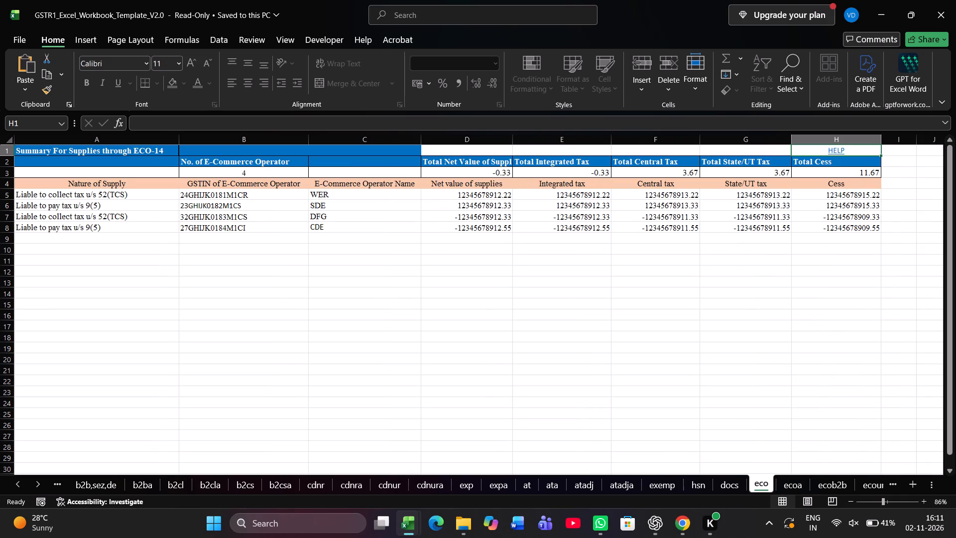
{"action": "scroll", "coordinate": [84, 200], "scroll_direction": "right", "scroll_amount": 1}
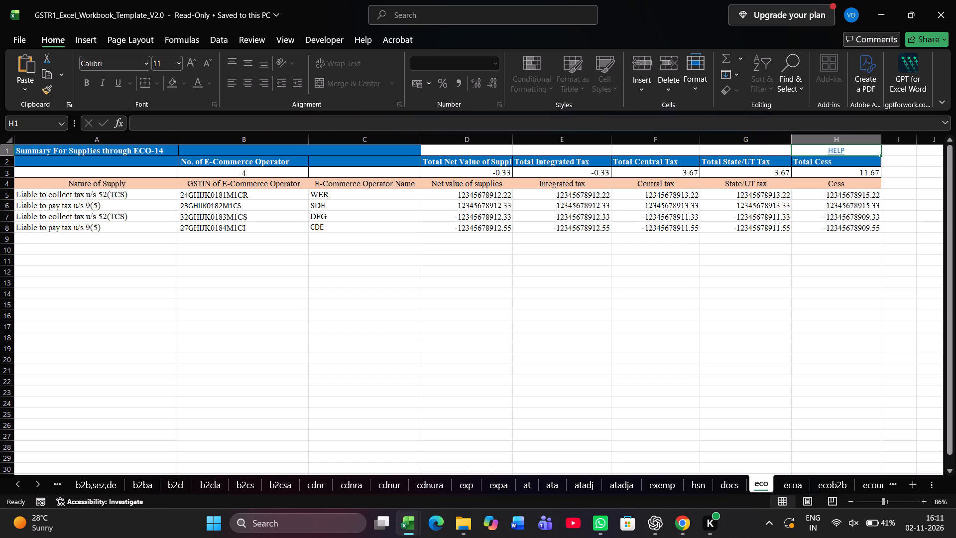
Examine the ecoa sheet's columns from Cess back to the original details.
{"action": "key", "text": "ctrl+Page_Down"}
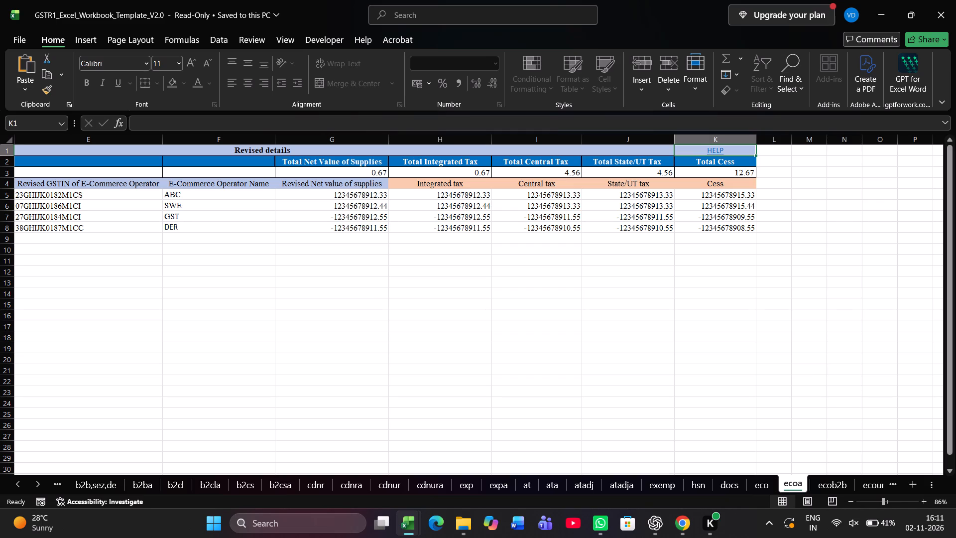
{"action": "key", "text": "Left"}
{"action": "key", "text": "Left"}
{"action": "key", "text": "Left"}
{"action": "key", "text": "Left"}
{"action": "key", "text": "Left"}
{"action": "key", "text": "Left"}
{"action": "key", "text": "Left"}
{"action": "key", "text": "Left"}
{"action": "key", "text": "Left"}
{"action": "key", "text": "Left"}
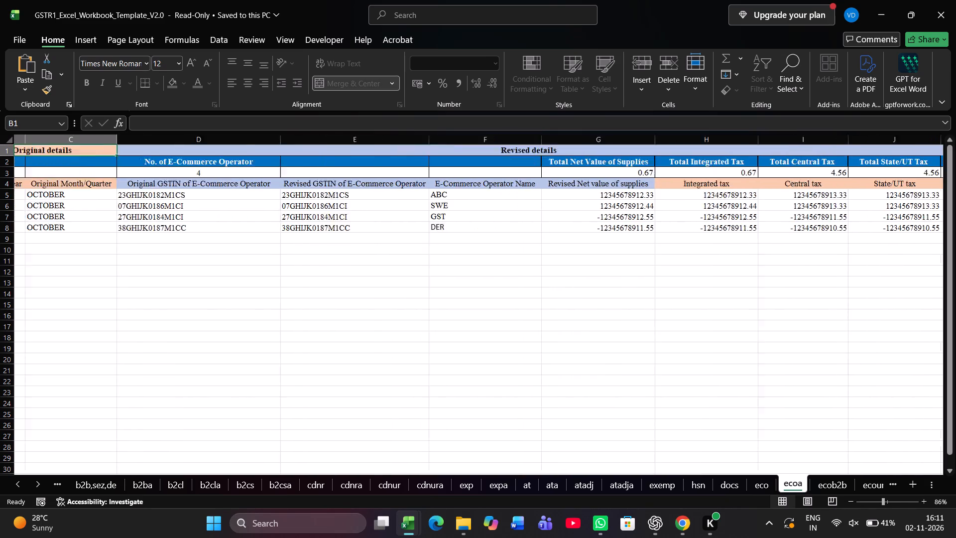
Look over the start of the ecoa sheet and skim the remaining e-commerce sheets, ecob2b to ecoaurp2c, through to the master sheet.
{"action": "key", "text": "Left"}
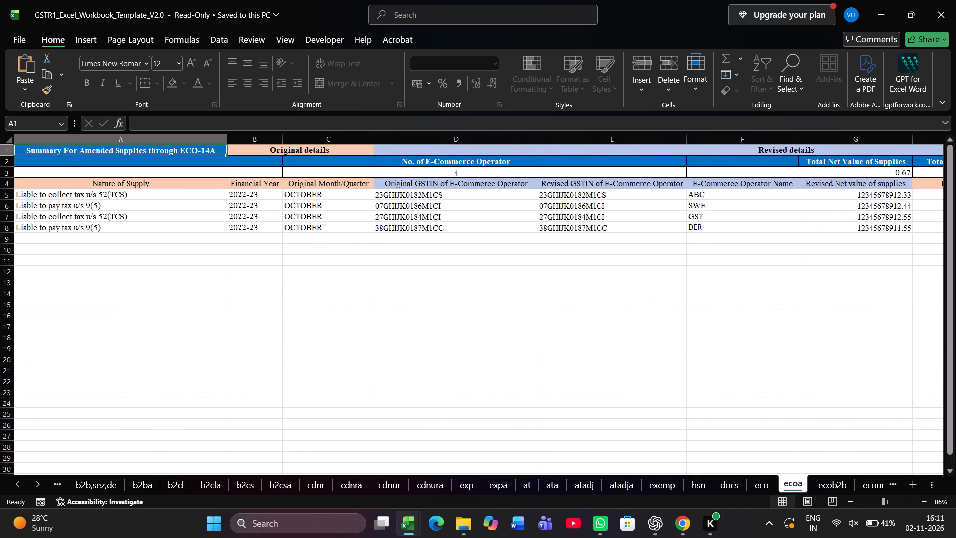
{"action": "key", "text": "ctrl+Page_Down"}
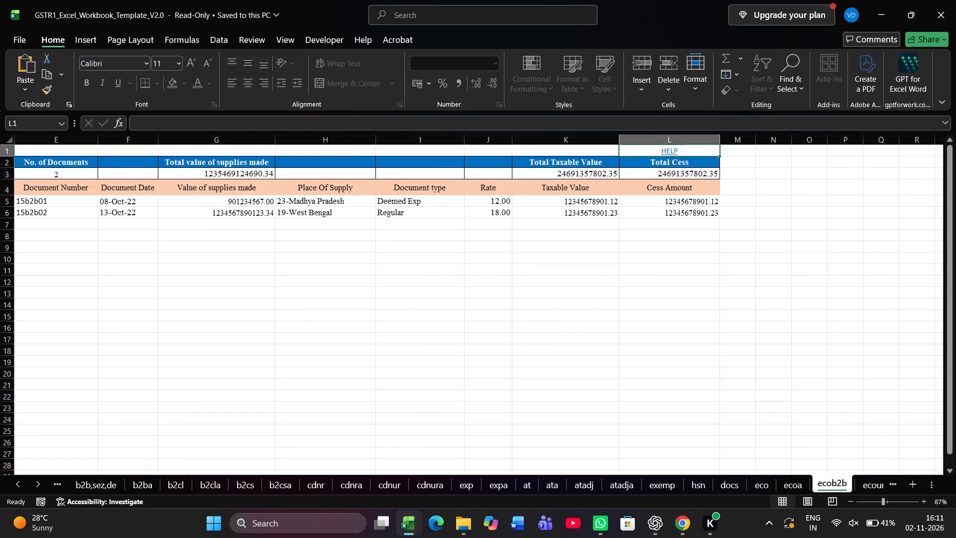
{"action": "key", "text": "ctrl+Page_Down"}
{"action": "key", "text": "ctrl+Page_Down"}
{"action": "key", "text": "ctrl+Page_Down"}
{"action": "key", "text": "ctrl+Page_Down"}
{"action": "key", "text": "ctrl+Page_Down"}
{"action": "key", "text": "ctrl+Page_Down"}
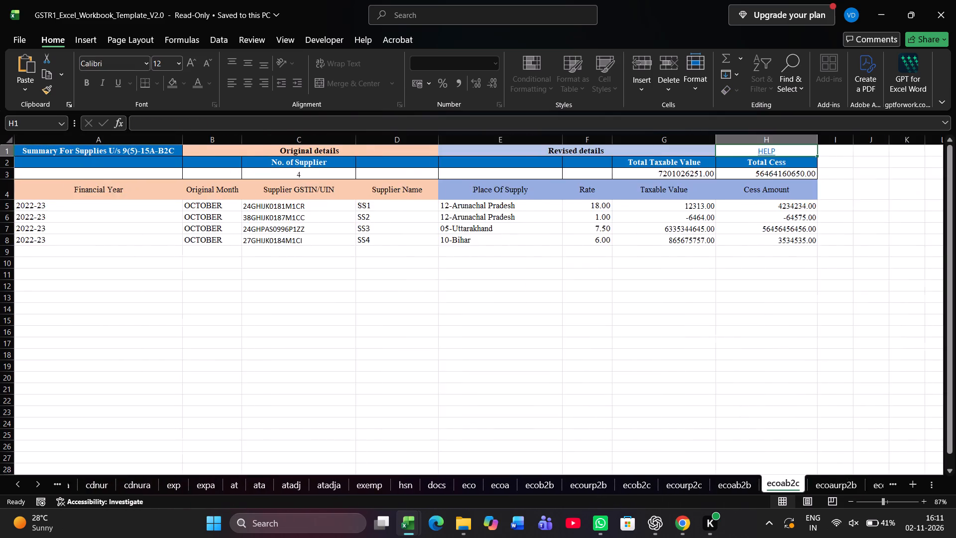
{"action": "key", "text": "ctrl+Page_Down"}
{"action": "key", "text": "ctrl+Page_Down"}
{"action": "key", "text": "ctrl+Page_Down"}
{"action": "key", "text": "ctrl+Page_Down"}
{"action": "key", "text": "ctrl+Page_Down"}
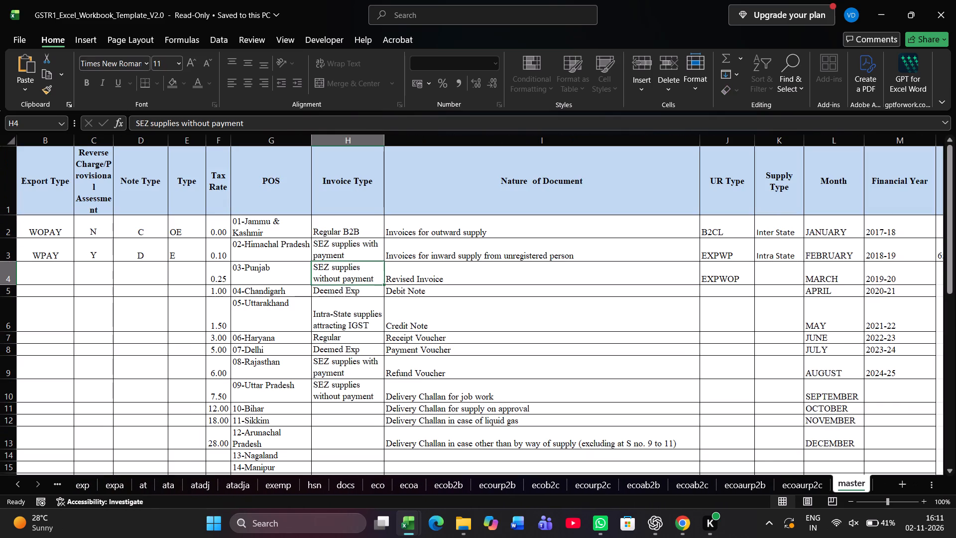
Examine the master sheet's reference lists, including the UQC, Tax Rate, POS and Invoice Type columns, down to their last entries and back.
{"action": "scroll", "coordinate": [424, 190], "scroll_direction": "right", "scroll_amount": 2}
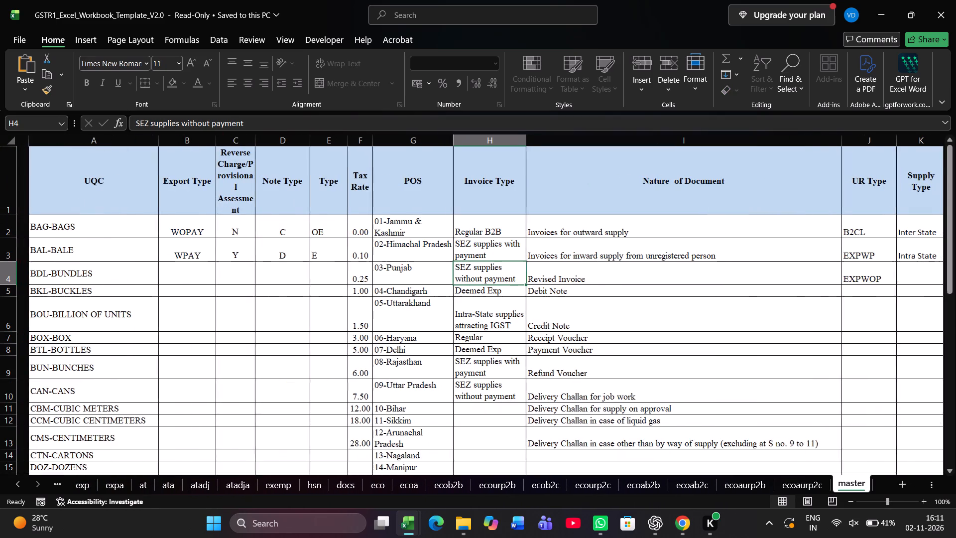
{"action": "scroll", "coordinate": [424, 190], "scroll_direction": "right", "scroll_amount": 1}
{"action": "scroll", "coordinate": [424, 190], "scroll_direction": "down", "scroll_amount": 1}
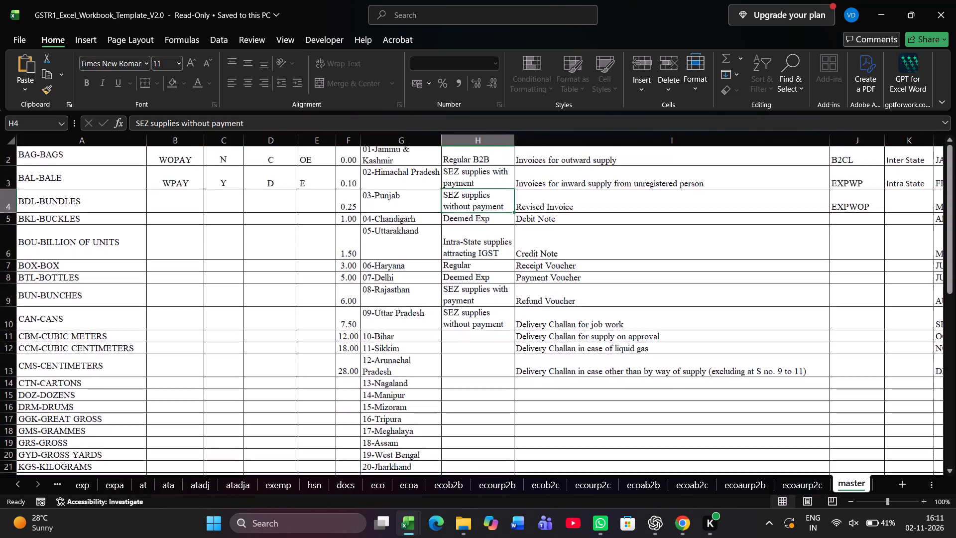
{"action": "scroll", "coordinate": [424, 190], "scroll_direction": "down", "scroll_amount": 2}
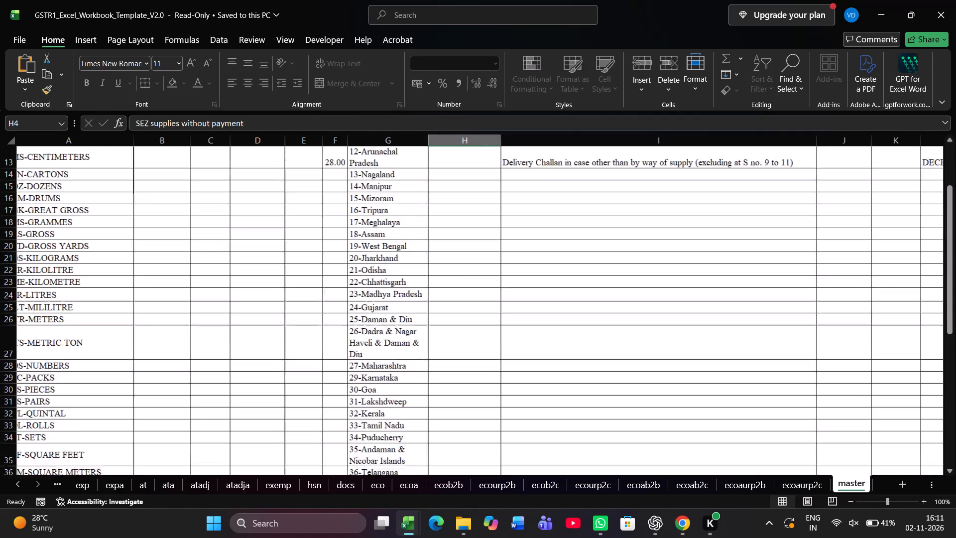
{"action": "scroll", "coordinate": [424, 190], "scroll_direction": "down", "scroll_amount": 2}
{"action": "scroll", "coordinate": [424, 190], "scroll_direction": "up", "scroll_amount": 1}
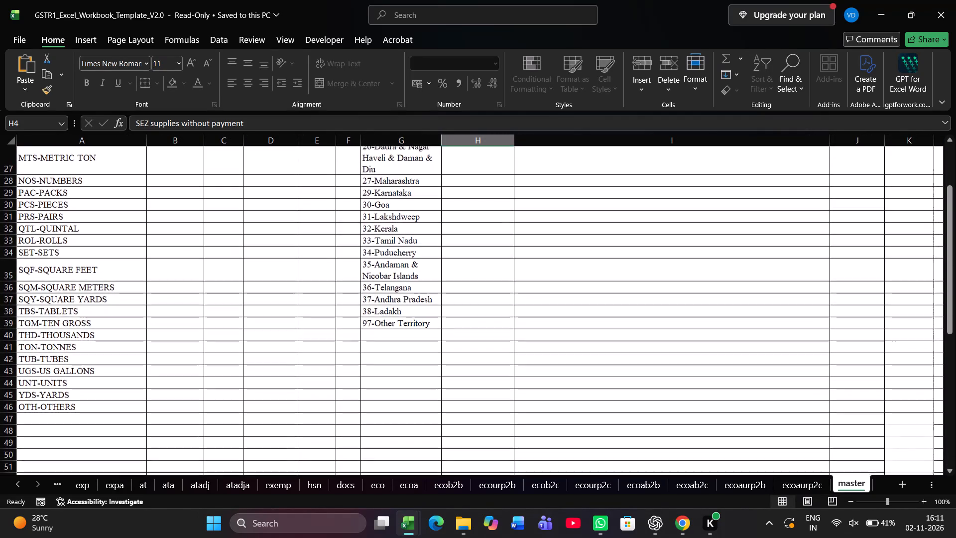
{"action": "scroll", "coordinate": [424, 190], "scroll_direction": "up", "scroll_amount": 2}
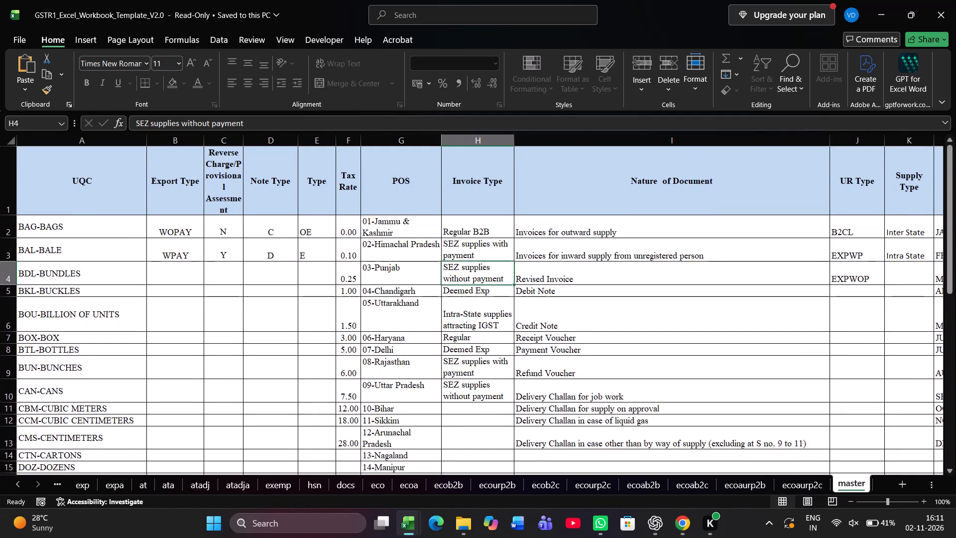
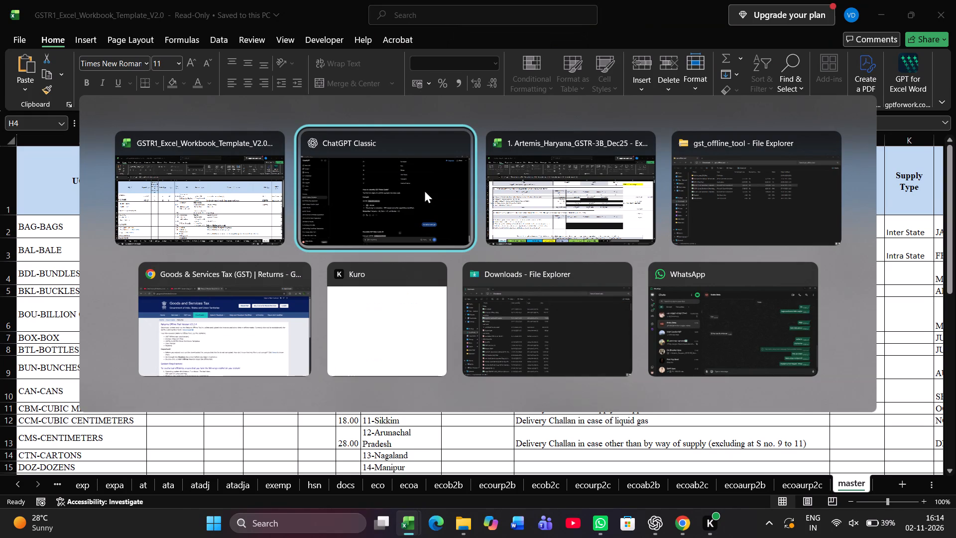
Switch from the Excel template to the Goods & Services Tax (GST) Returns page in Chrome.
{"action": "key", "text": "alt+Tab"}
{"action": "key", "text": "alt+Tab"}
{"action": "key", "text": "alt+Tab"}
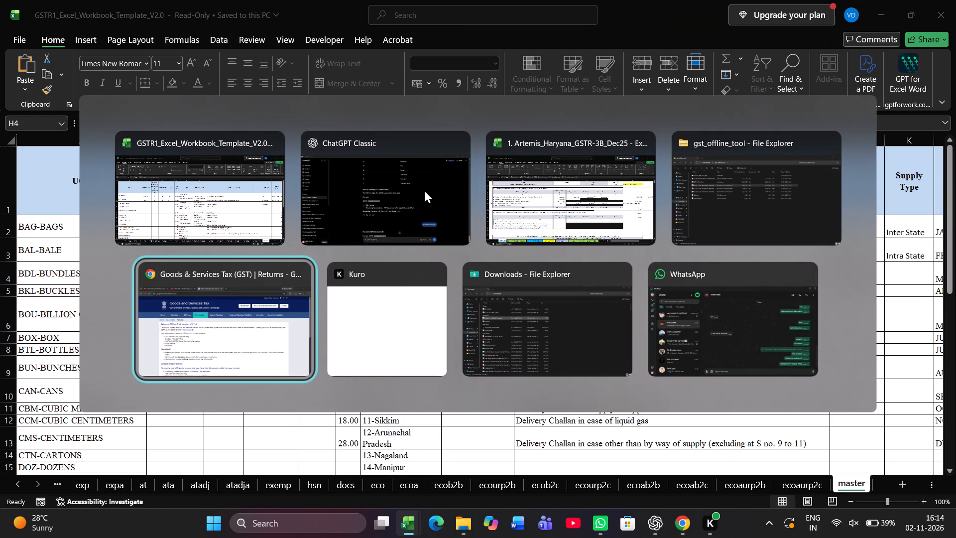
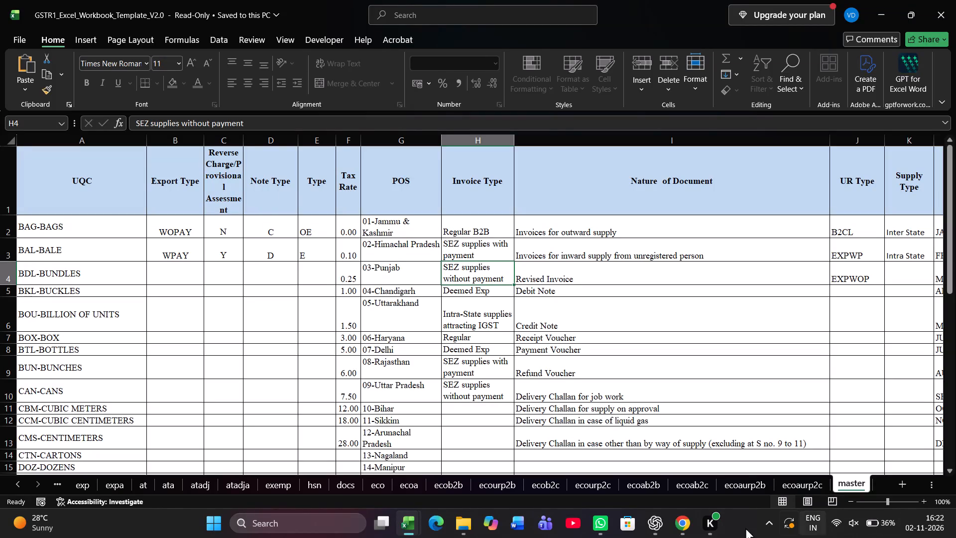
Switch from the Excel template's master sheet to the GST portal's Returns Offline Tool download page in Chrome.
{"action": "left_click", "coordinate": [683, 525]}
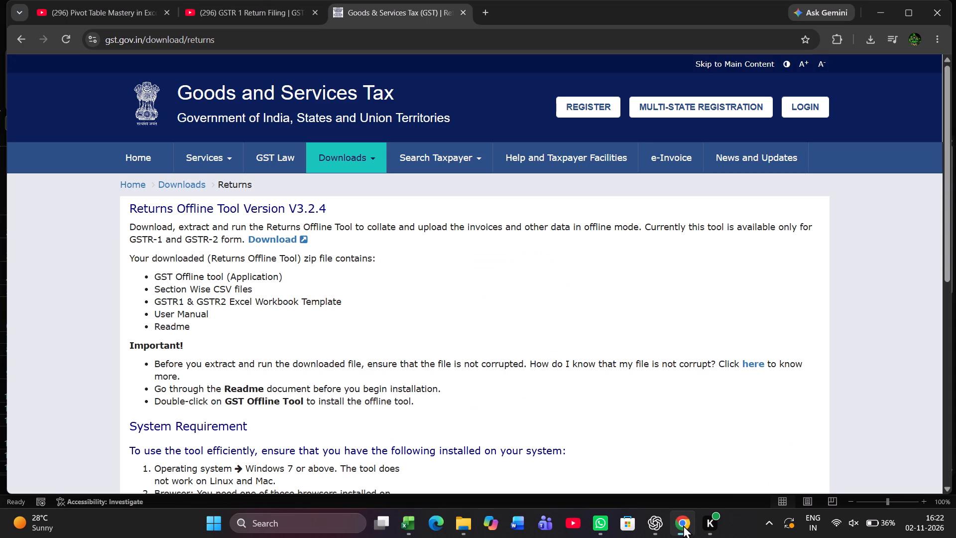
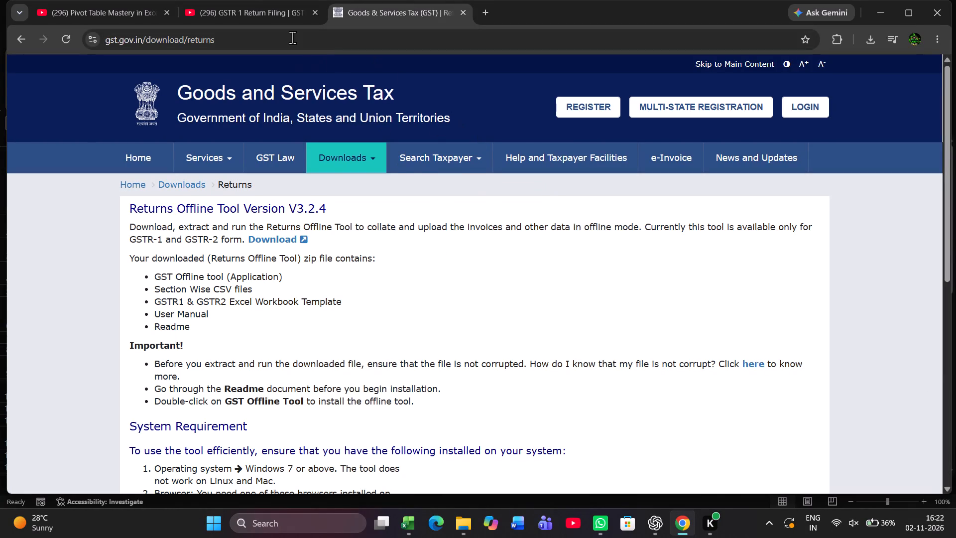
Search the web for octagst in a new browser tab and open the Octa GST site's login page.
{"action": "left_click", "coordinate": [486, 15]}
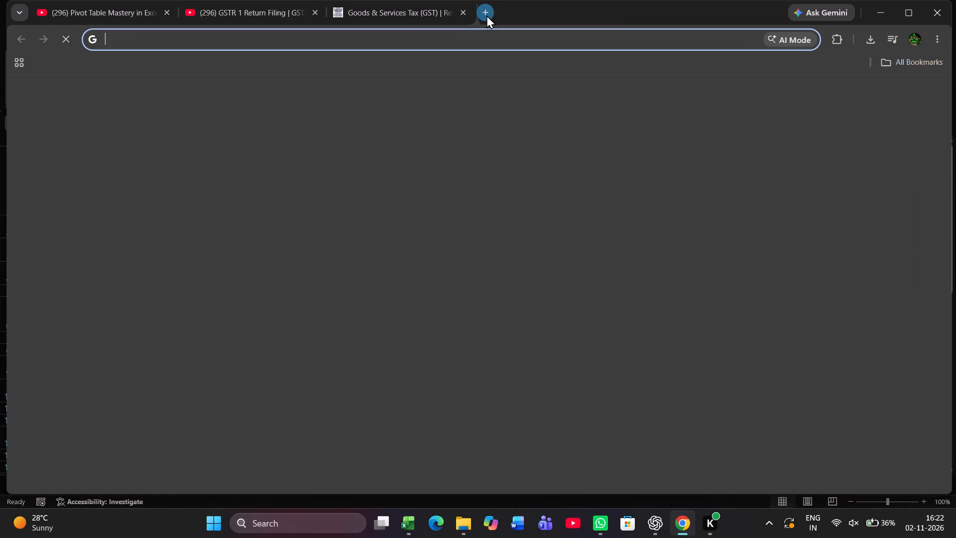
{"action": "type", "text": "octagst"}
{"action": "key", "text": "Return"}
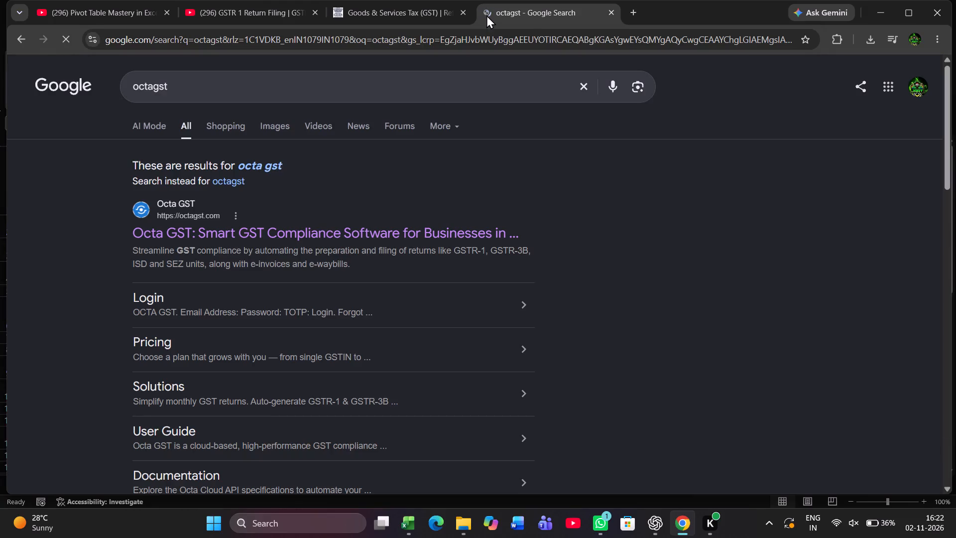
{"action": "left_click", "coordinate": [177, 223]}
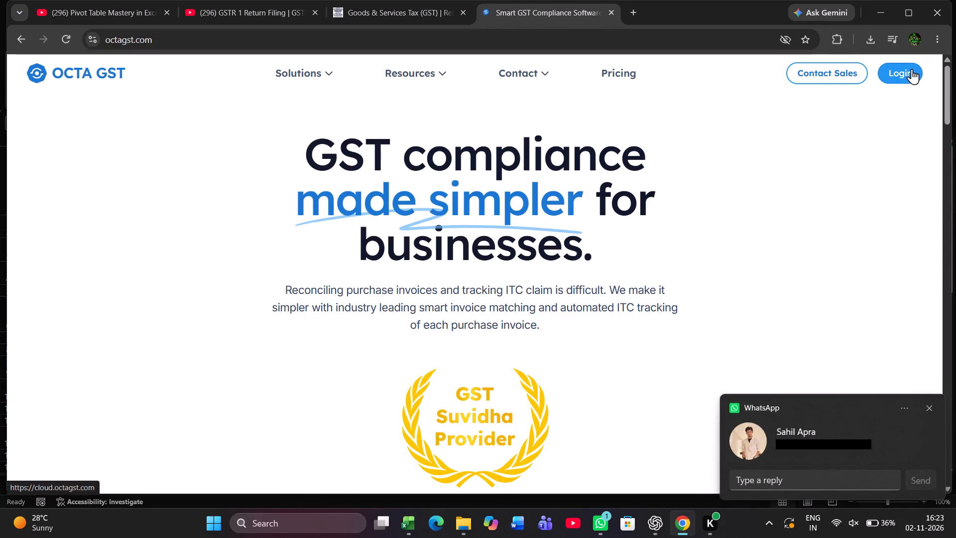
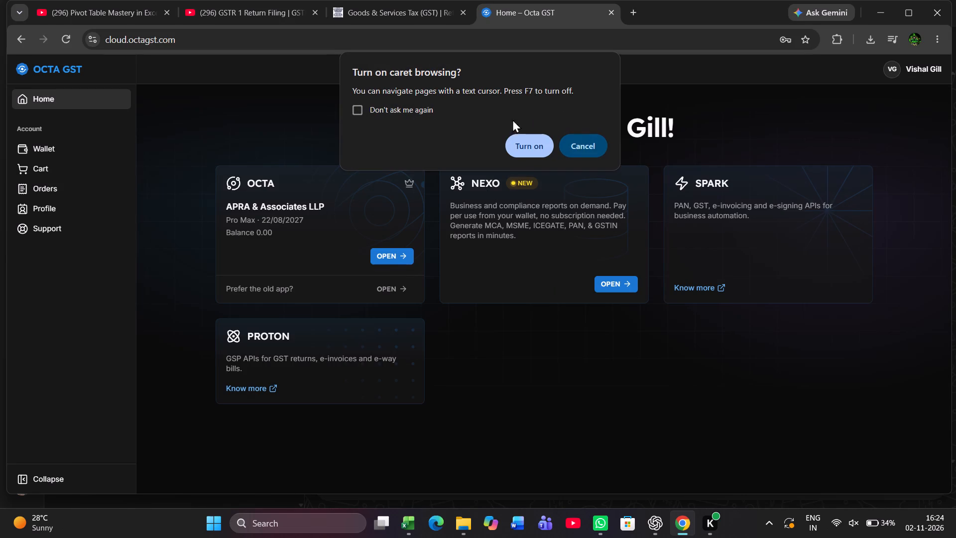
Open the OCTA workspace for APRA & Associates LLP and decline turning on caret browsing.
{"action": "left_click", "coordinate": [395, 255]}
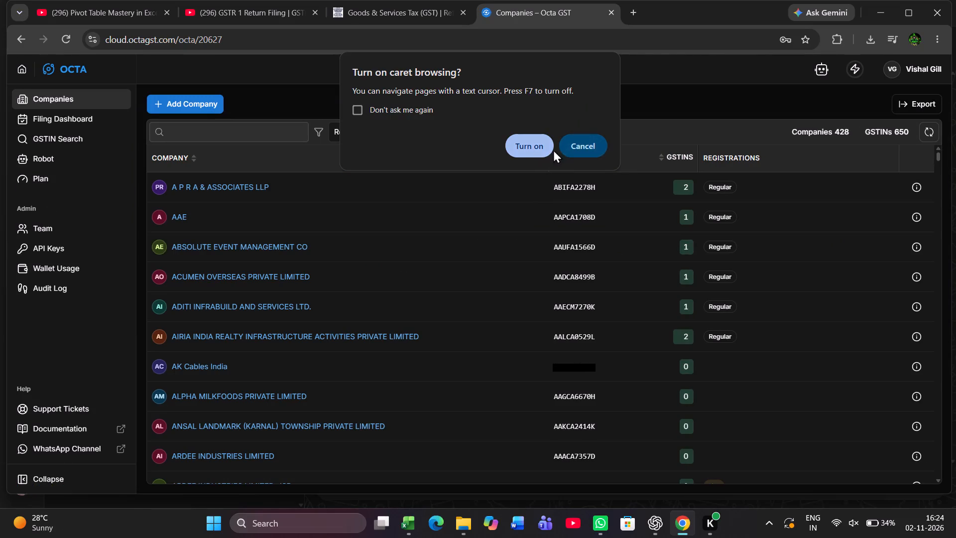
{"action": "left_click", "coordinate": [582, 153]}
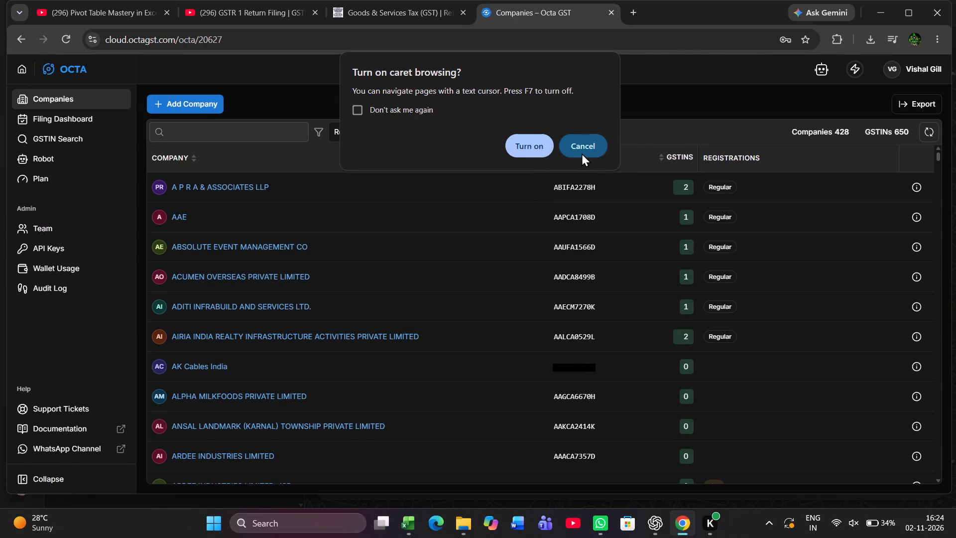
{"action": "scroll", "coordinate": [584, 282], "scroll_direction": "right", "scroll_amount": 1}
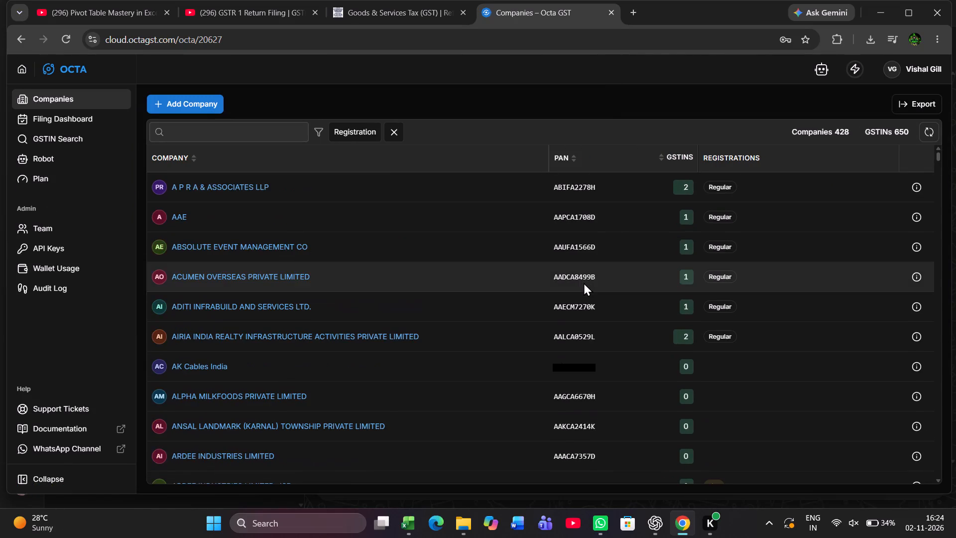
{"action": "scroll", "coordinate": [584, 282], "scroll_direction": "up", "scroll_amount": 1}
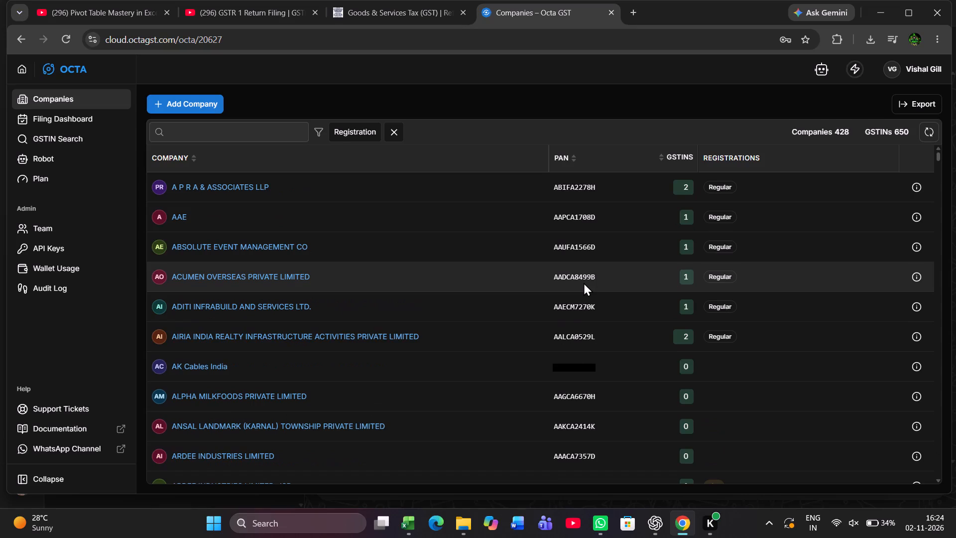
{"action": "key", "text": "F7"}
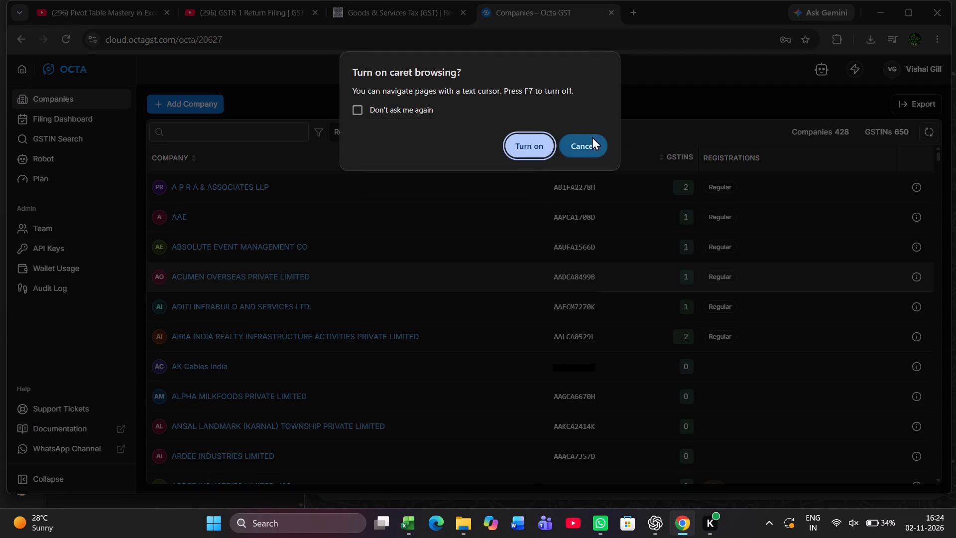
{"action": "left_click", "coordinate": [586, 140]}
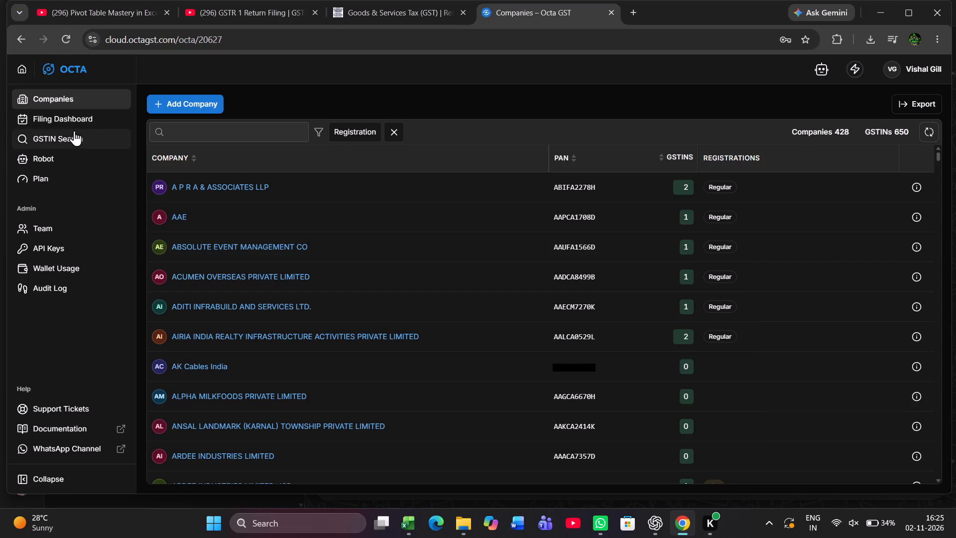
Look through the Filing Dashboard, GSTIN Search, Companies, Robot, Team, API Keys, Wallet Usage and Audit Log pages.
{"action": "left_click", "coordinate": [85, 122]}
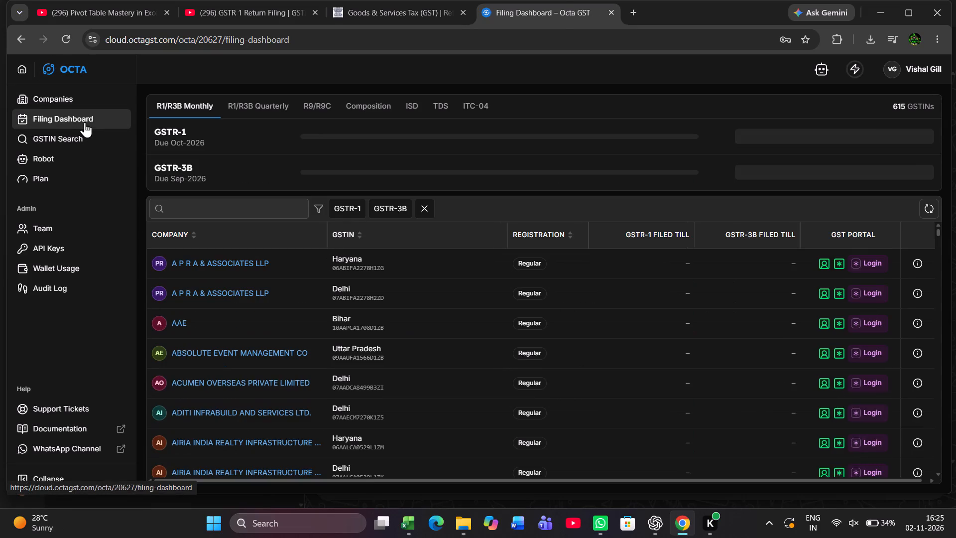
{"action": "left_click", "coordinate": [70, 137]}
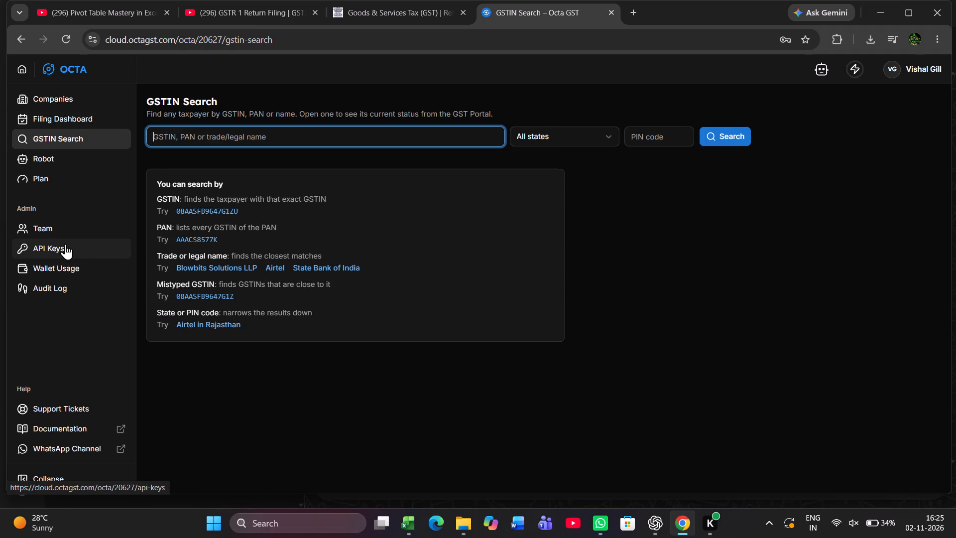
{"action": "left_click", "coordinate": [81, 100]}
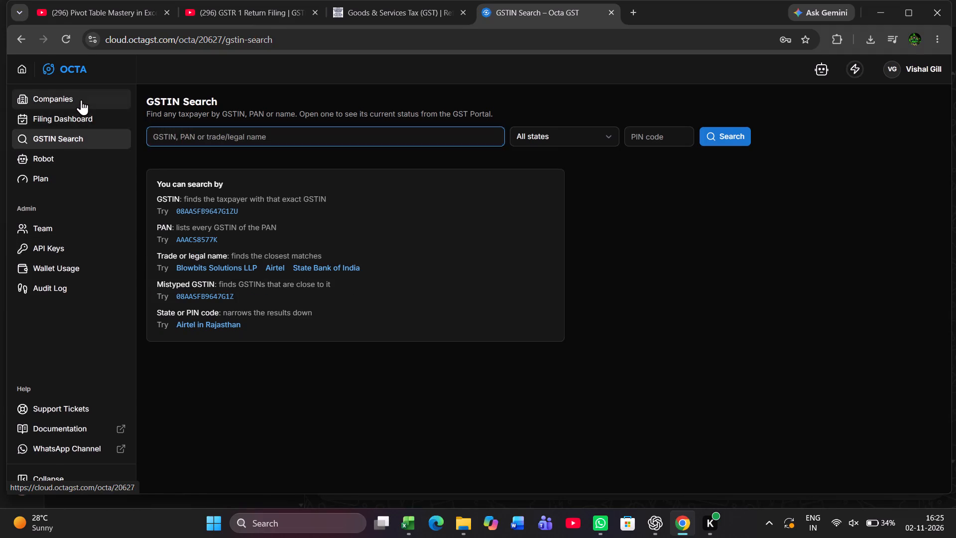
{"action": "left_click", "coordinate": [81, 100]}
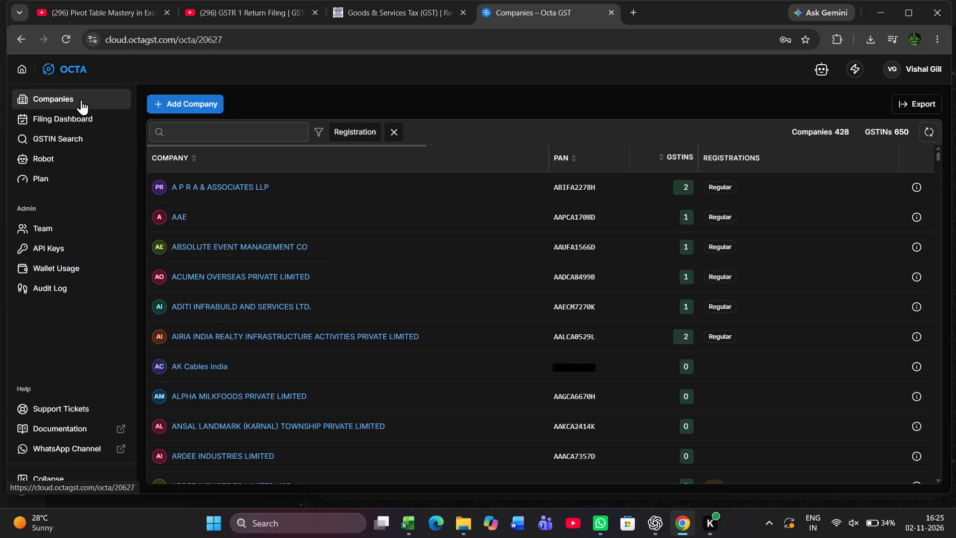
{"action": "left_click", "coordinate": [51, 122]}
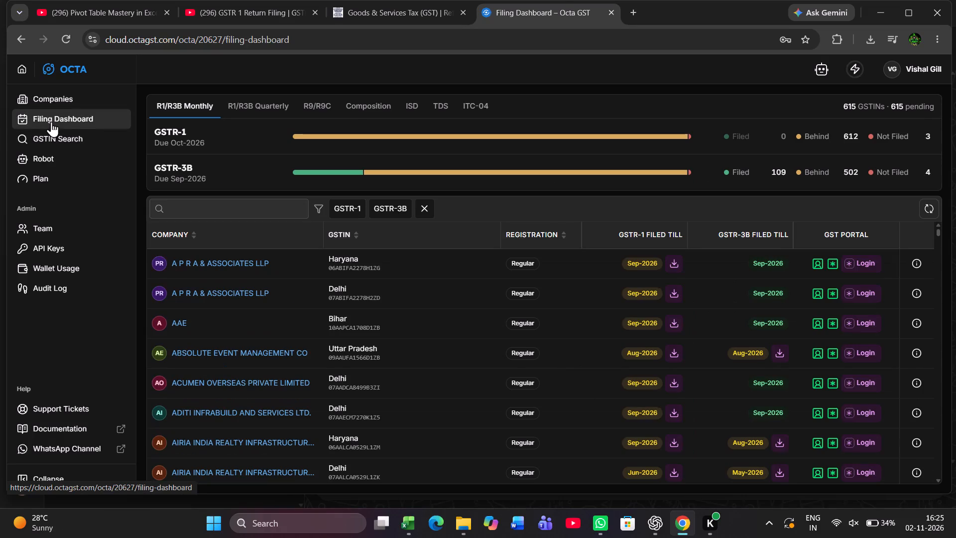
{"action": "left_click", "coordinate": [63, 159]}
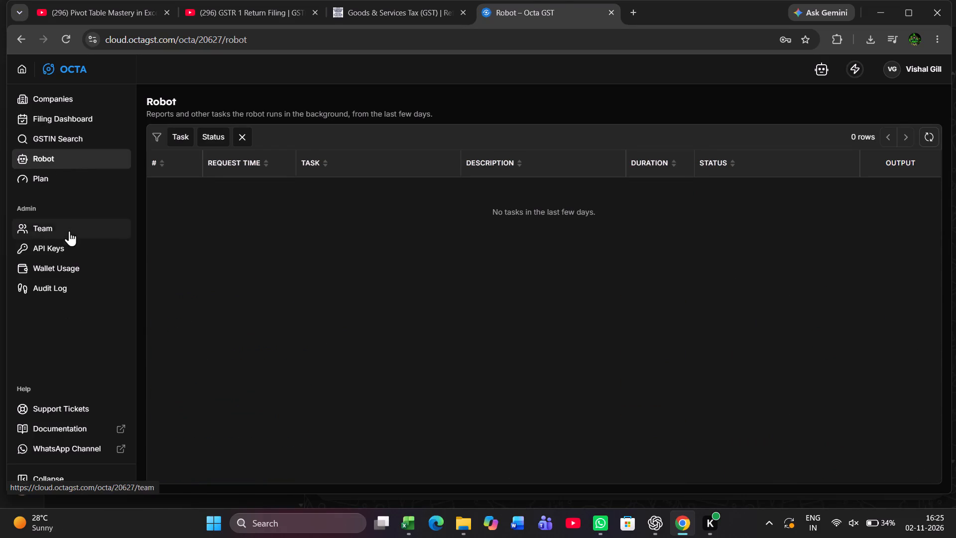
{"action": "left_click", "coordinate": [65, 224]}
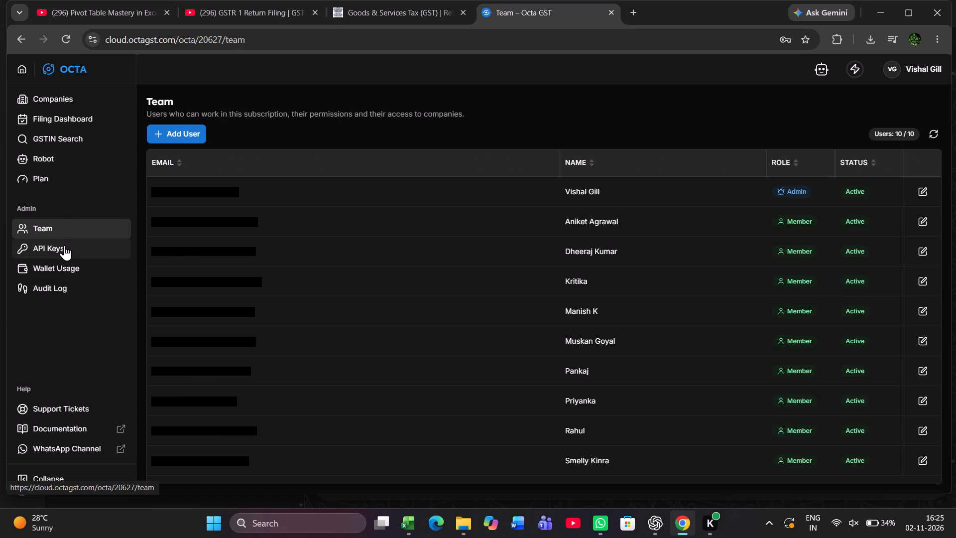
{"action": "left_click", "coordinate": [64, 245]}
{"action": "left_click", "coordinate": [57, 270]}
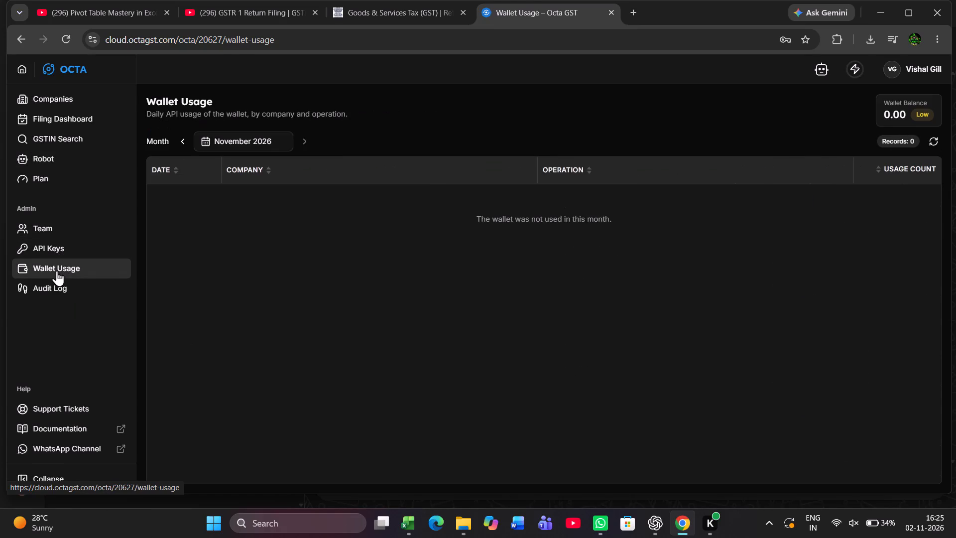
{"action": "left_click", "coordinate": [57, 281]}
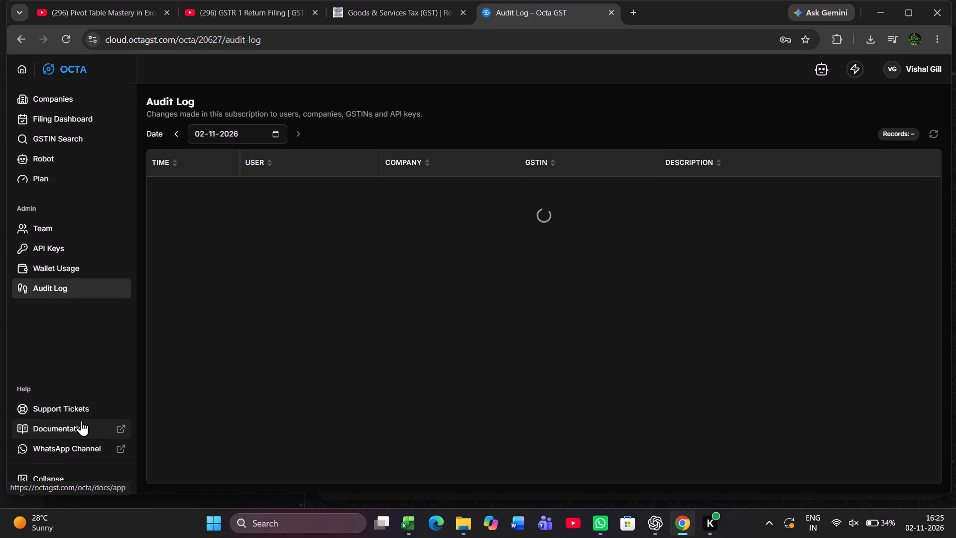
Open Octa's documentation and go from its user guide to the Octa GST login.
{"action": "left_click", "coordinate": [81, 420]}
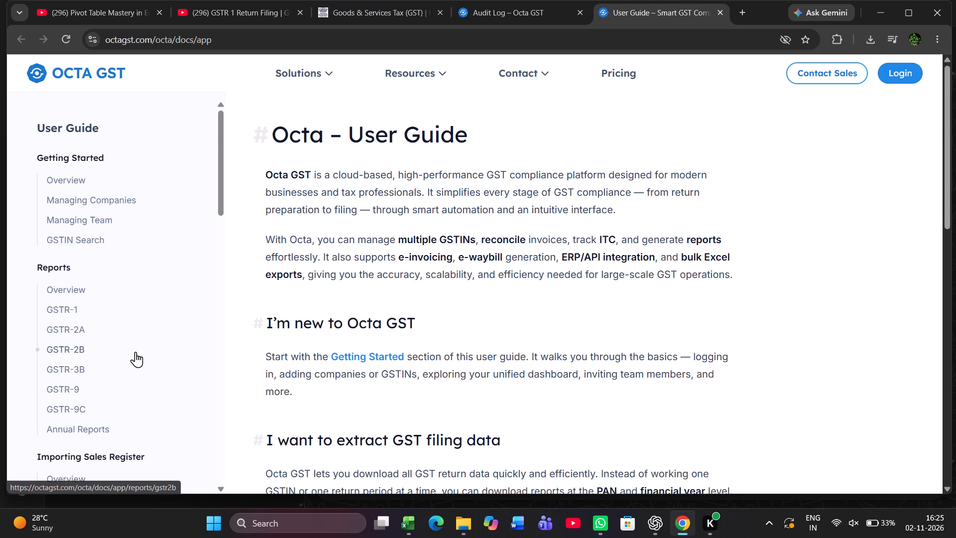
{"action": "left_click", "coordinate": [907, 83]}
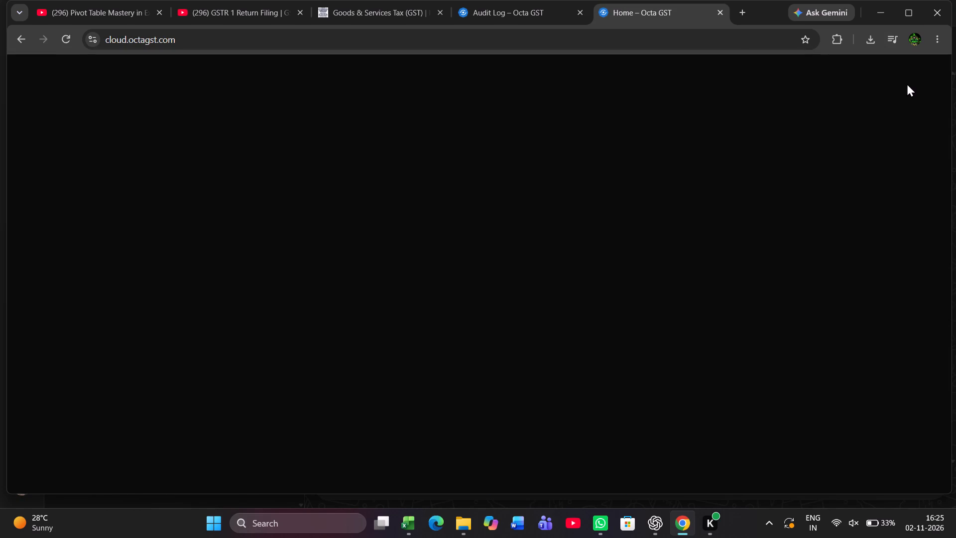
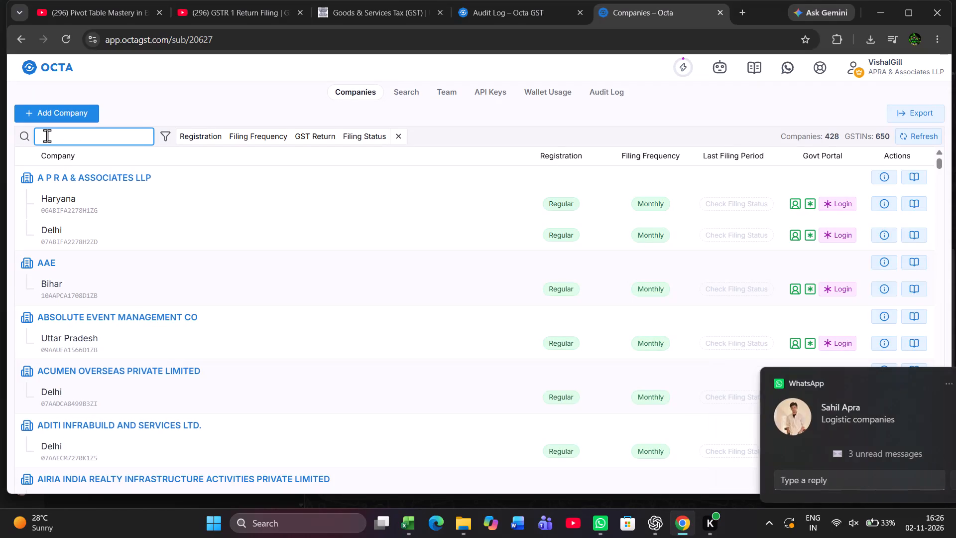
Search the Companies list for "super qui" to find the client company.
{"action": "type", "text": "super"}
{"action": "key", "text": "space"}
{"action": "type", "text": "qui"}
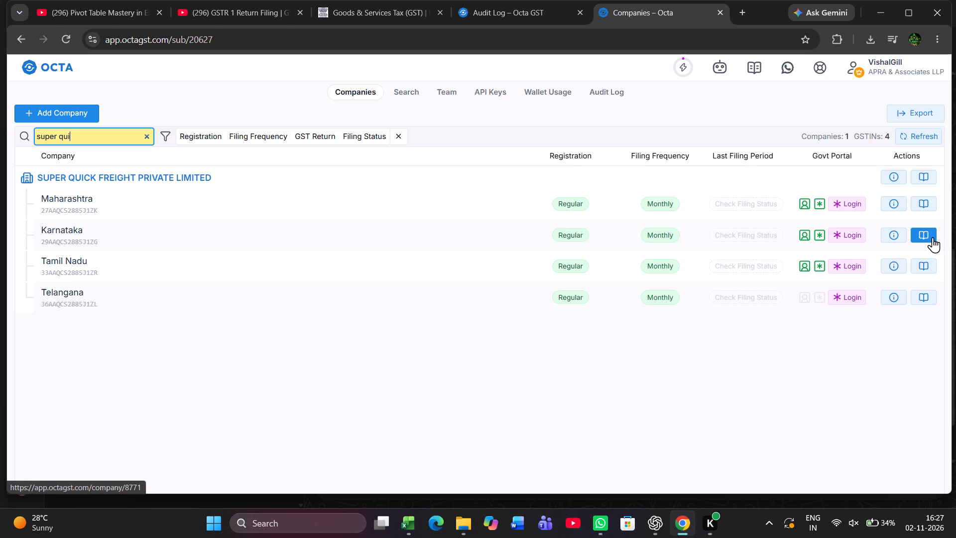
Open the SUPER QUICK FREIGHT PRIVATE LIMITED company workspace from its Maharashtra registration.
{"action": "left_click", "coordinate": [918, 200]}
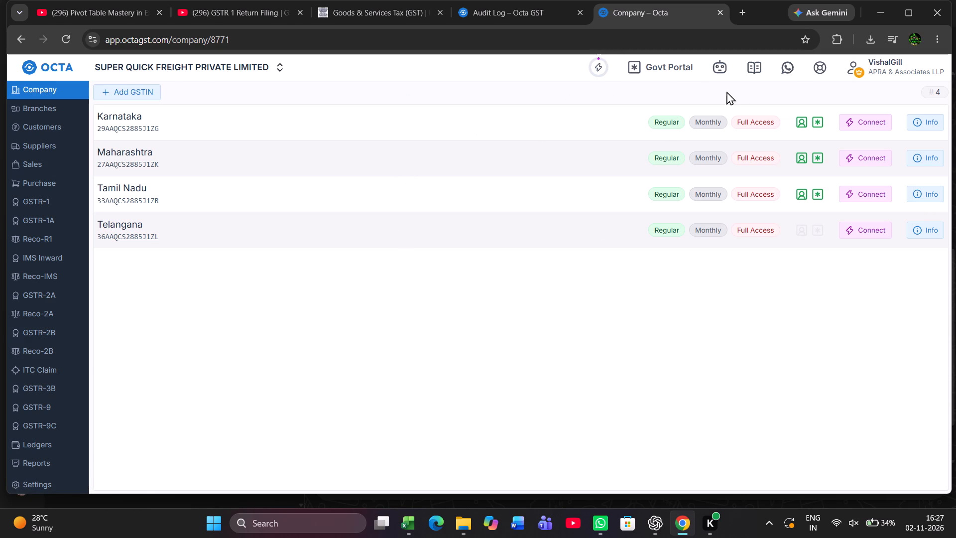
Try to access the Govt Portal, go to the Octa GST Assistant extension's install page, and dismiss the dark mode notice.
{"action": "left_click", "coordinate": [669, 64]}
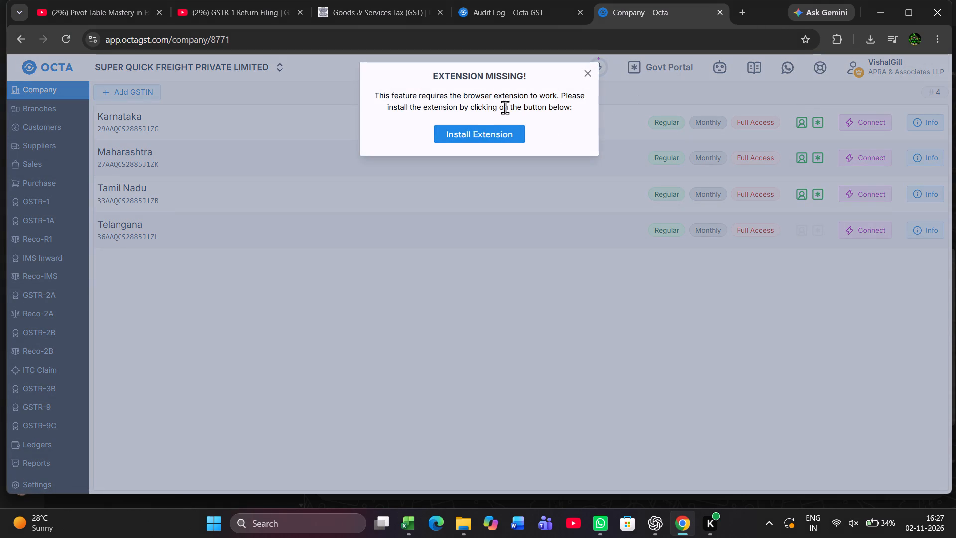
{"action": "left_click", "coordinate": [477, 132]}
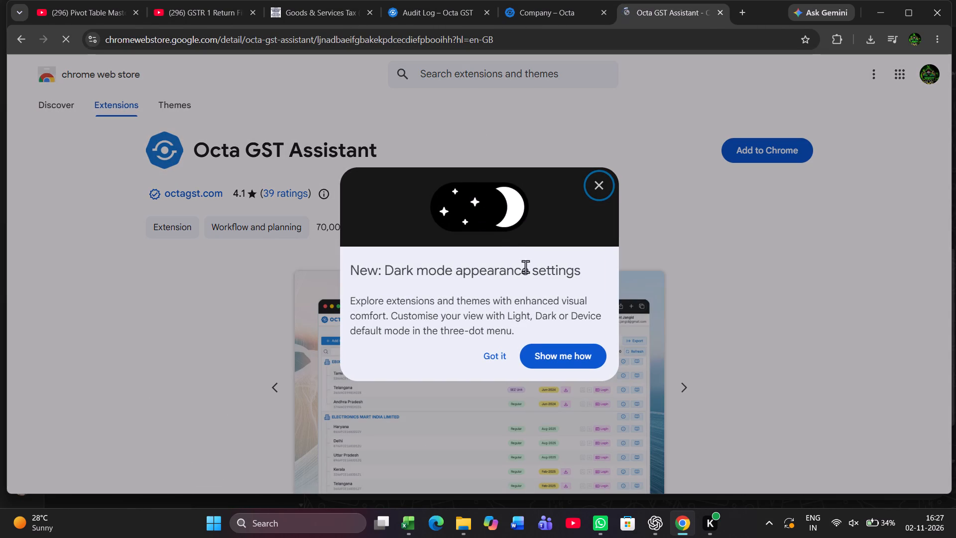
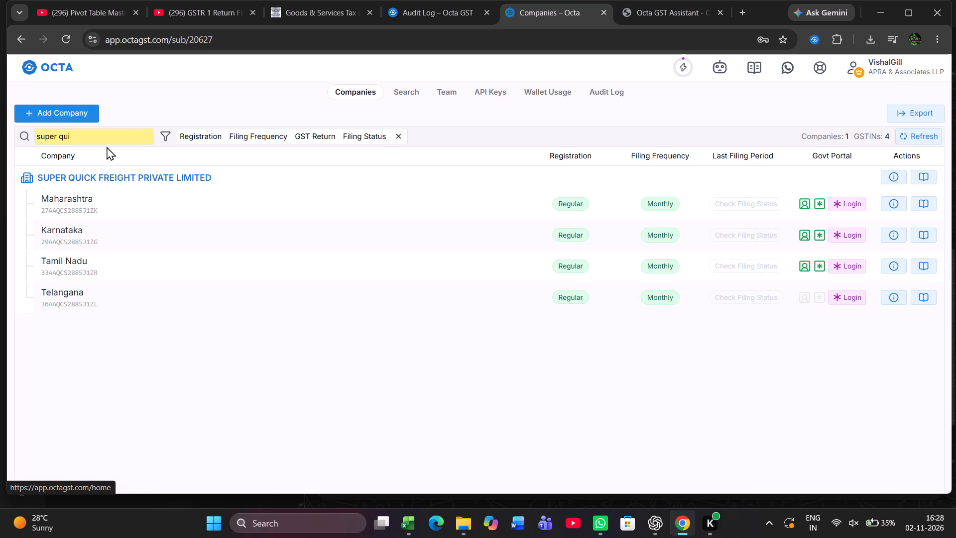
Replace the current search text in the companies list with "acumen" to find that client company.
{"action": "double_click", "coordinate": [116, 132]}
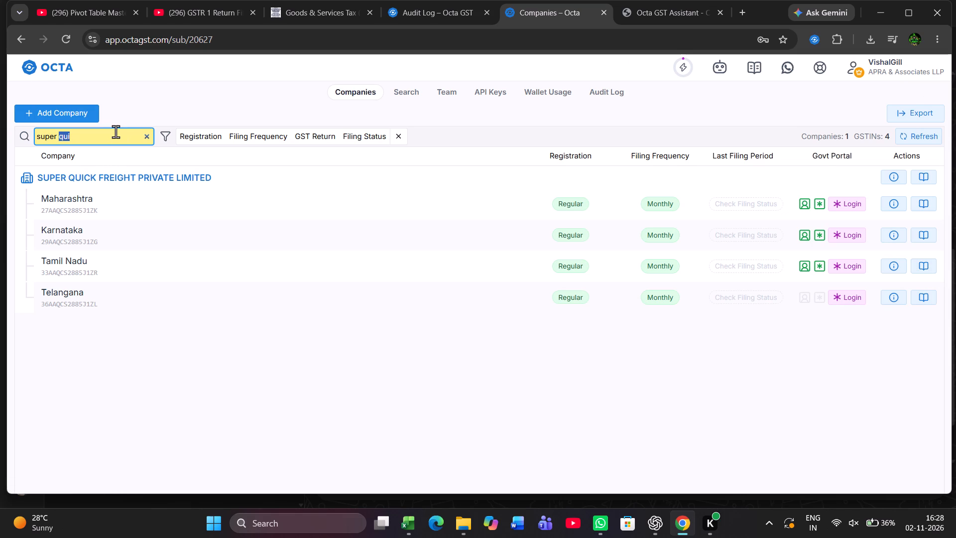
{"action": "key", "text": "BackSpace"}
{"action": "key", "text": "BackSpace"}
{"action": "key", "text": "BackSpace"}
{"action": "key", "text": "BackSpace"}
{"action": "key", "text": "BackSpace"}
{"action": "key", "text": "BackSpace"}
{"action": "key", "text": "BackSpace"}
{"action": "key", "text": "BackSpace"}
{"action": "key", "text": "BackSpace"}
{"action": "key", "text": "BackSpace"}
{"action": "key", "text": "BackSpace"}
{"action": "key", "text": "BackSpace"}
{"action": "key", "text": "BackSpace"}
{"action": "key", "text": "BackSpace"}
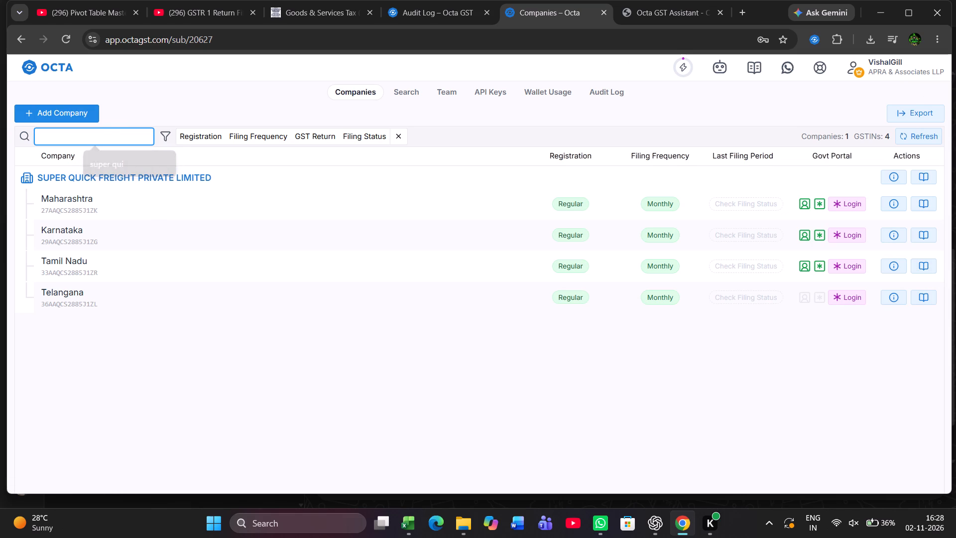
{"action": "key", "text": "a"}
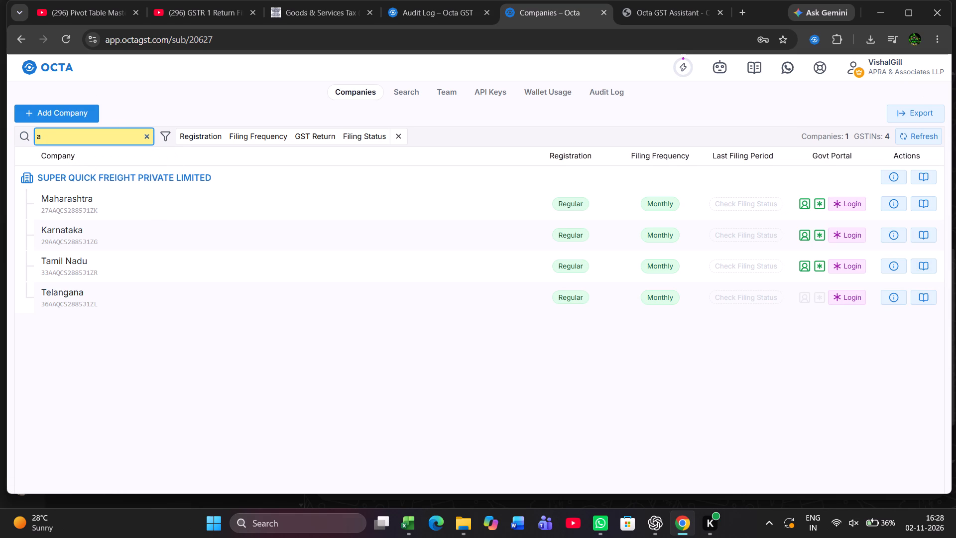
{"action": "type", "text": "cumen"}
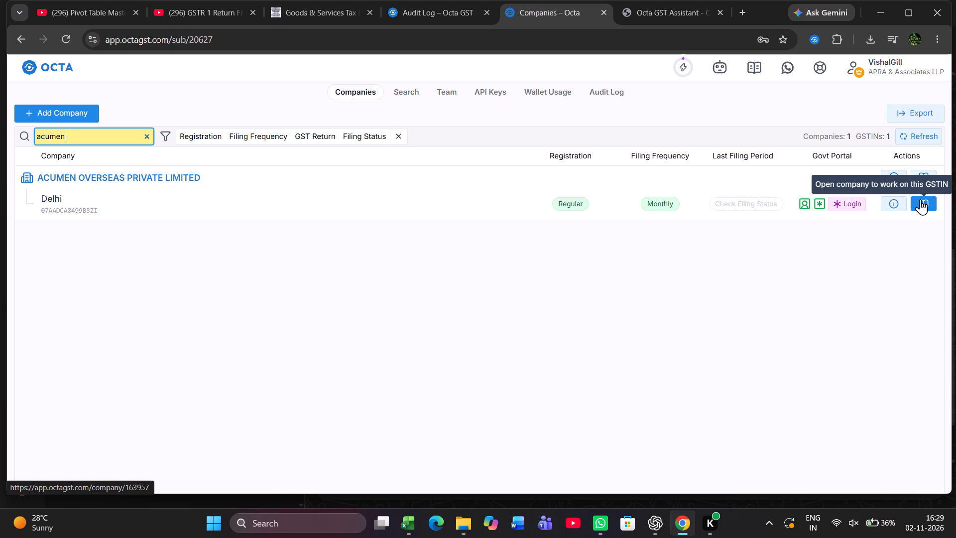
Replace the company search term with "pace" to filter the companies list.
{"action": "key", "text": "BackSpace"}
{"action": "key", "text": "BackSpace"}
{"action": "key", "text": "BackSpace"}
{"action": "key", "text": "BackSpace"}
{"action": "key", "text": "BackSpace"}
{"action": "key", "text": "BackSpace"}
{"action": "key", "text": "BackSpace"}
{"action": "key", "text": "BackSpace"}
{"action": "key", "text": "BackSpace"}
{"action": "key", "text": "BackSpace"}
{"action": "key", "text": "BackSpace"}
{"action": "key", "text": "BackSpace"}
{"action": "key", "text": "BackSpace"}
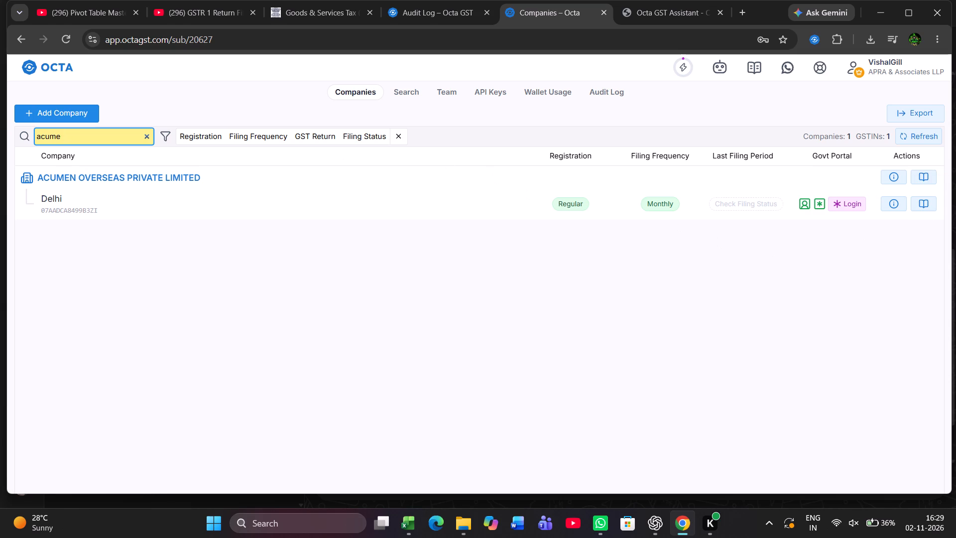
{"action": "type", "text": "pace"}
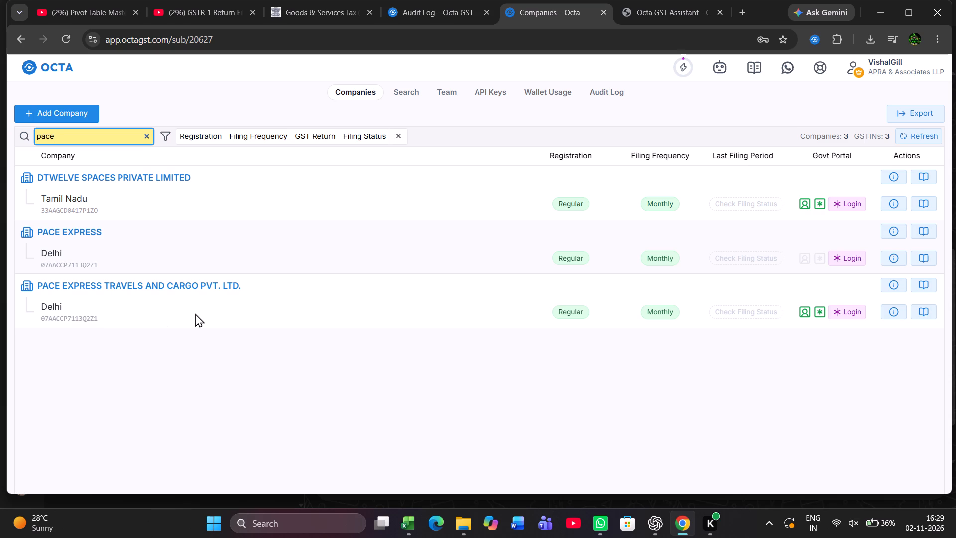
Open the PACE EXPRESS TRAVELS AND CARGO PVT. LTD. company workspace from its Delhi registration.
{"action": "scroll", "coordinate": [175, 311], "scroll_direction": "down", "scroll_amount": 1}
{"action": "left_click", "coordinate": [930, 314]}
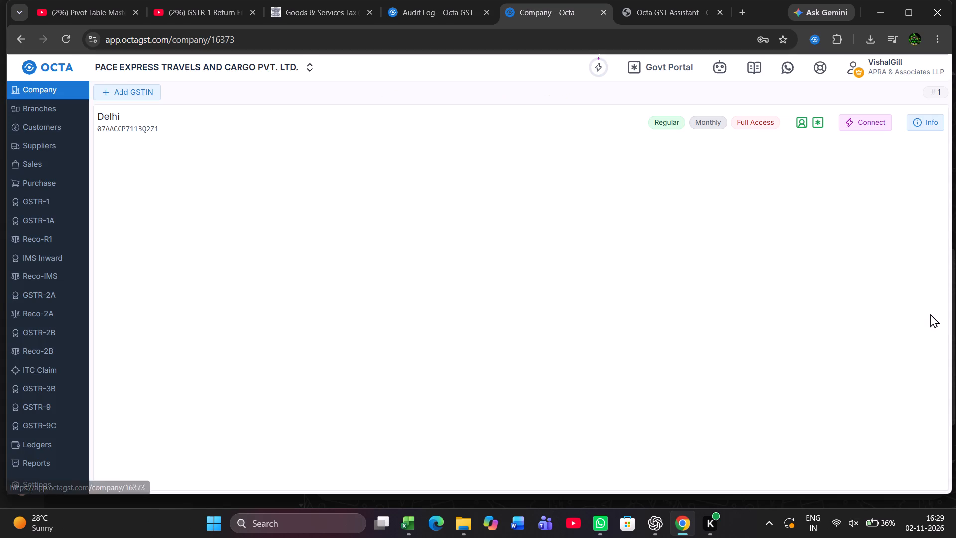
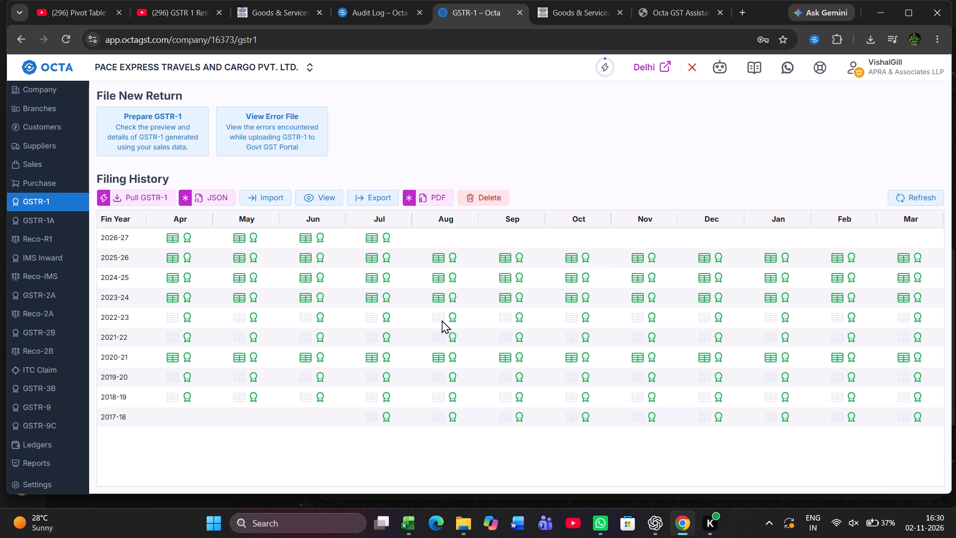
Export the Delhi GSTR-1 data for FY 25-26 in Octa Format – Full and download the resulting file.
{"action": "left_click", "coordinate": [376, 198]}
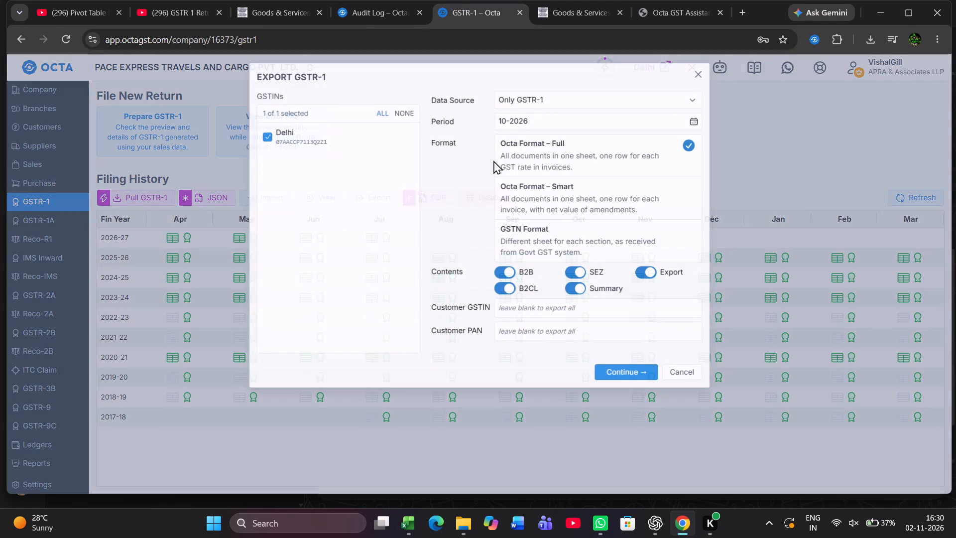
{"action": "left_click", "coordinate": [692, 116]}
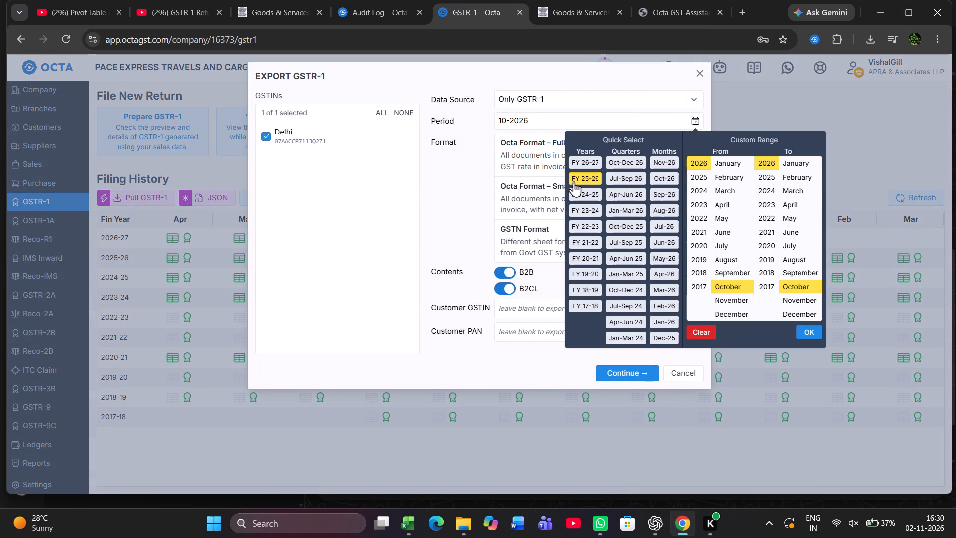
{"action": "left_click", "coordinate": [576, 180]}
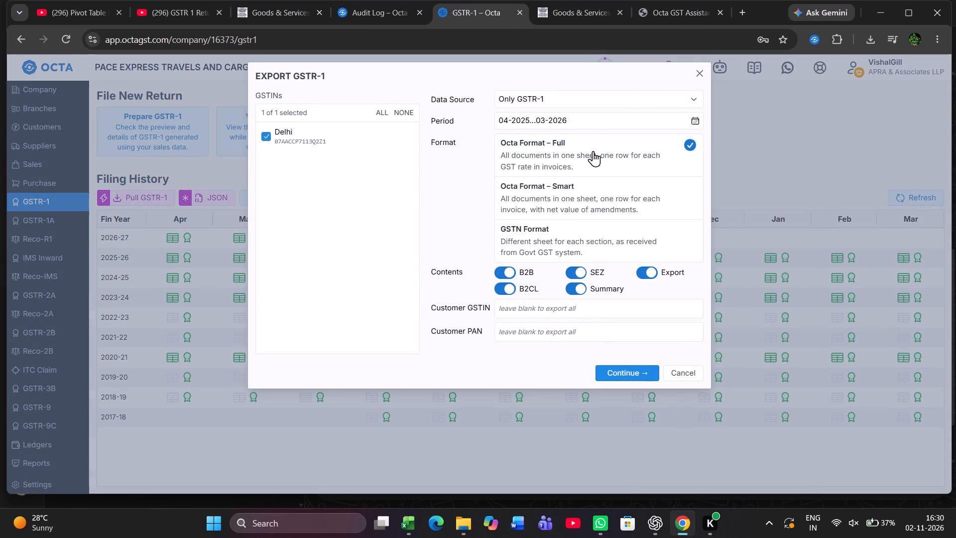
{"action": "left_click", "coordinate": [623, 375]}
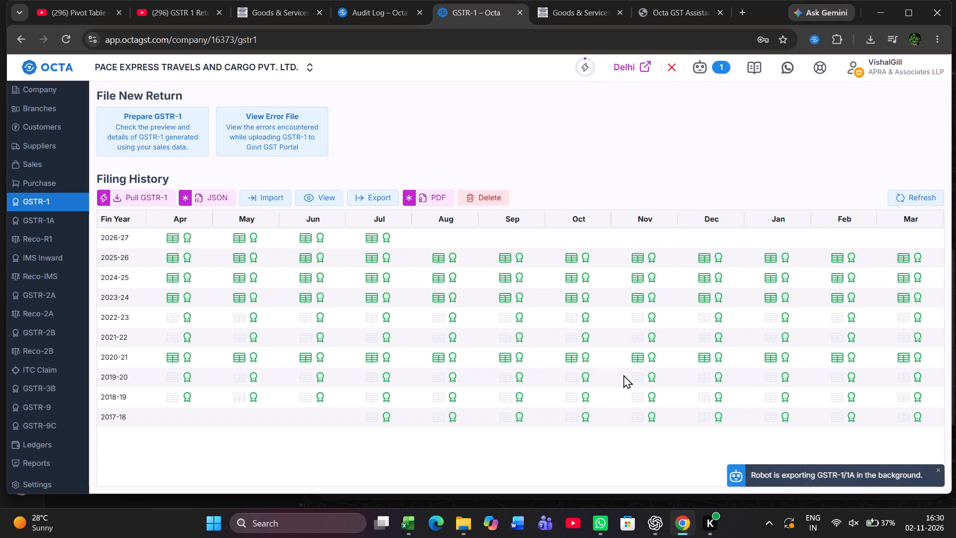
{"action": "left_click", "coordinate": [704, 67]}
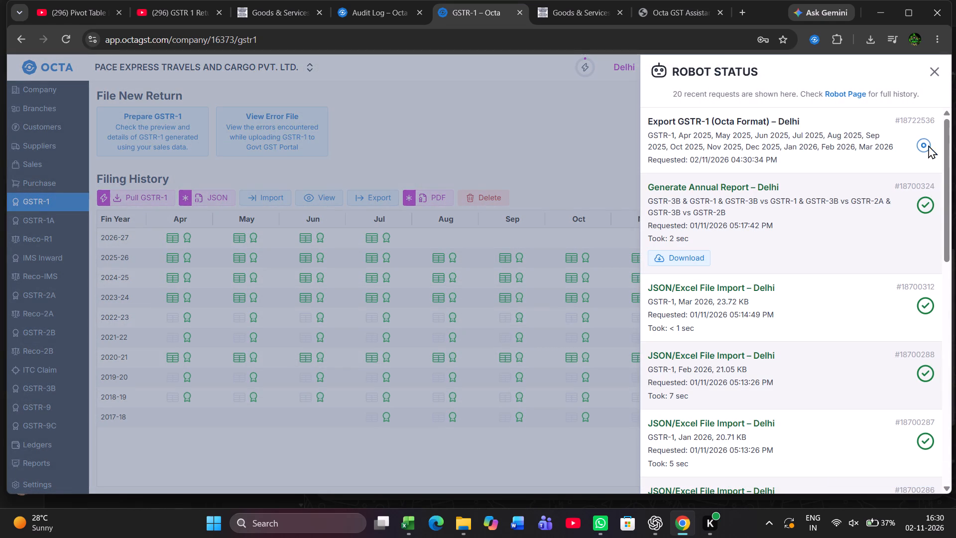
{"action": "left_click", "coordinate": [928, 77]}
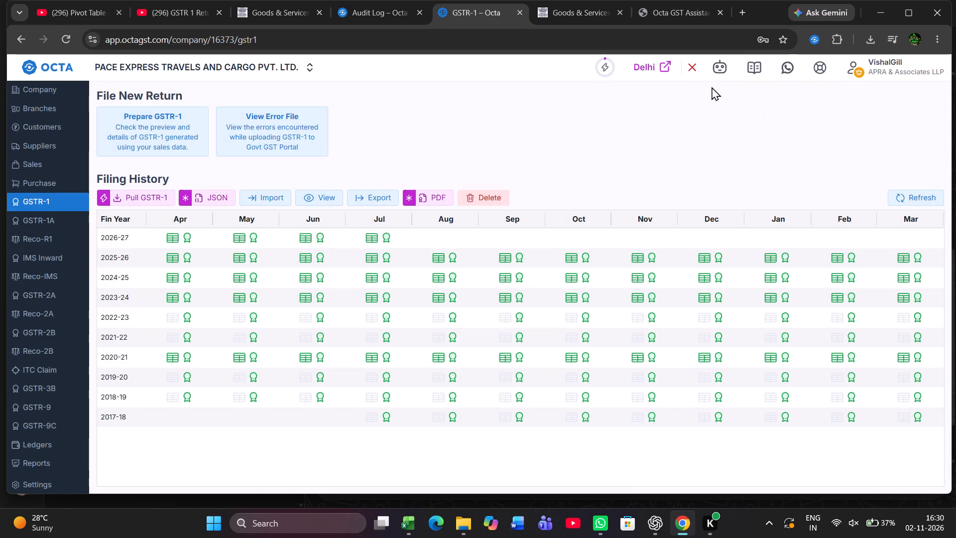
{"action": "left_click", "coordinate": [706, 61]}
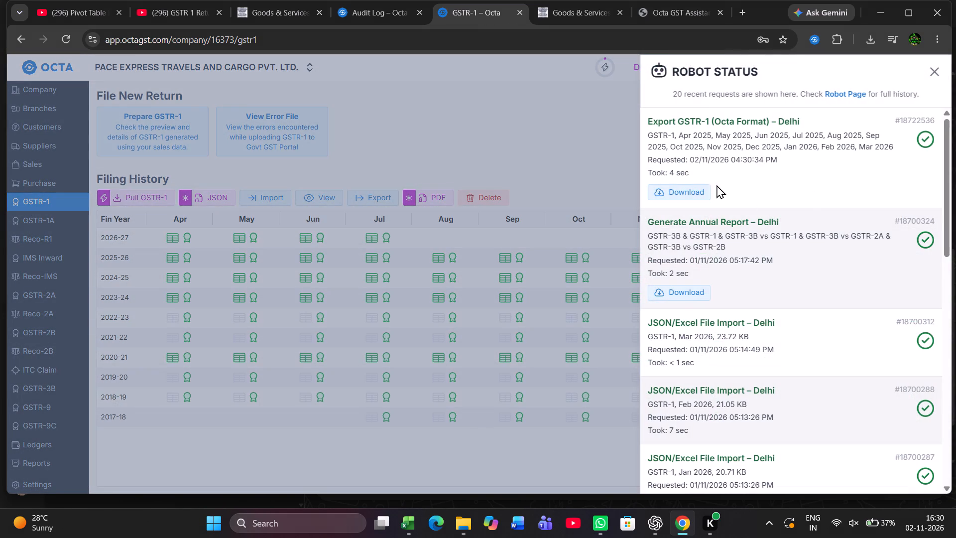
{"action": "left_click", "coordinate": [683, 186]}
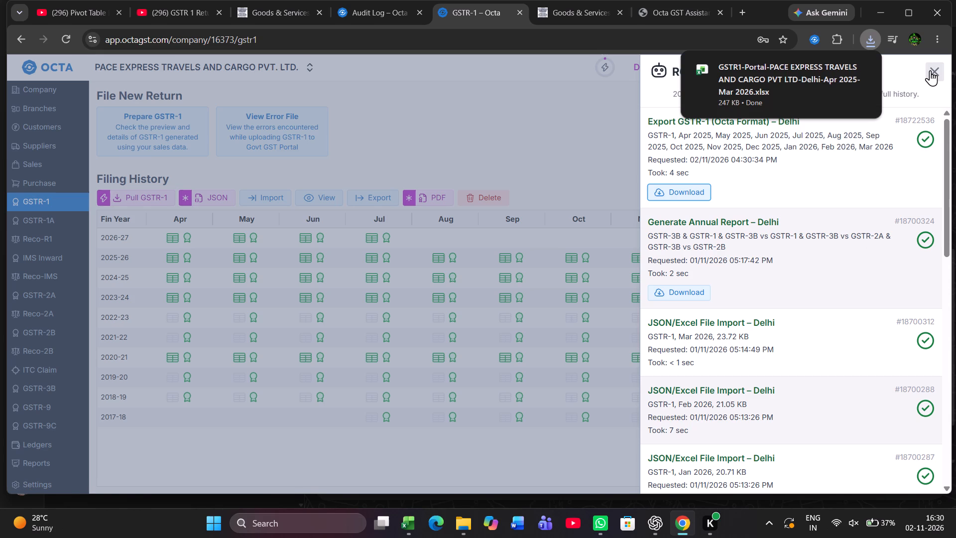
Switch to File Explorer, create a folder named APRA on the Desktop and open it.
{"action": "key", "text": "alt+Tab"}
{"action": "key", "text": "alt+Tab"}
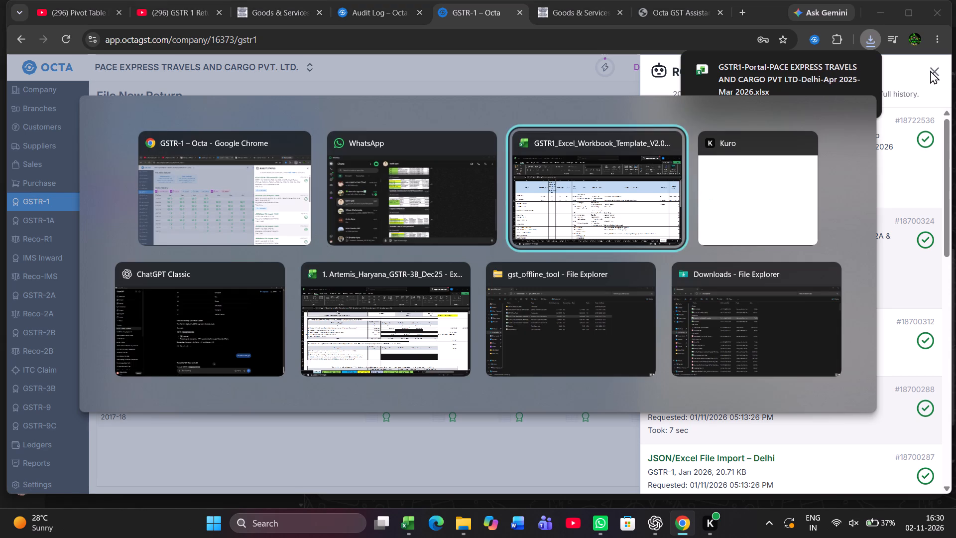
{"action": "key", "text": "alt+Tab"}
{"action": "key", "text": "alt+Tab"}
{"action": "key", "text": "alt+Tab"}
{"action": "key", "text": "alt+Tab"}
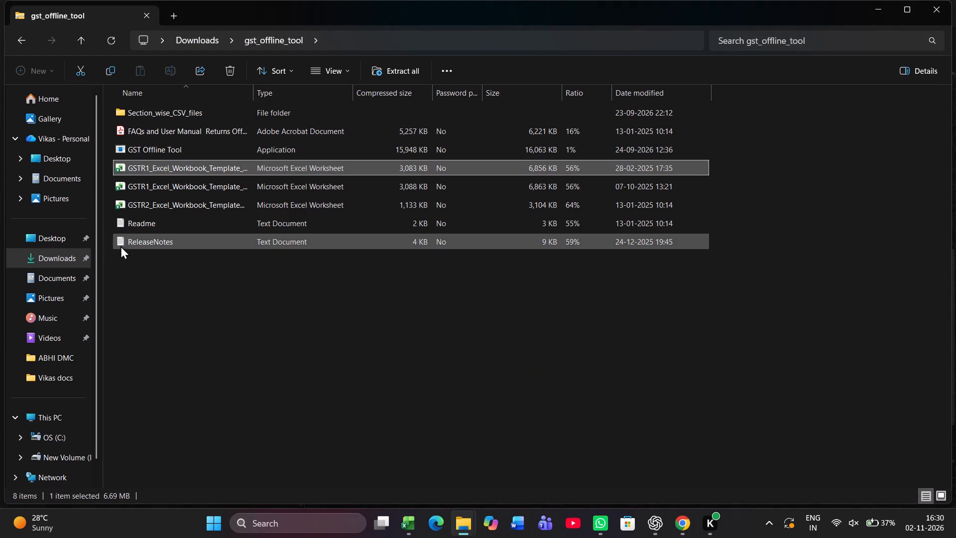
{"action": "left_click", "coordinate": [41, 231]}
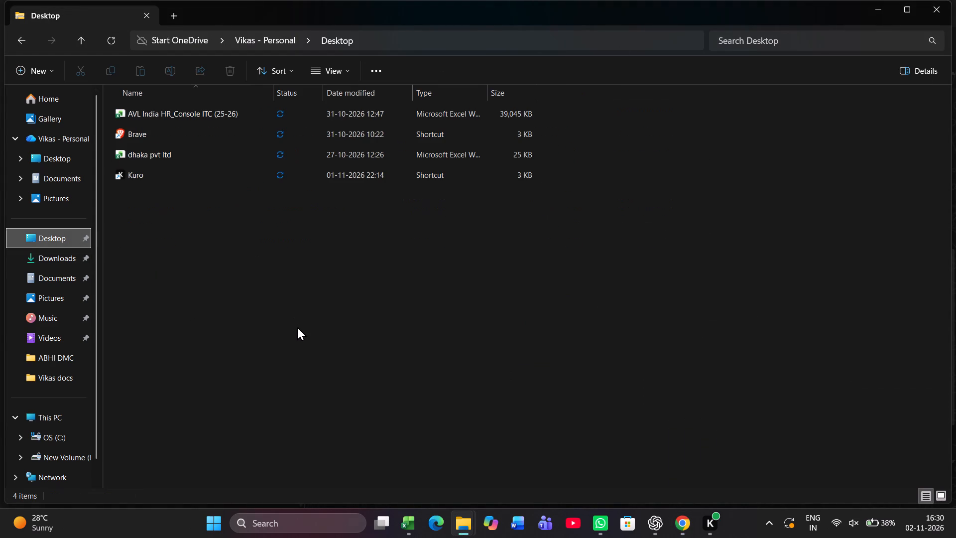
{"action": "key", "text": "ctrl+shift+n"}
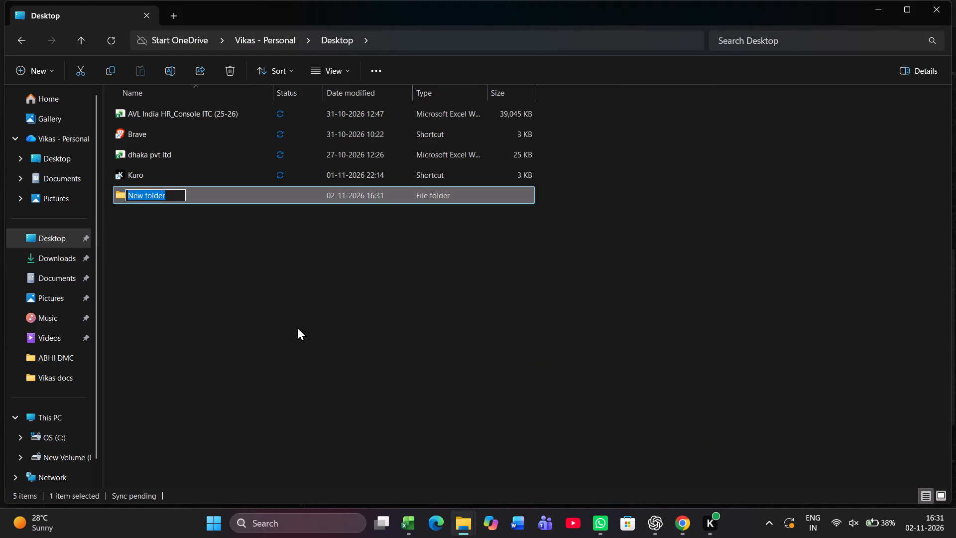
{"action": "type", "text": "APRA"}
{"action": "key", "text": "Return"}
{"action": "key", "text": "Return"}
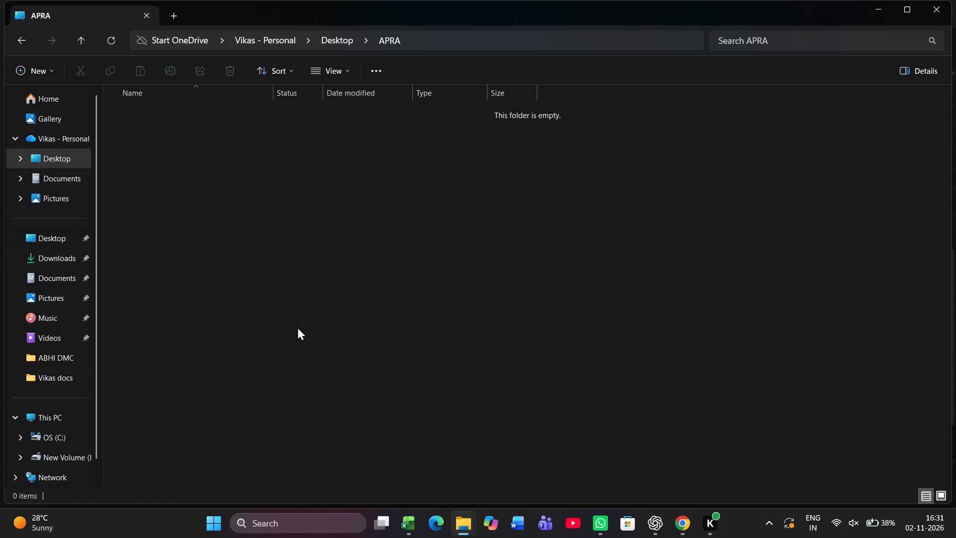
Create a subfolder with the default name inside APRA and open its name for editing.
{"action": "key", "text": "ctrl+shift+n"}
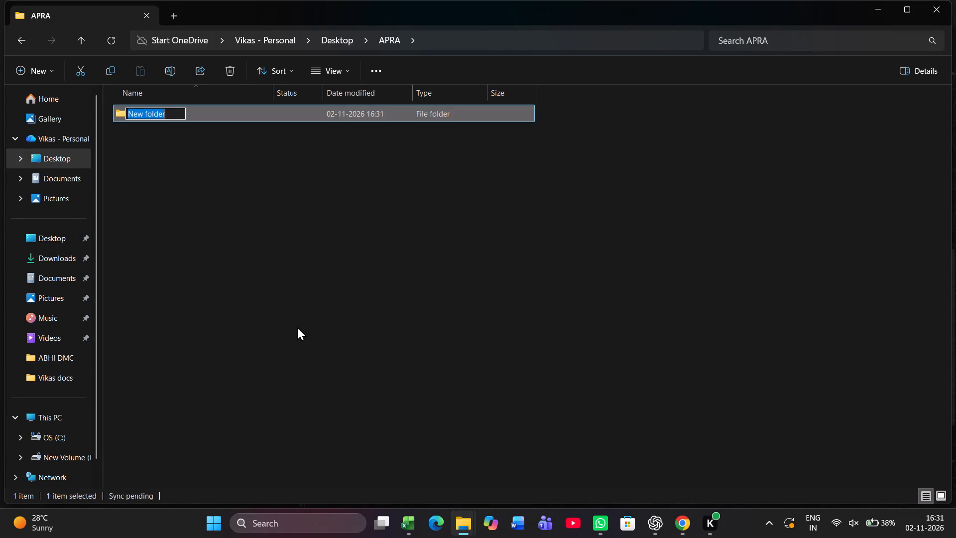
{"action": "key", "text": "Return"}
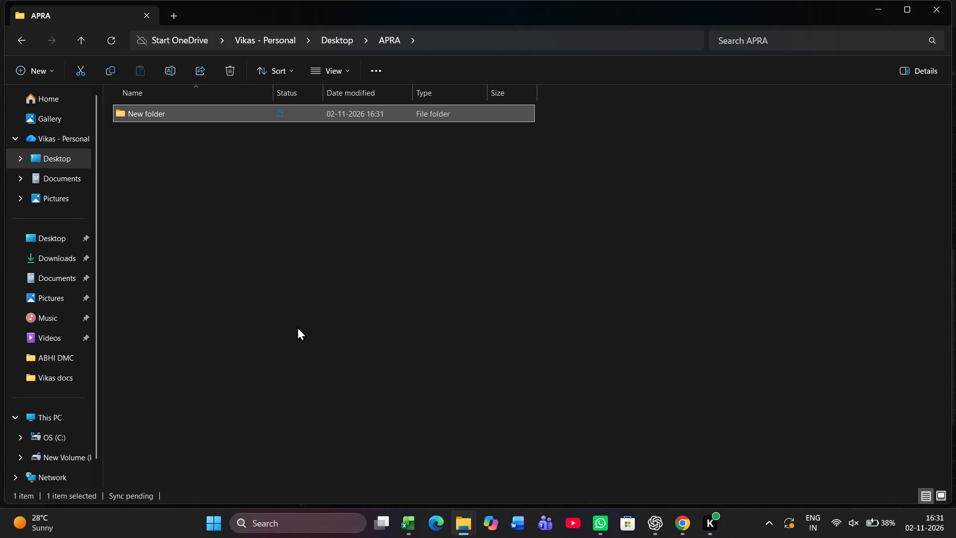
{"action": "key", "text": "F2"}
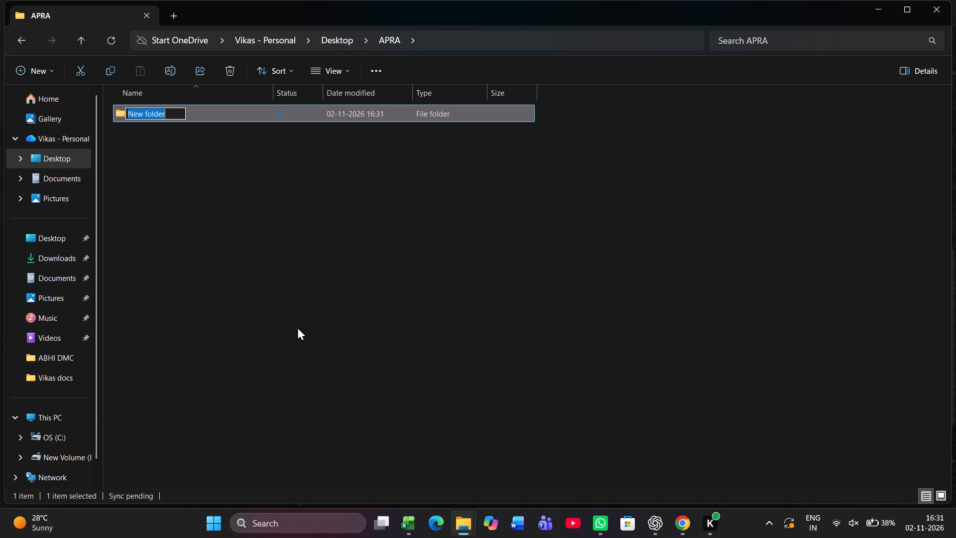
{"action": "key", "text": "alt+Tab"}
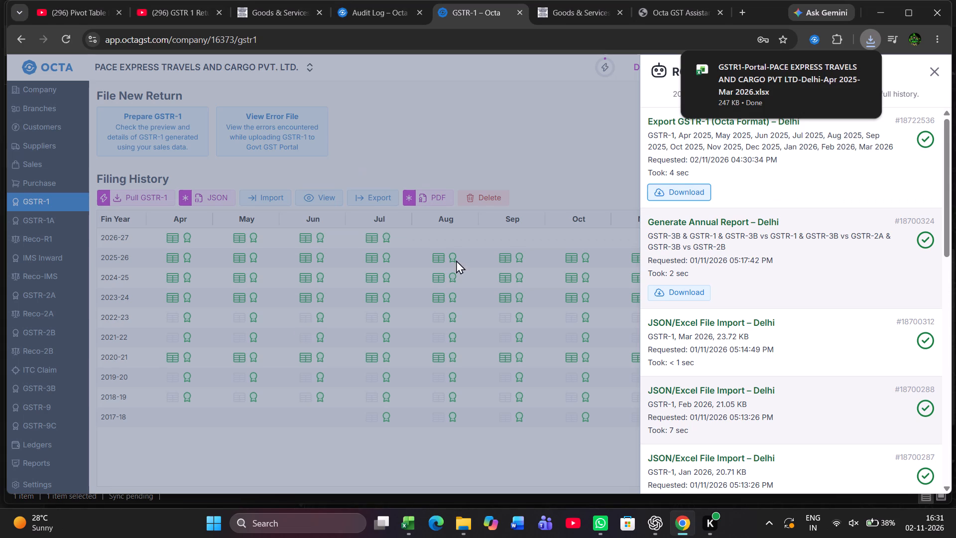
{"action": "left_click", "coordinate": [939, 78]}
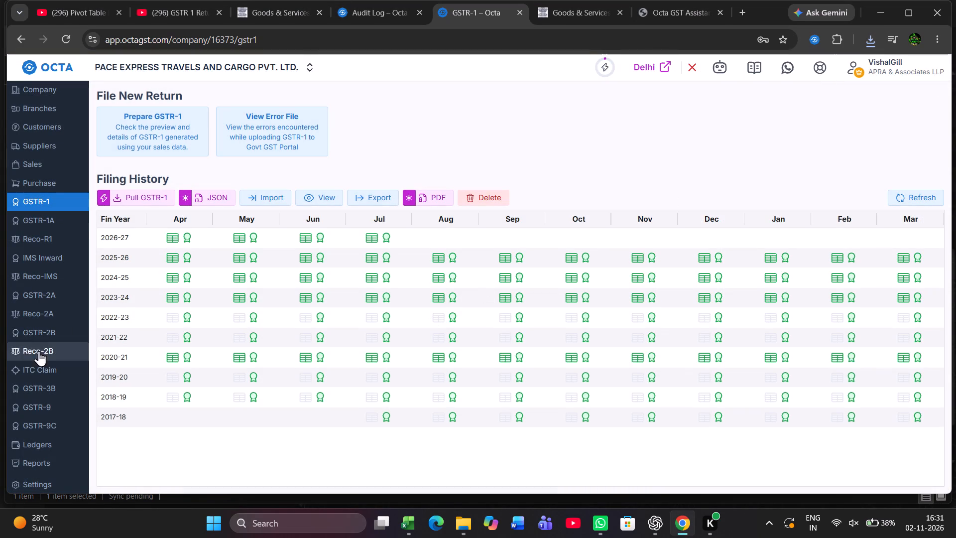
{"action": "left_click", "coordinate": [50, 334]}
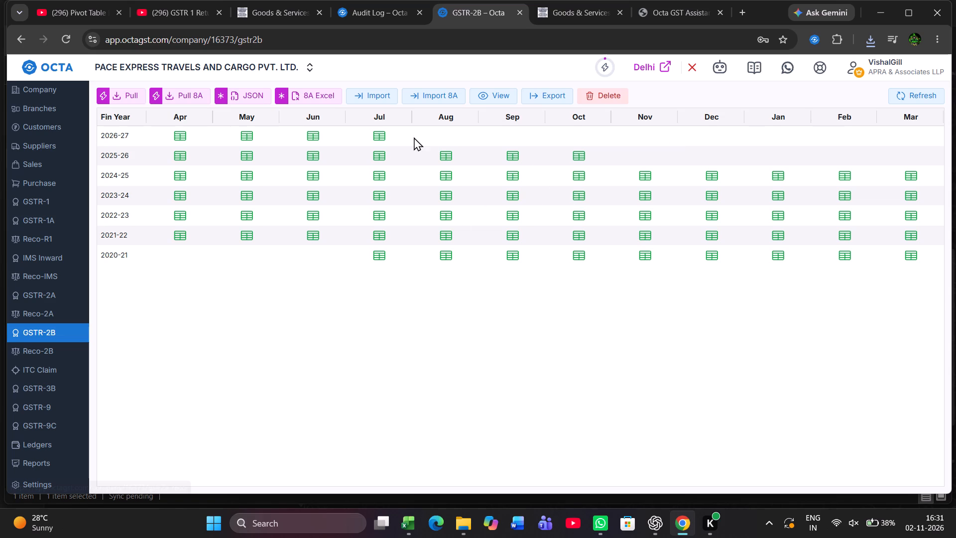
{"action": "left_click", "coordinate": [542, 99]}
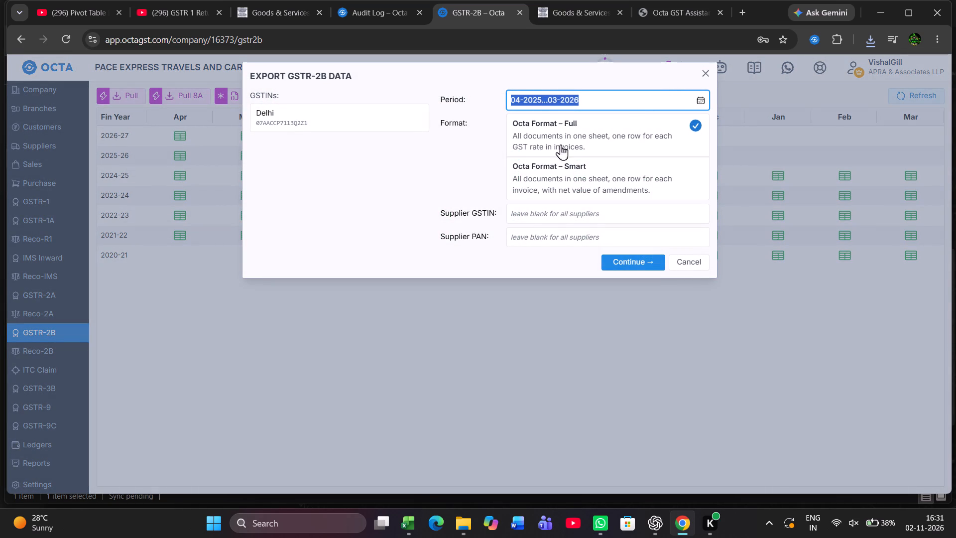
{"action": "left_click", "coordinate": [623, 169]}
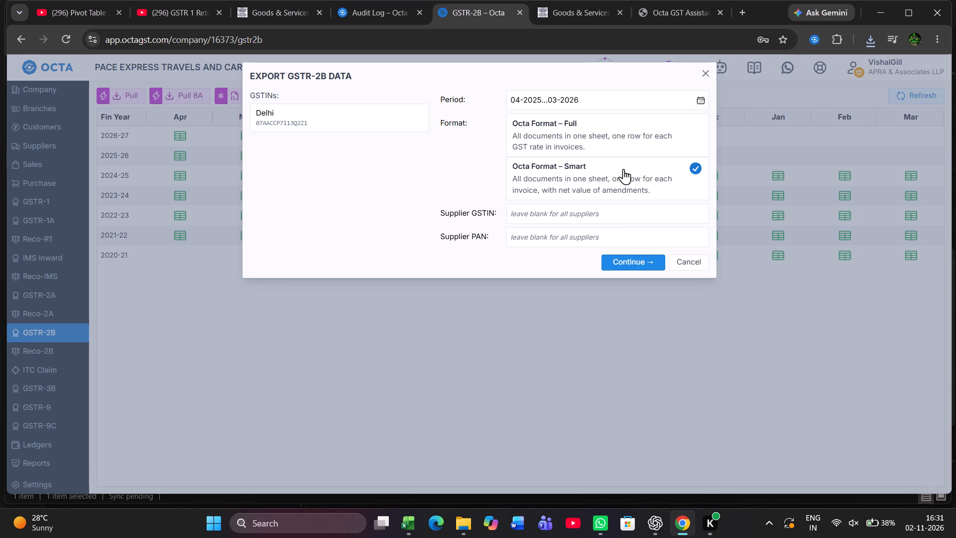
{"action": "left_click", "coordinate": [644, 265]}
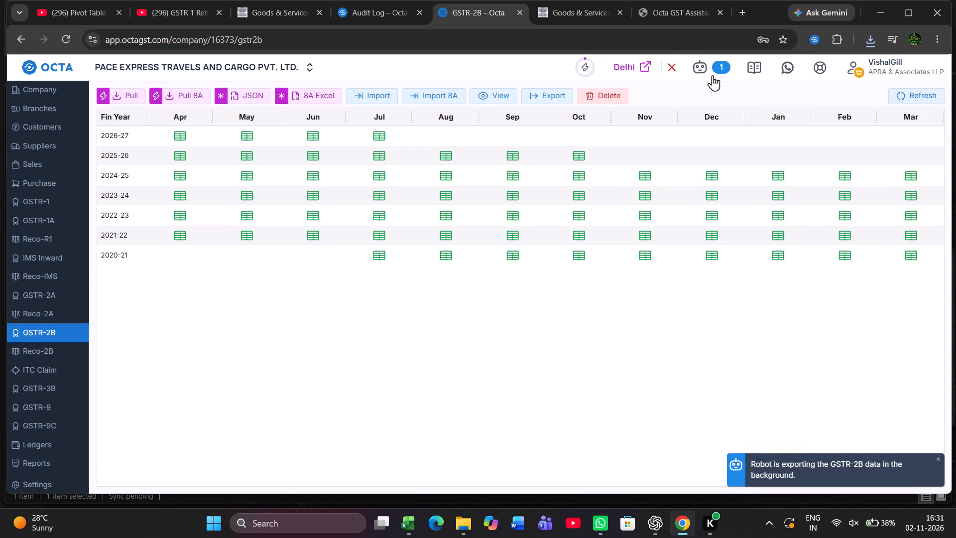
{"action": "left_click", "coordinate": [713, 70]}
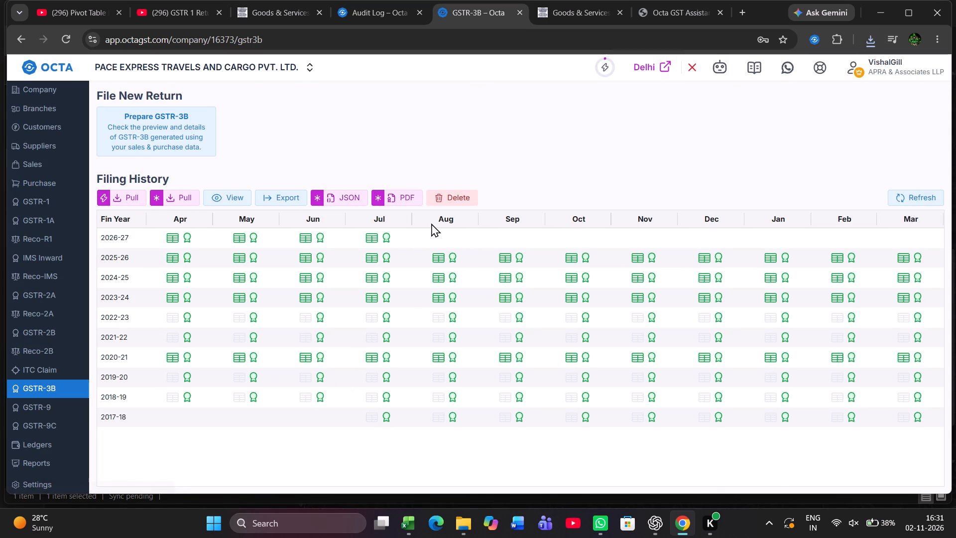
{"action": "left_click", "coordinate": [269, 194]}
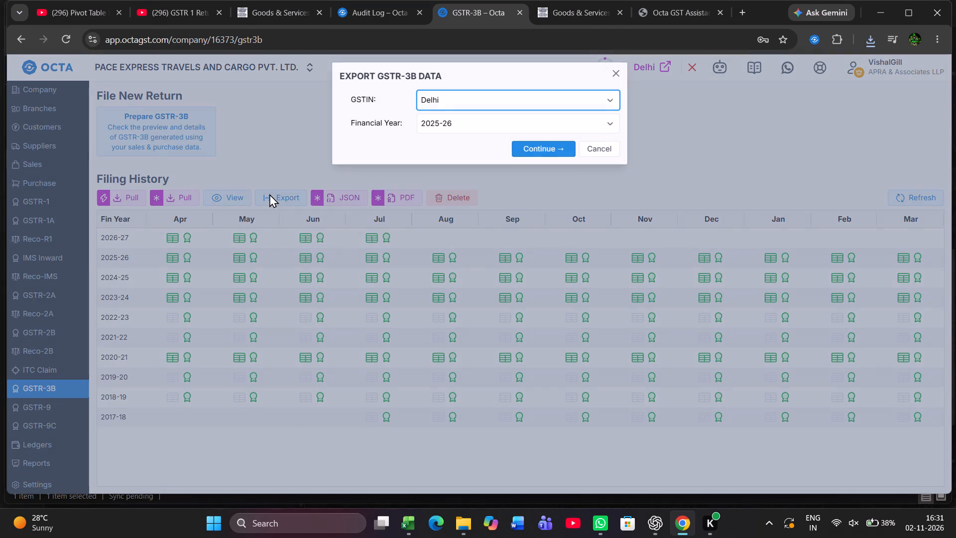
{"action": "left_click", "coordinate": [554, 144]}
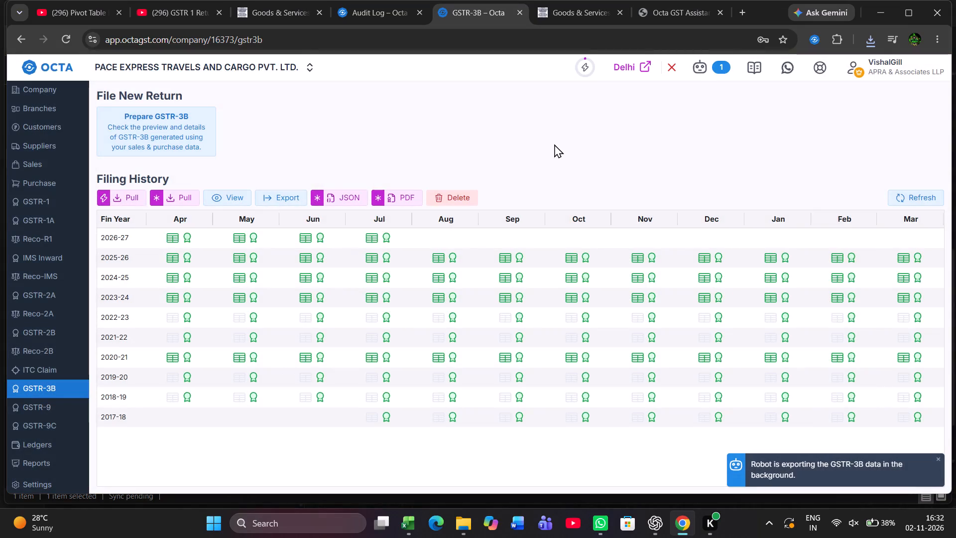
{"action": "left_click", "coordinate": [715, 67]}
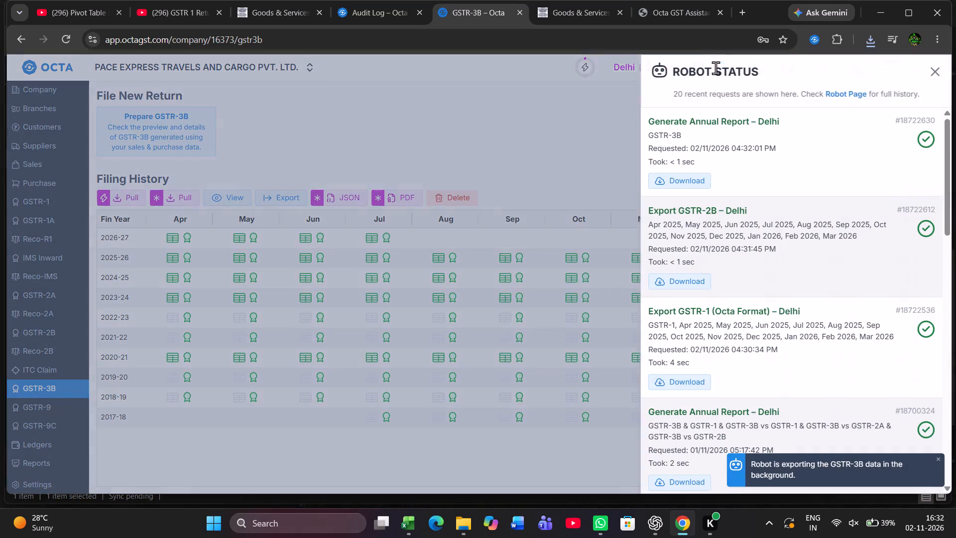
{"action": "left_click", "coordinate": [680, 183]}
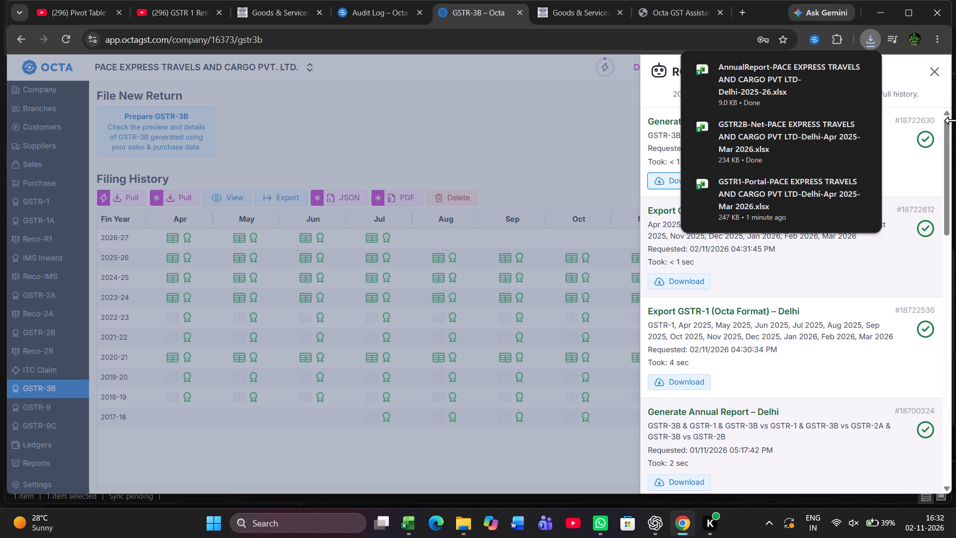
{"action": "left_click", "coordinate": [927, 71]}
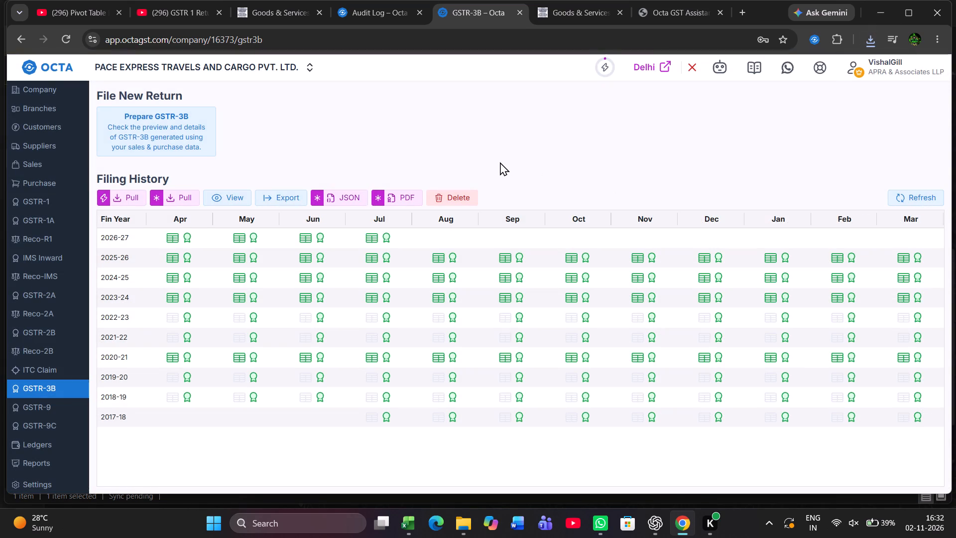
Switch to File Explorer and move the AnnualReport, GSTR2B-Net and GSTR1-Portal workbooks from Downloads into the New folder inside APRA.
{"action": "key", "text": "alt+Tab"}
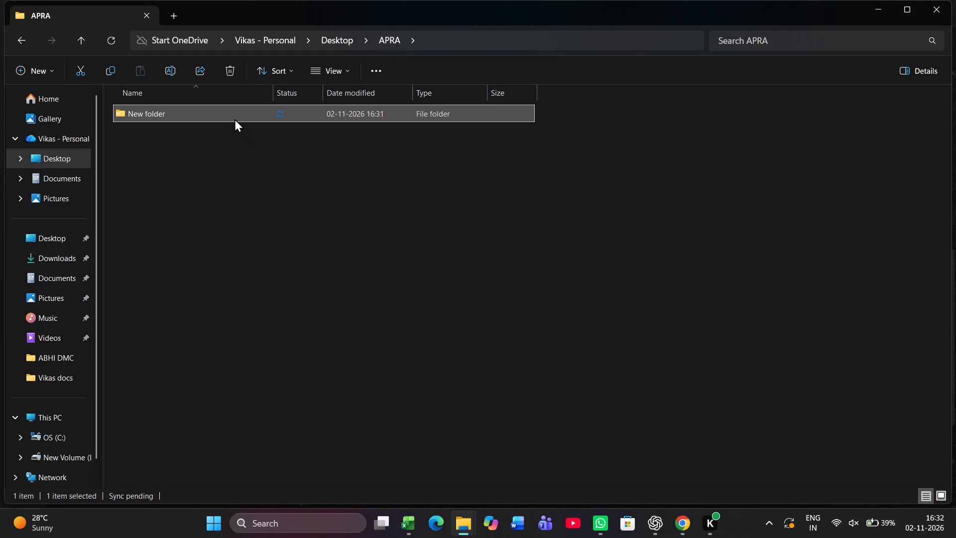
{"action": "key", "text": "ctrl+t"}
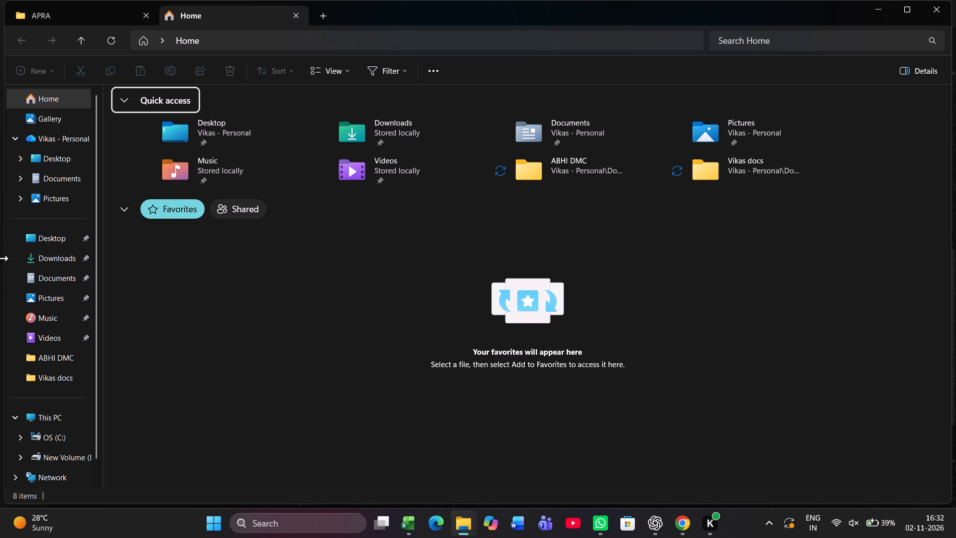
{"action": "left_click", "coordinate": [39, 265]}
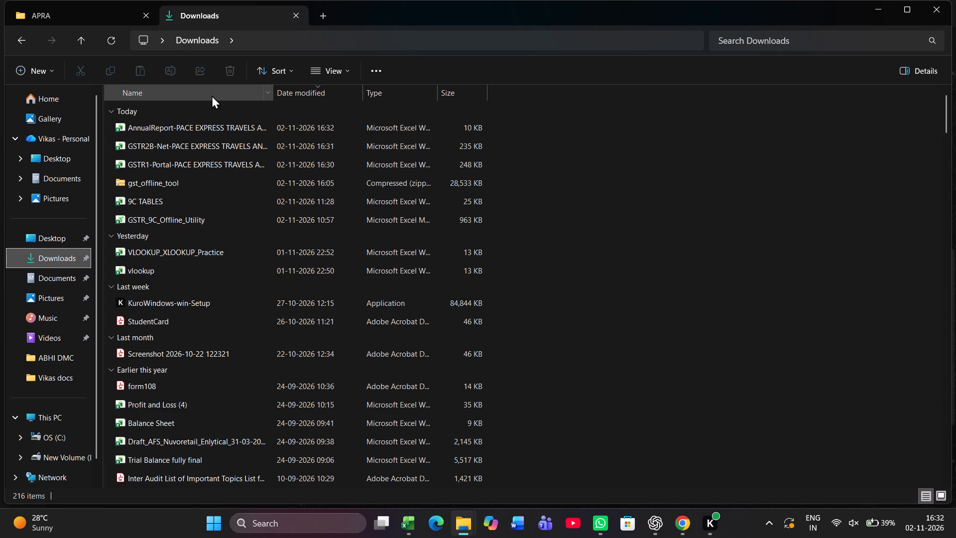
{"action": "left_click", "coordinate": [211, 127]}
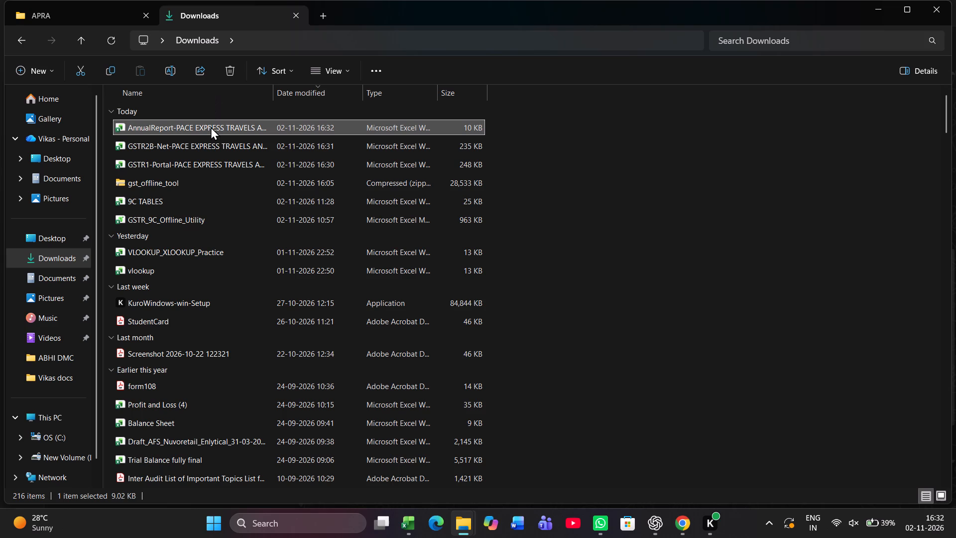
{"action": "key", "text": "shift+Down"}
{"action": "key", "text": "shift+Down"}
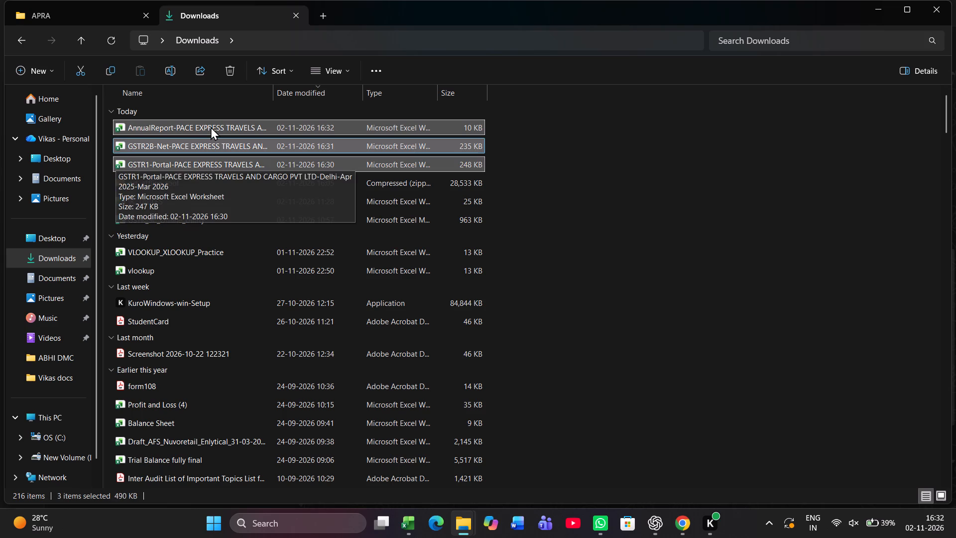
{"action": "key", "text": "ctrl+x"}
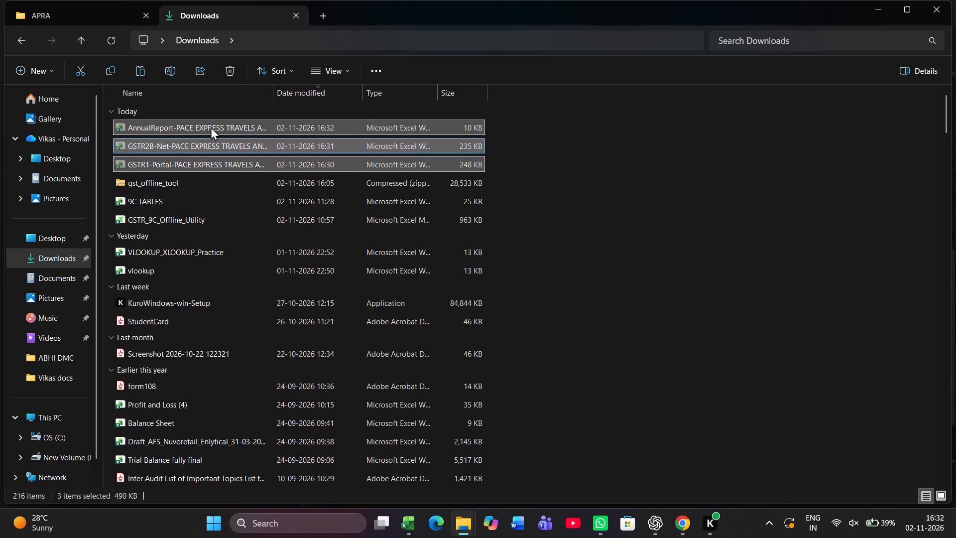
{"action": "key", "text": "alt+Tab"}
{"action": "key", "text": "alt+Tab"}
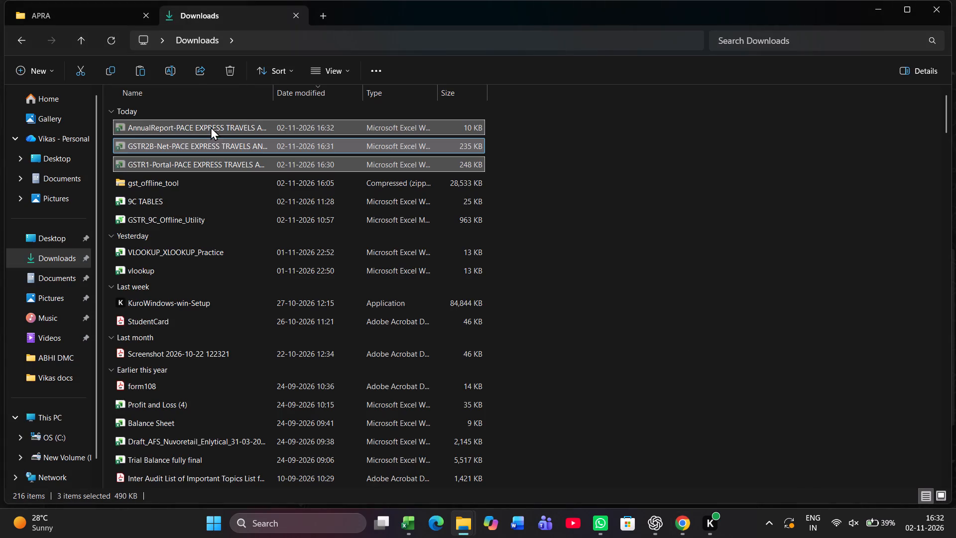
{"action": "key", "text": "ctrl+Tab"}
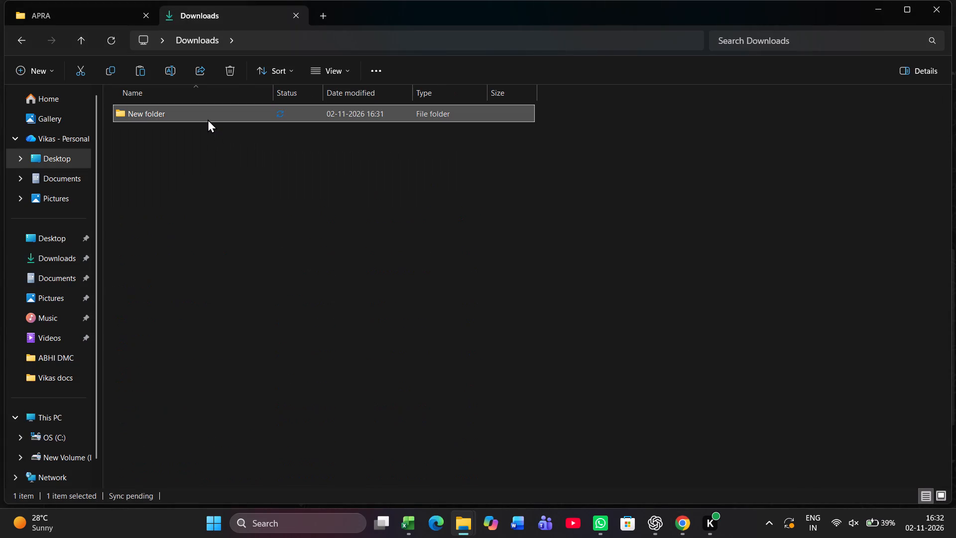
{"action": "left_click", "coordinate": [208, 119]}
{"action": "left_click", "coordinate": [208, 119]}
{"action": "key", "text": "Return"}
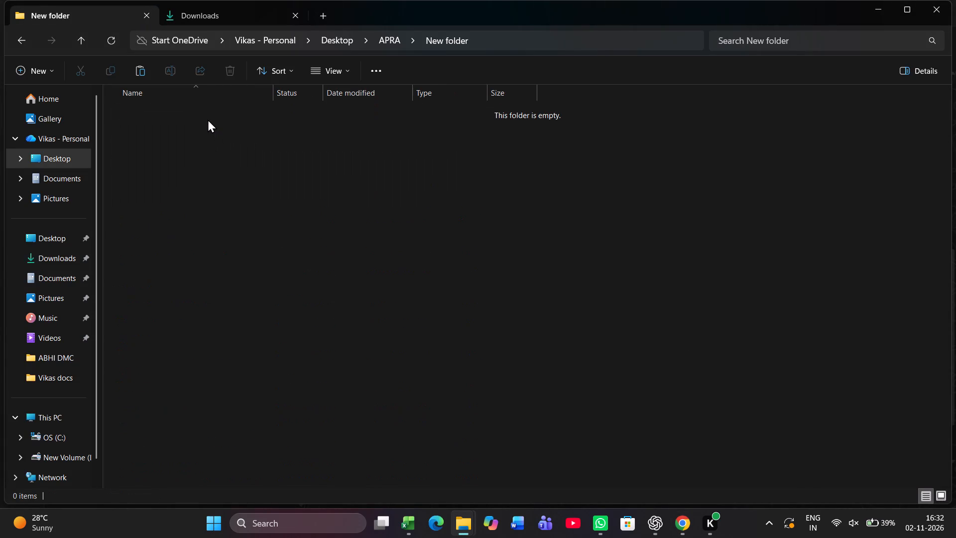
{"action": "key", "text": "ctrl+v"}
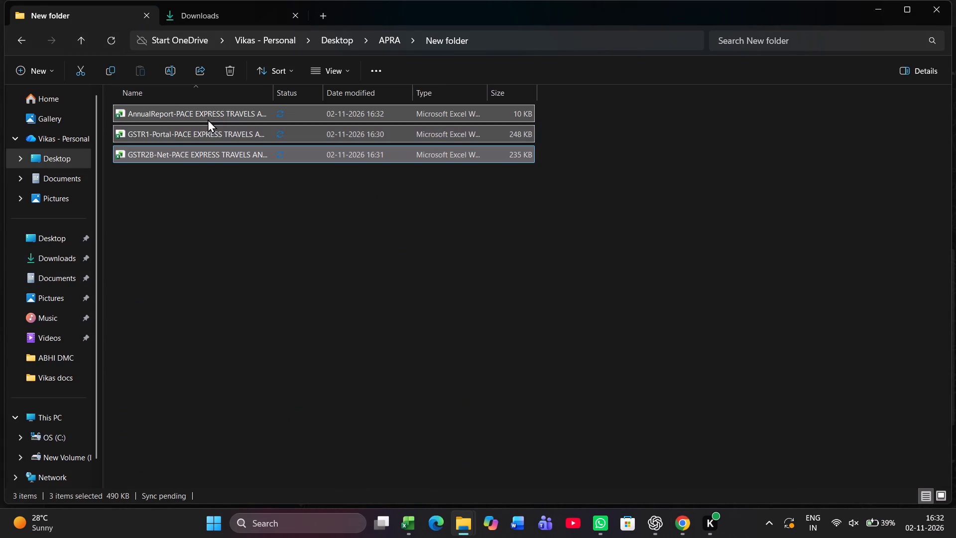
Return to the APRA folder and rename its subfolder as PACE EXPRESS TRAVELS AND CARGO PVT LTD.
{"action": "key", "text": "BackSpace"}
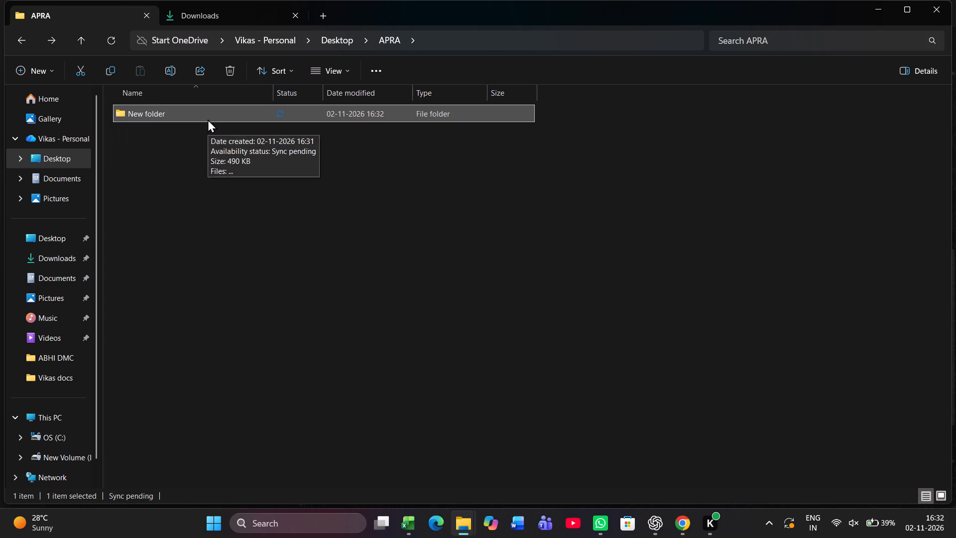
{"action": "key", "text": "F2"}
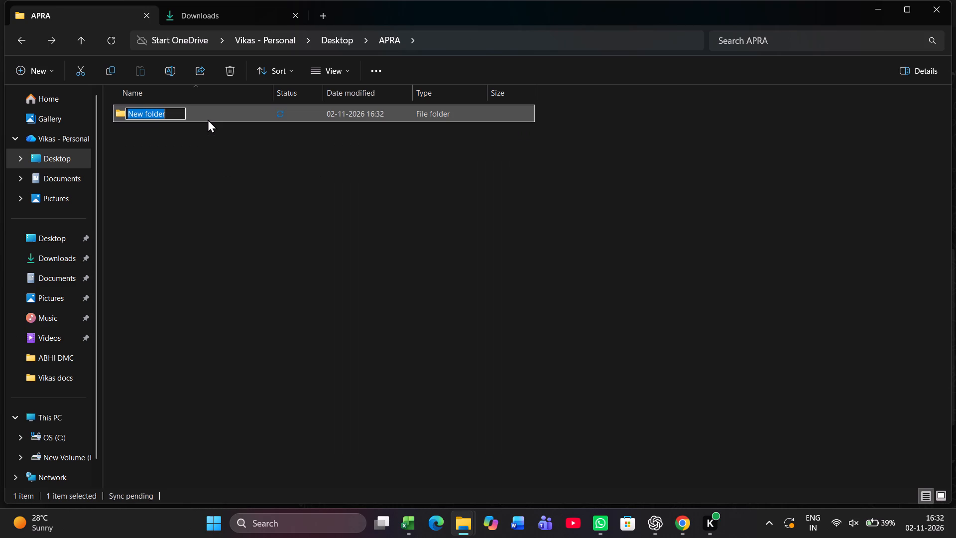
{"action": "type", "text": "AC"}
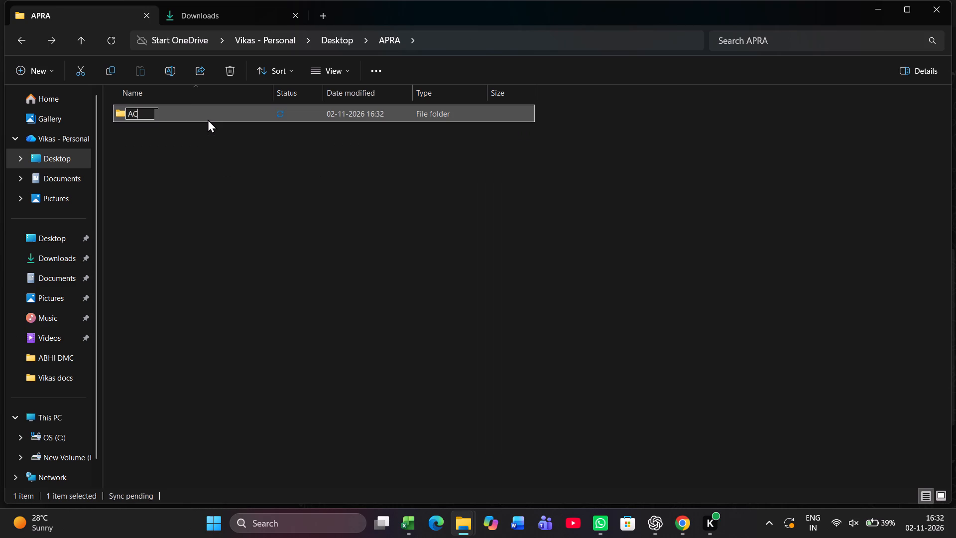
{"action": "key", "text": "BackSpace"}
{"action": "key", "text": "BackSpace"}
{"action": "type", "text": "PACE TR"}
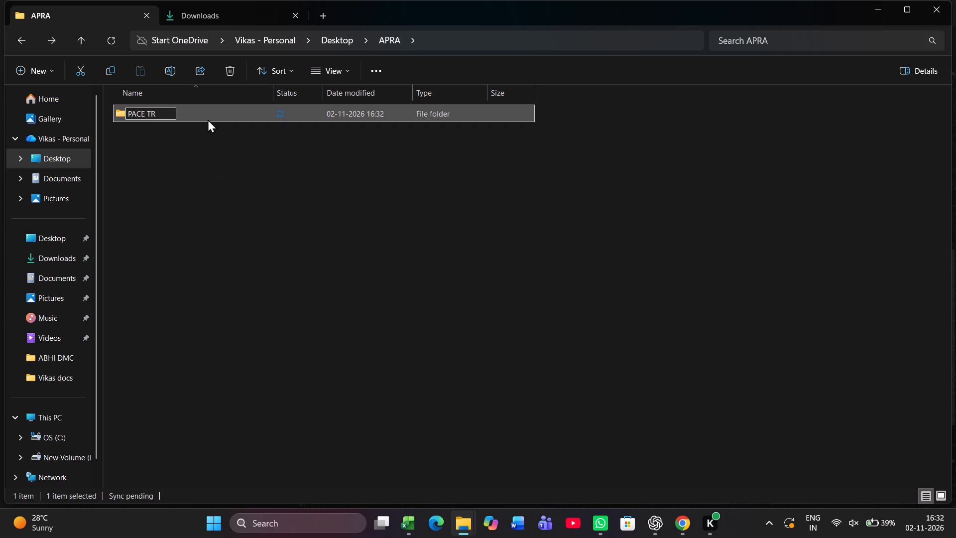
{"action": "key", "text": "BackSpace"}
{"action": "key", "text": "BackSpace"}
{"action": "type", "text": "EXPRESS TRAVELS"}
{"action": "key", "text": "space"}
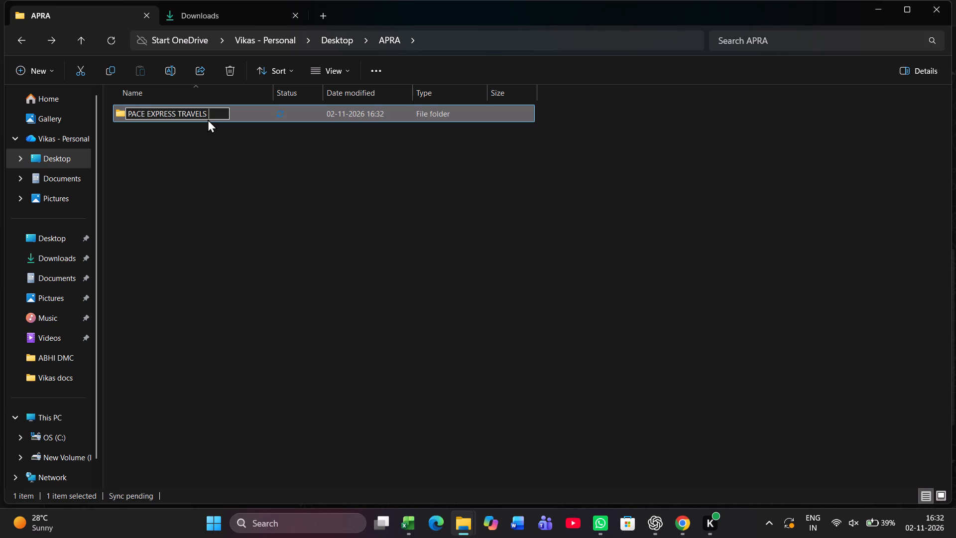
{"action": "type", "text": "CARGO"}
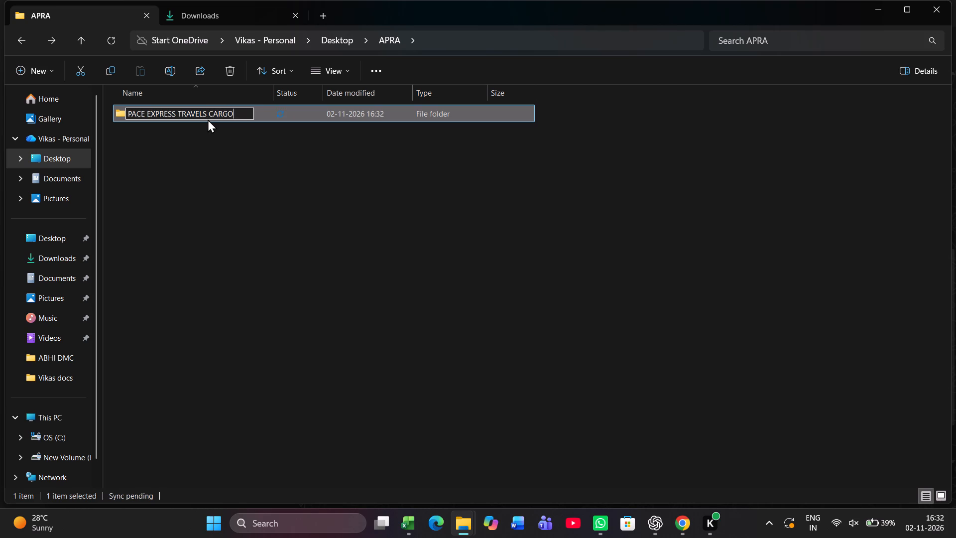
{"action": "key", "text": "space"}
{"action": "key", "text": "Left"}
{"action": "key", "text": "Left"}
{"action": "key", "text": "Left"}
{"action": "key", "text": "Left"}
{"action": "key", "text": "Left"}
{"action": "key", "text": "Left"}
{"action": "key", "text": "space"}
{"action": "type", "text": "AND"}
{"action": "key", "text": "space"}
{"action": "key", "text": "Right"}
{"action": "key", "text": "Right"}
{"action": "key", "text": "Right"}
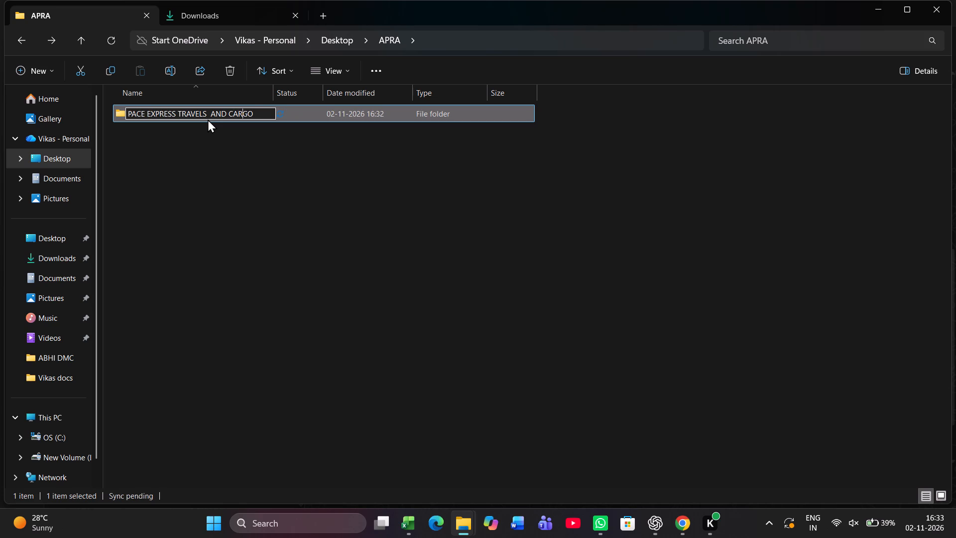
{"action": "key", "text": "Right"}
{"action": "key", "text": "Right"}
{"action": "key", "text": "Right"}
{"action": "type", "text": "PVT LTD"}
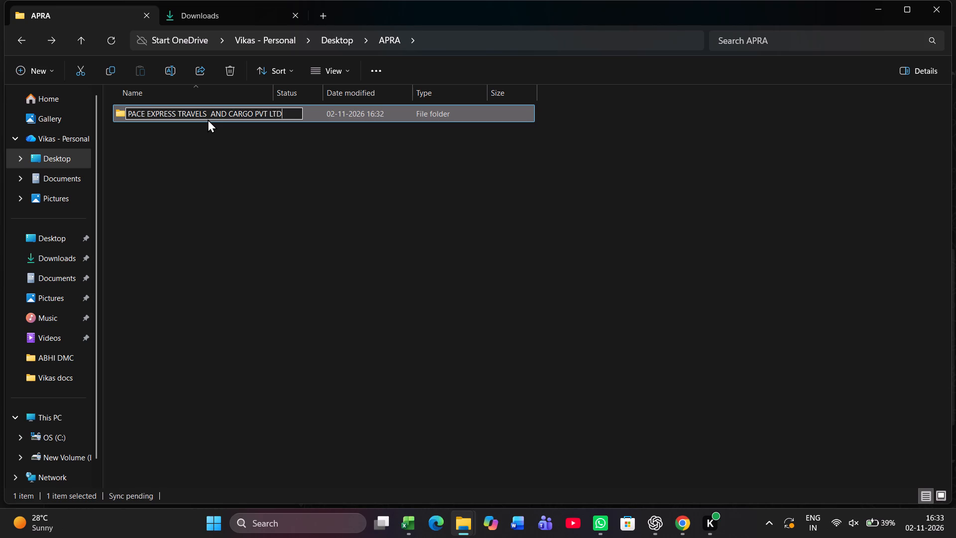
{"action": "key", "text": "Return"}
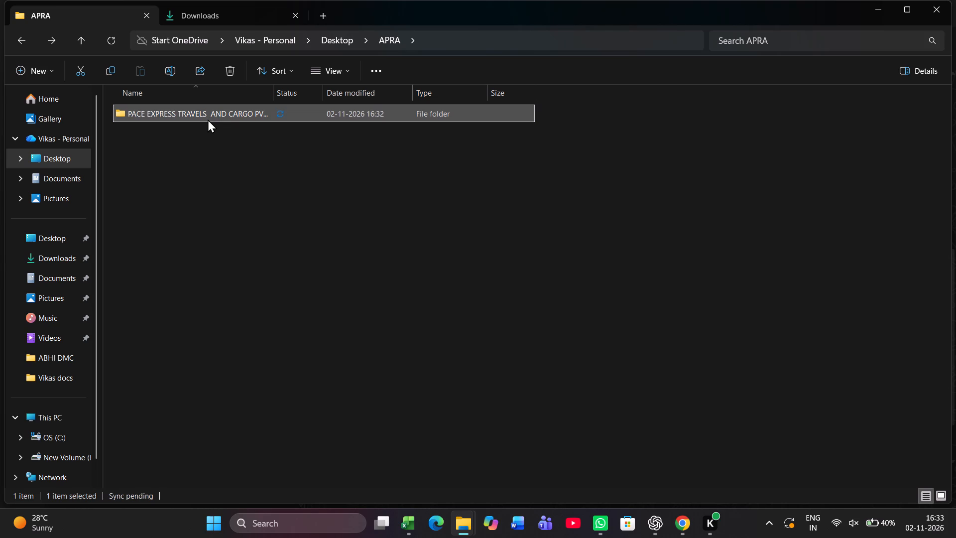
Switch back to Chrome, return to the OCTA companies list and clear the "pace" search filter.
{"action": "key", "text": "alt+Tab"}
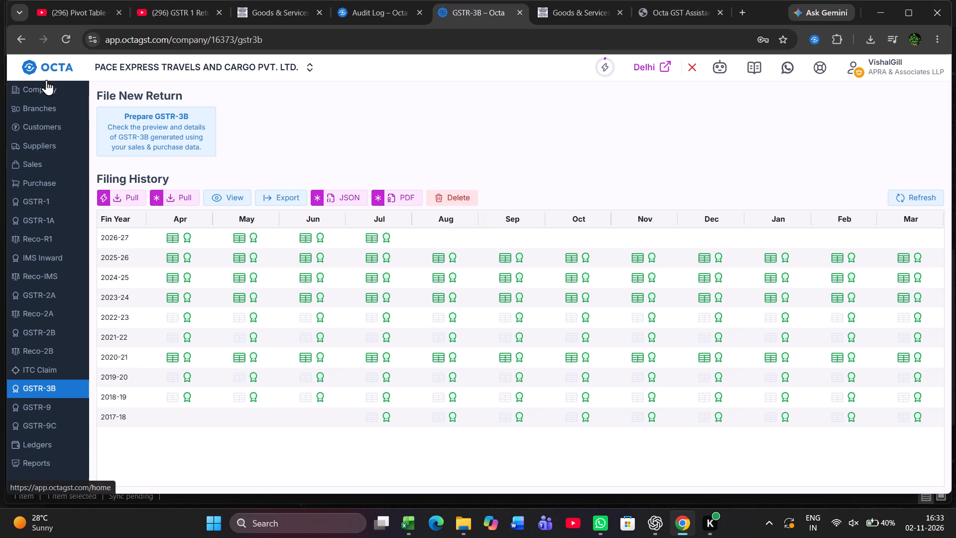
{"action": "left_click", "coordinate": [55, 60]}
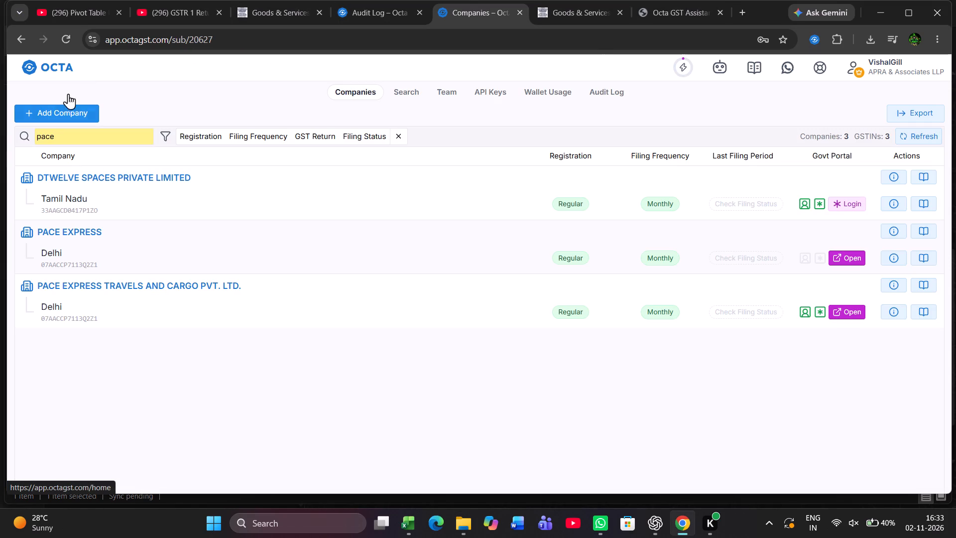
{"action": "left_click", "coordinate": [92, 136]}
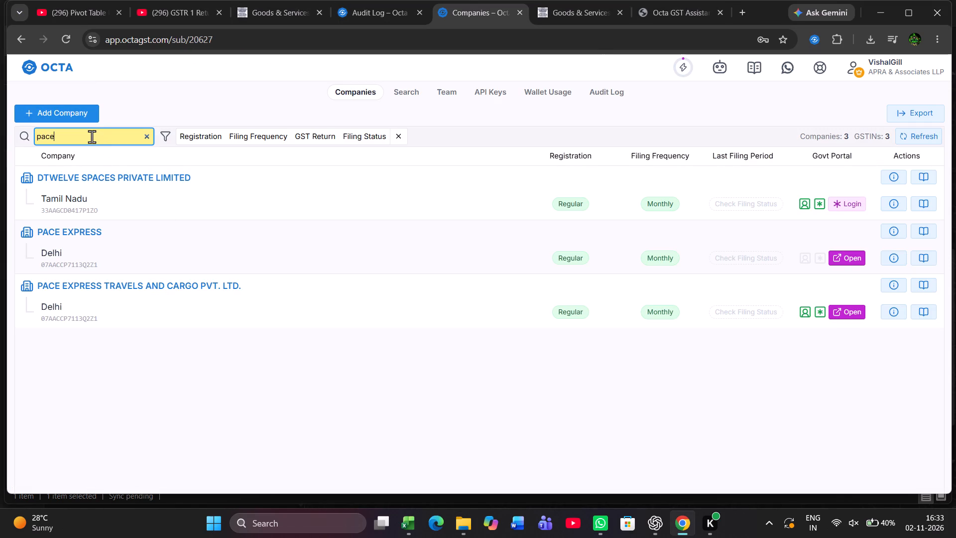
{"action": "key", "text": "BackSpace"}
{"action": "key", "text": "BackSpace"}
{"action": "key", "text": "BackSpace"}
{"action": "key", "text": "BackSpace"}
Look through the other open application windows.
{"action": "key", "text": "alt+Tab"}
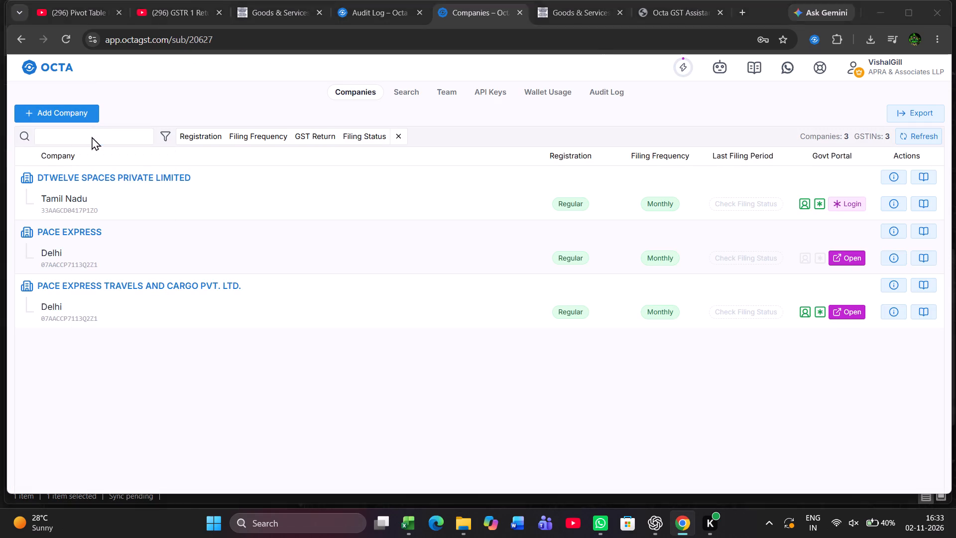
{"action": "key", "text": "alt+Tab"}
{"action": "key", "text": "alt+Tab"}
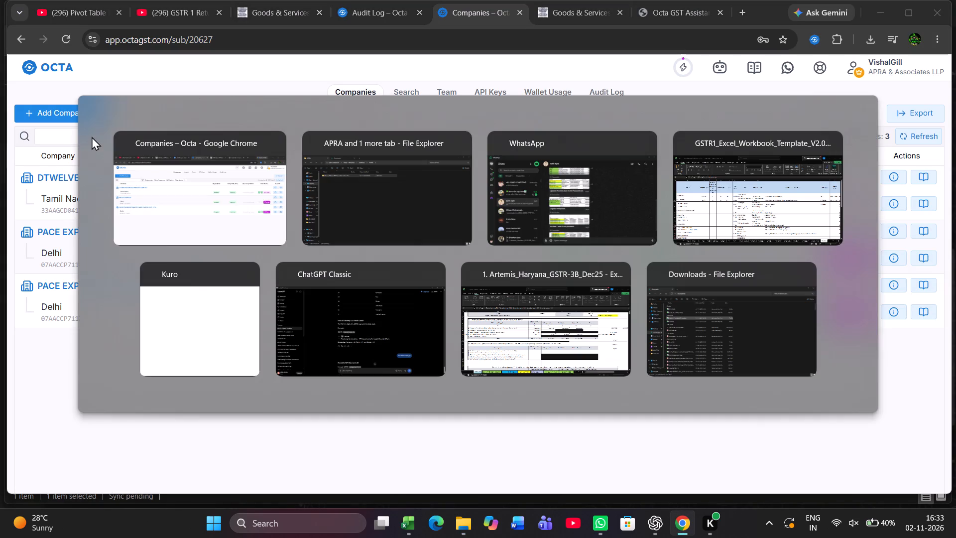
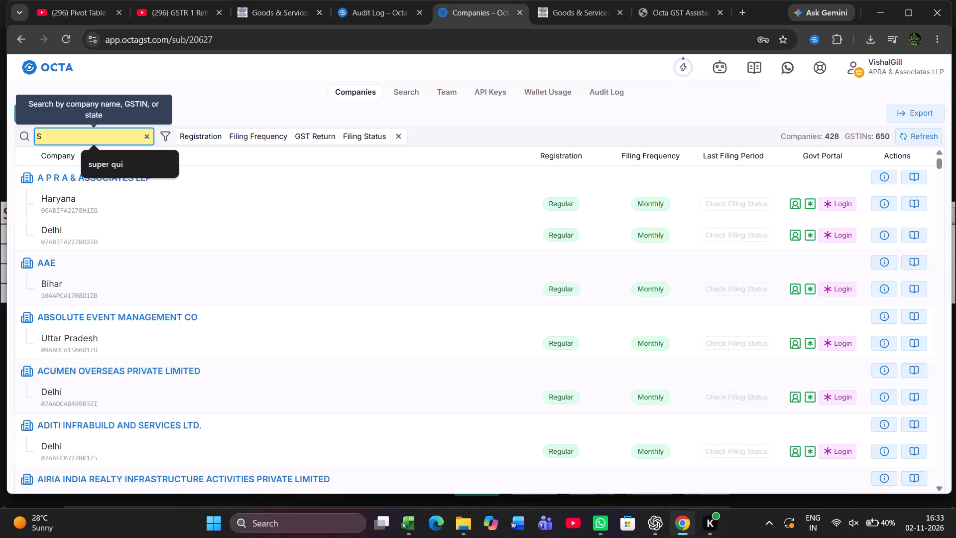
Search the company list for SUPER and open SUPER QUICK FREIGHT PRIVATE LIMITED from its Karnataka registration.
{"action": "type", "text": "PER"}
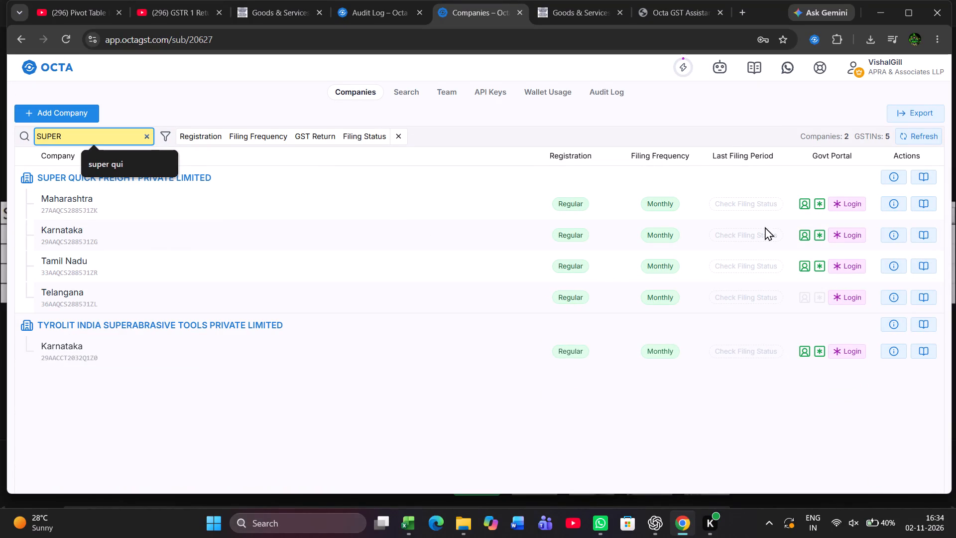
{"action": "left_click", "coordinate": [927, 241]}
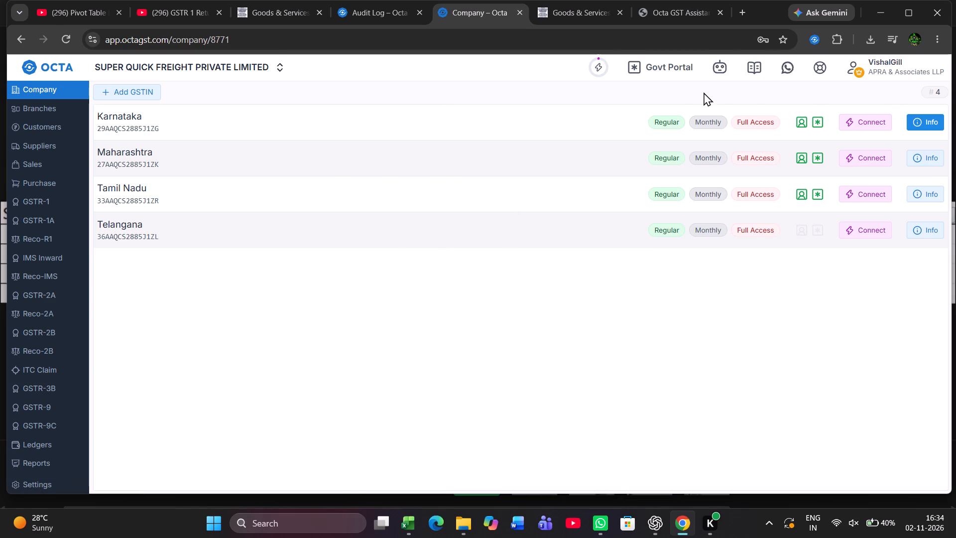
Try to log in to the Govt Portal for the Karnataka GSTIN with the saved credentials and the filled captcha.
{"action": "left_click", "coordinate": [663, 65]}
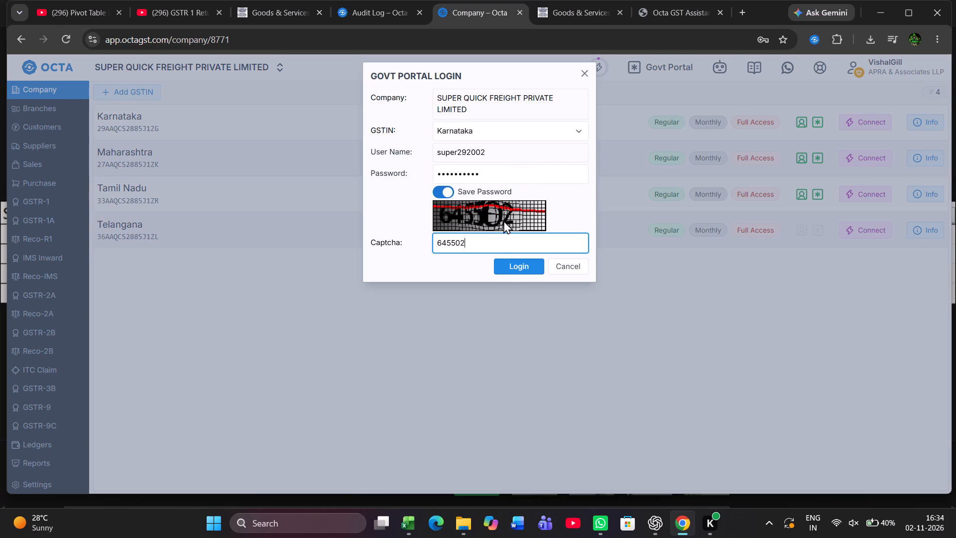
{"action": "left_click", "coordinate": [524, 265]}
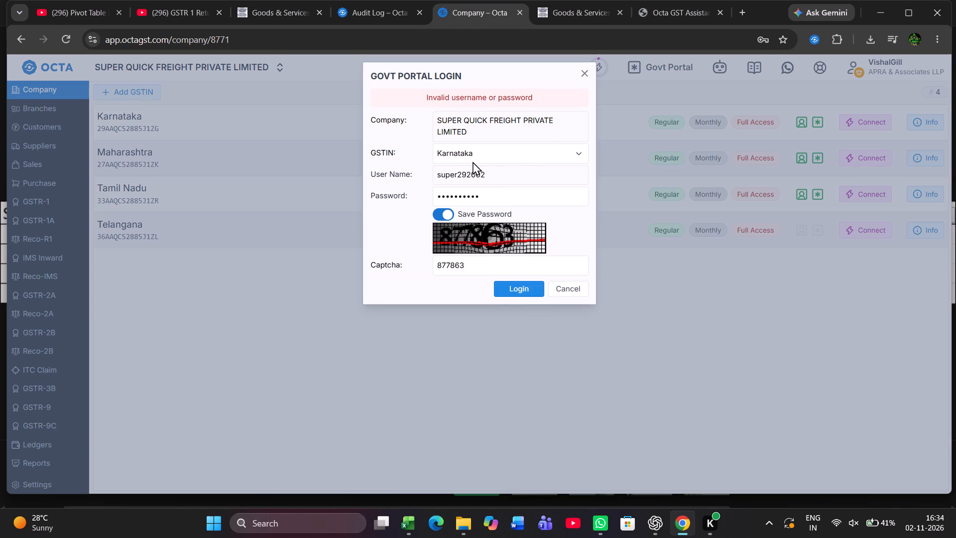
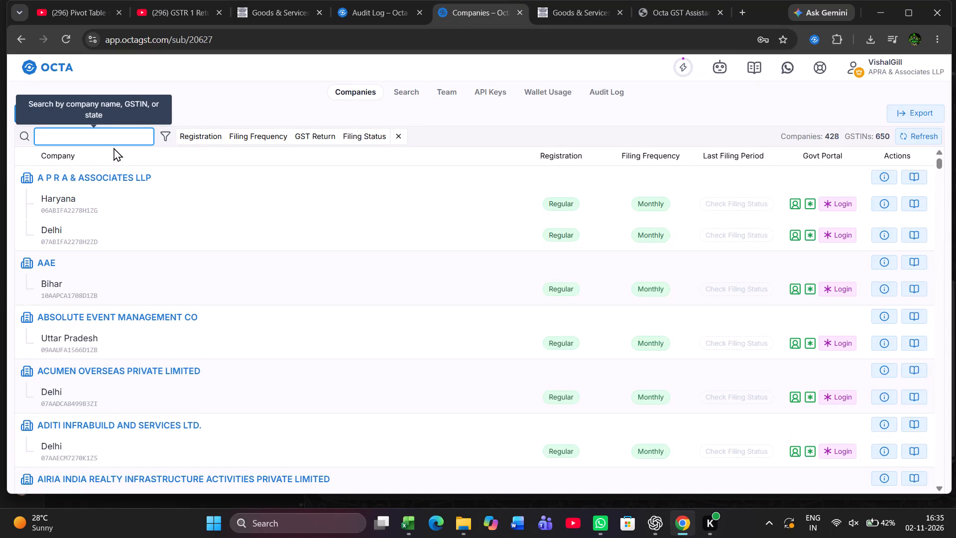
Search the Octa GST companies list for ASCENT to find Ascent Air Private Limited.
{"action": "type", "text": "ASCENT"}
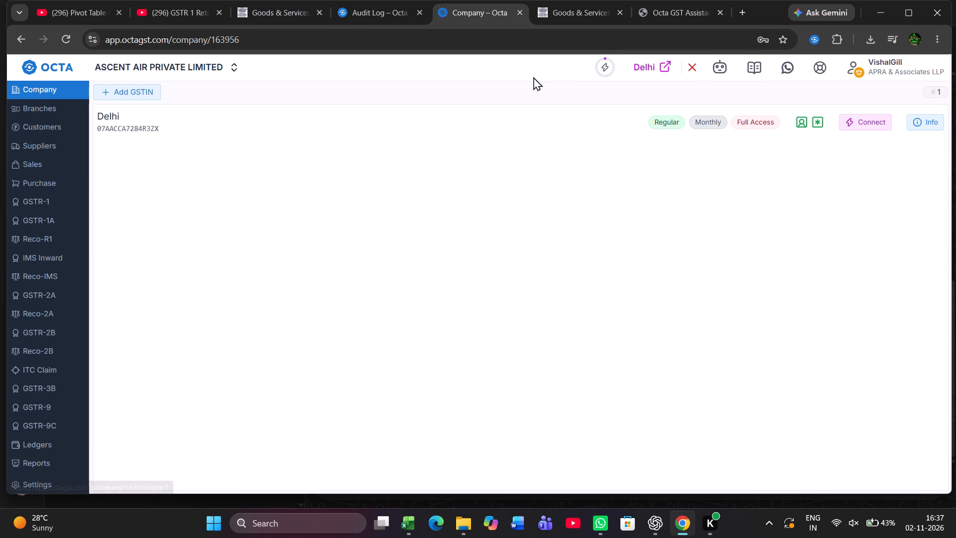
Disconnect the current Delhi portal session and log in again to the Govt Portal for ASCENT AIR PRIVATE LIMITED, Delhi GSTIN.
{"action": "left_click", "coordinate": [700, 63]}
{"action": "left_click", "coordinate": [669, 76]}
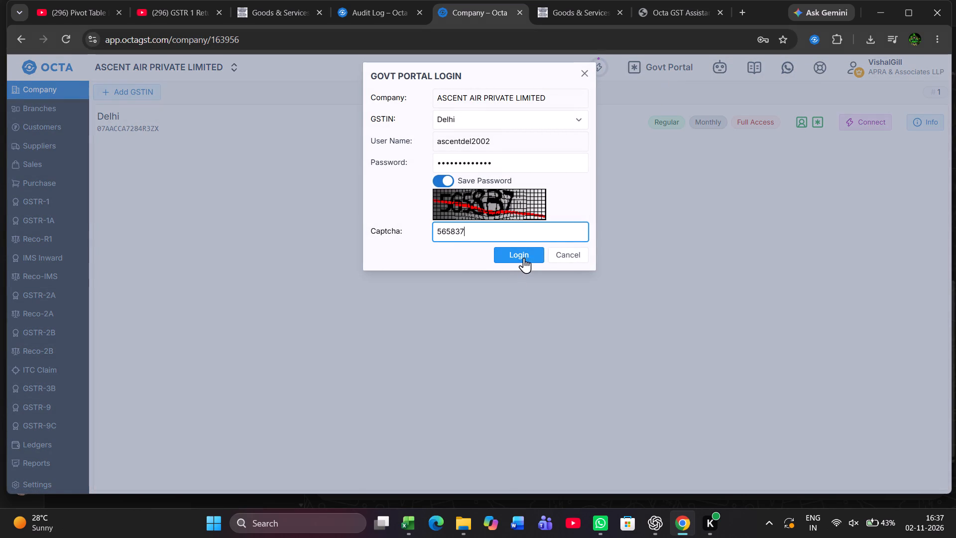
{"action": "left_click", "coordinate": [526, 253]}
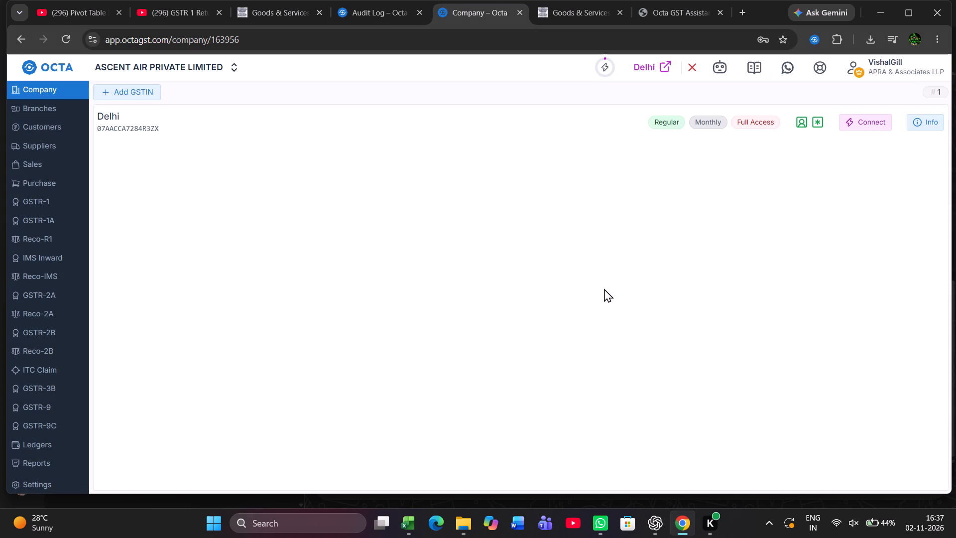
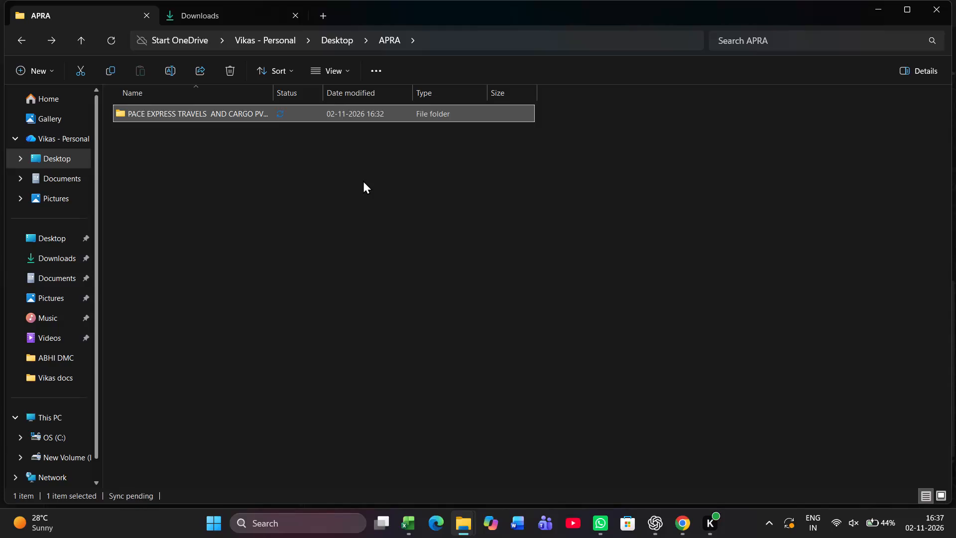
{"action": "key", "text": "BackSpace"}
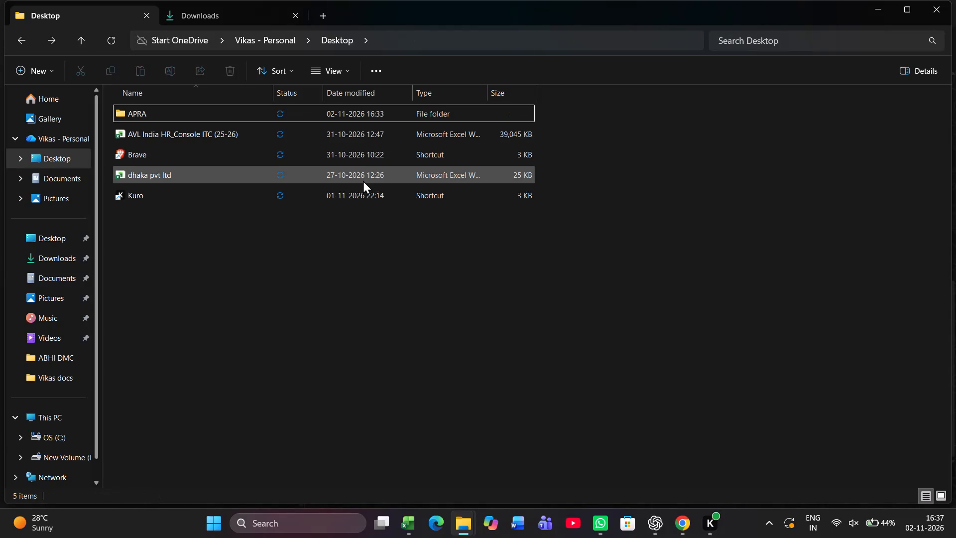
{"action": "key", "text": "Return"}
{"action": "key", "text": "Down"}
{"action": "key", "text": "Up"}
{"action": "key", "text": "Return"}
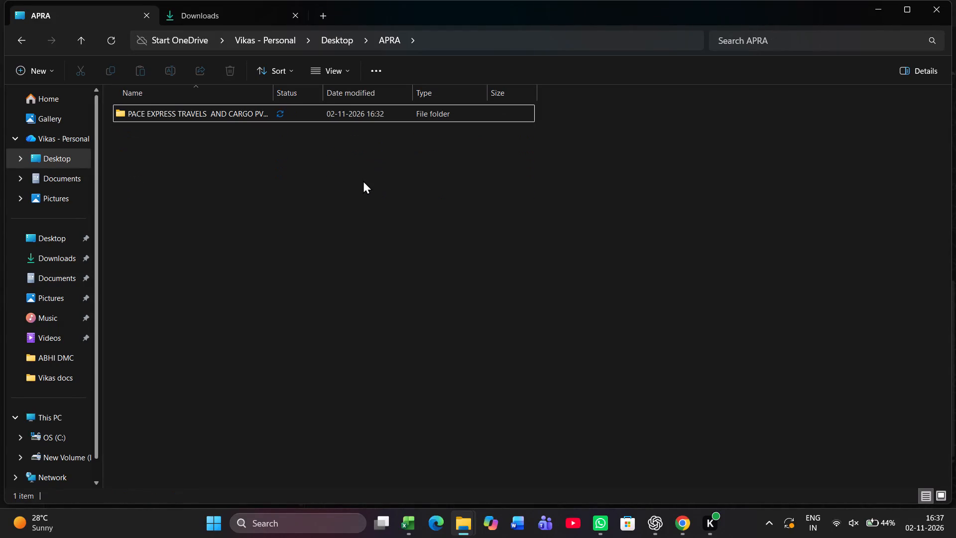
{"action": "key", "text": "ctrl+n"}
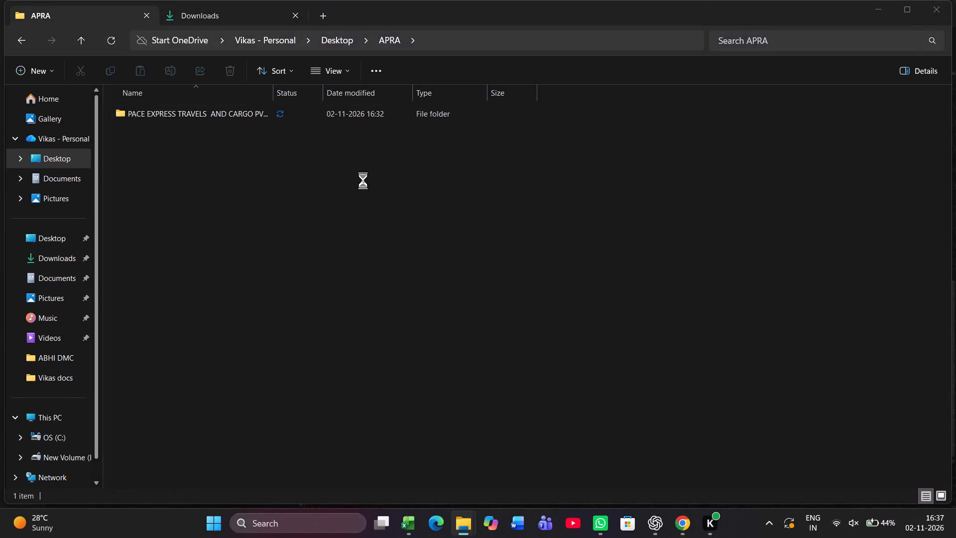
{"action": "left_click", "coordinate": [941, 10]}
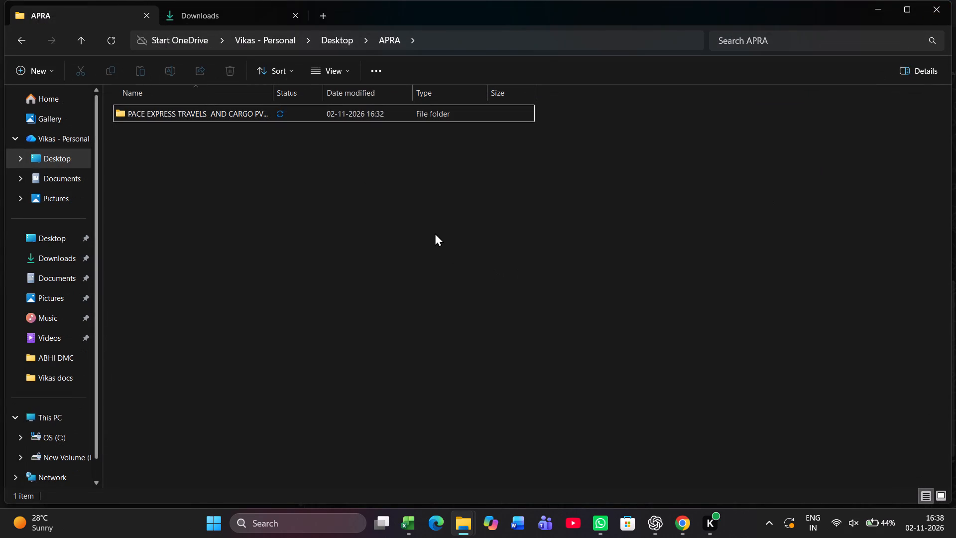
Create a new folder inside the APRA folder beside the PACE EXPRESS TRAVELS AND CARGO folder.
{"action": "key", "text": "ctrl+shift+n"}
{"action": "left_click", "coordinate": [435, 233]}
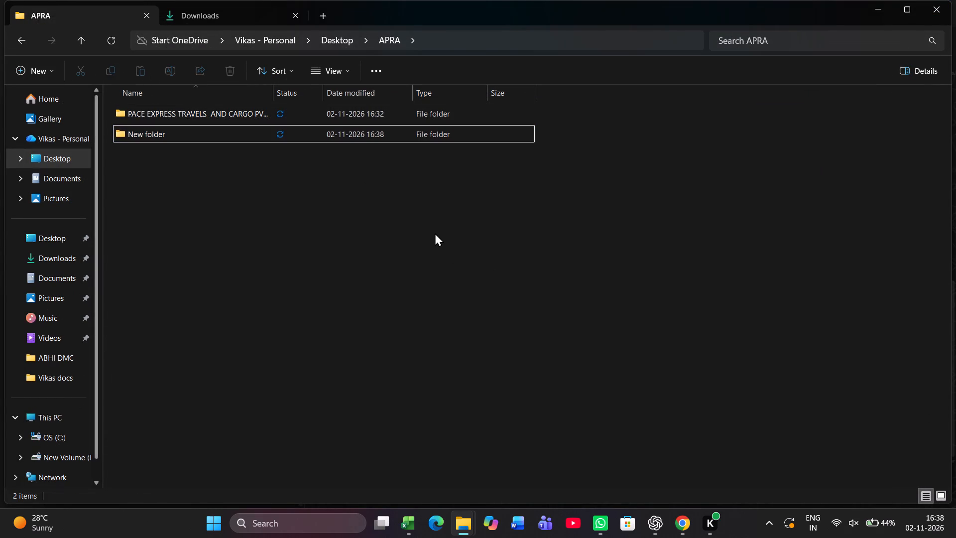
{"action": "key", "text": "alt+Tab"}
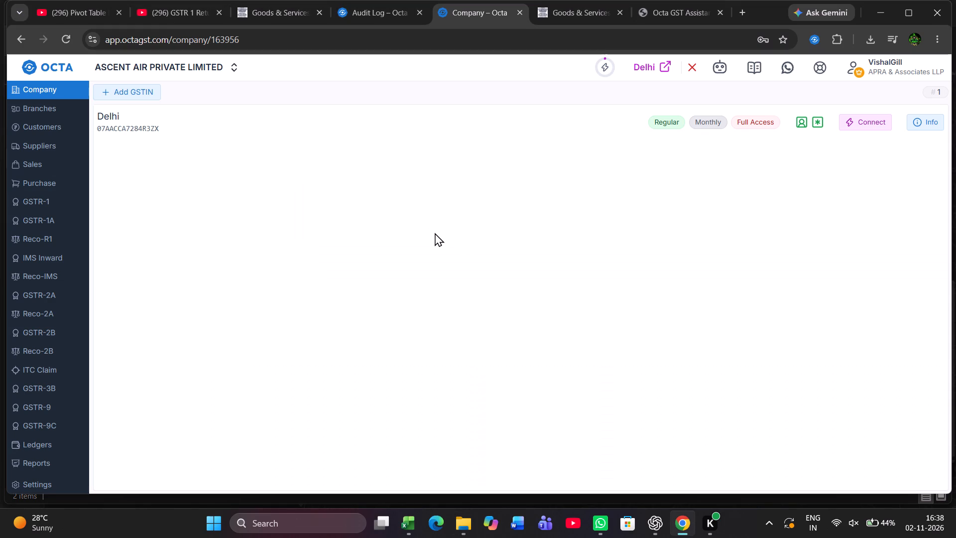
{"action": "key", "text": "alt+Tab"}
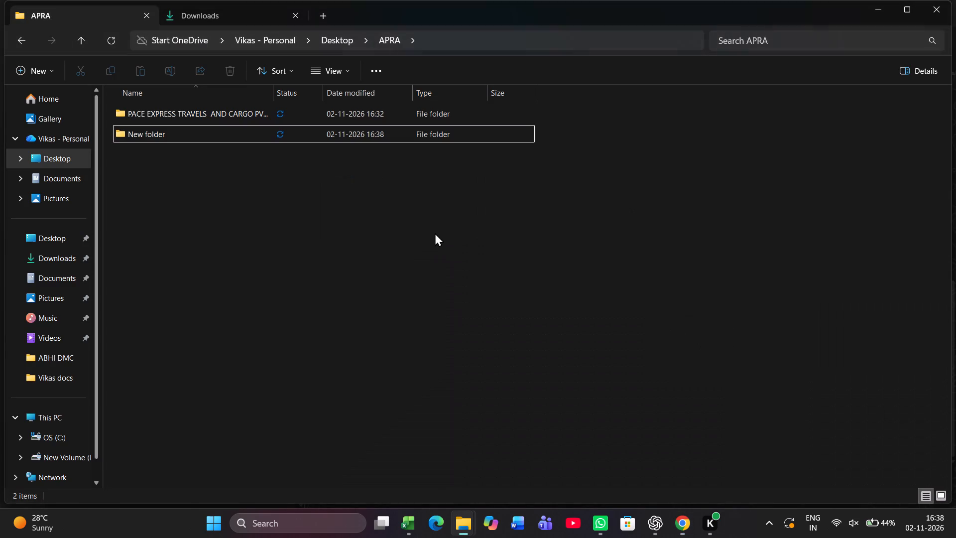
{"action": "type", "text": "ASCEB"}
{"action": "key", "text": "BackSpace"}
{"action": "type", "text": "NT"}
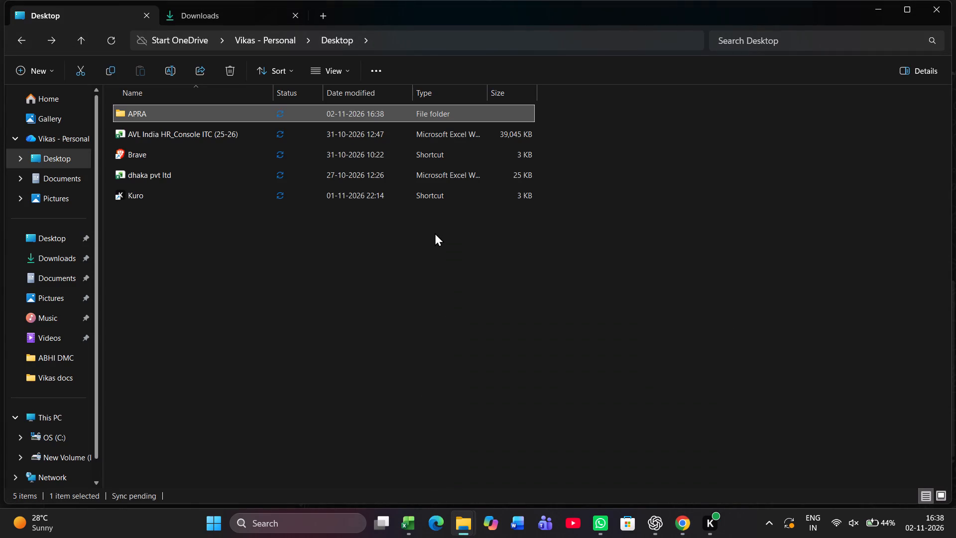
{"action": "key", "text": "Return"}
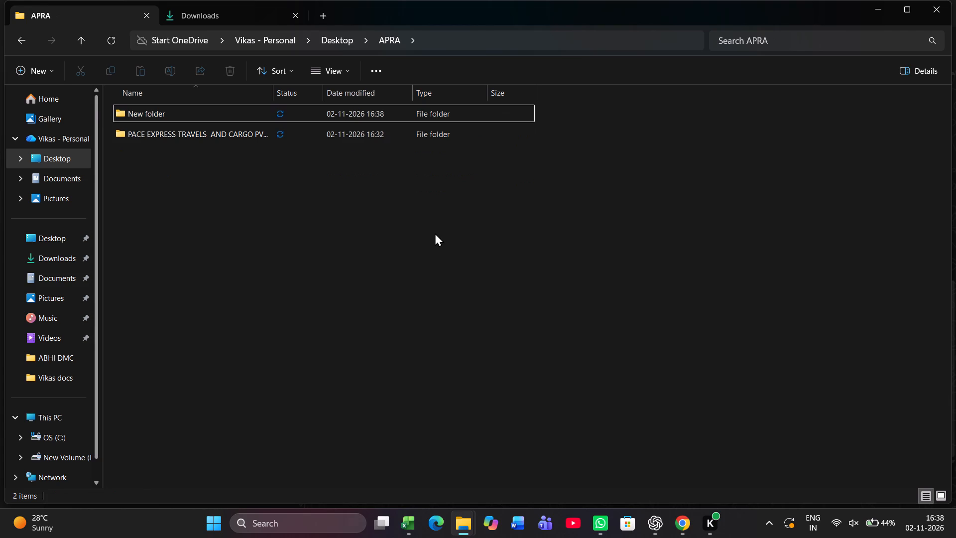
Rename the new folder in APRA, starting its name with ASCENT AIR.
{"action": "key", "text": "F2"}
{"action": "key", "text": "Down"}
{"action": "key", "text": "Up"}
{"action": "key", "text": "F2"}
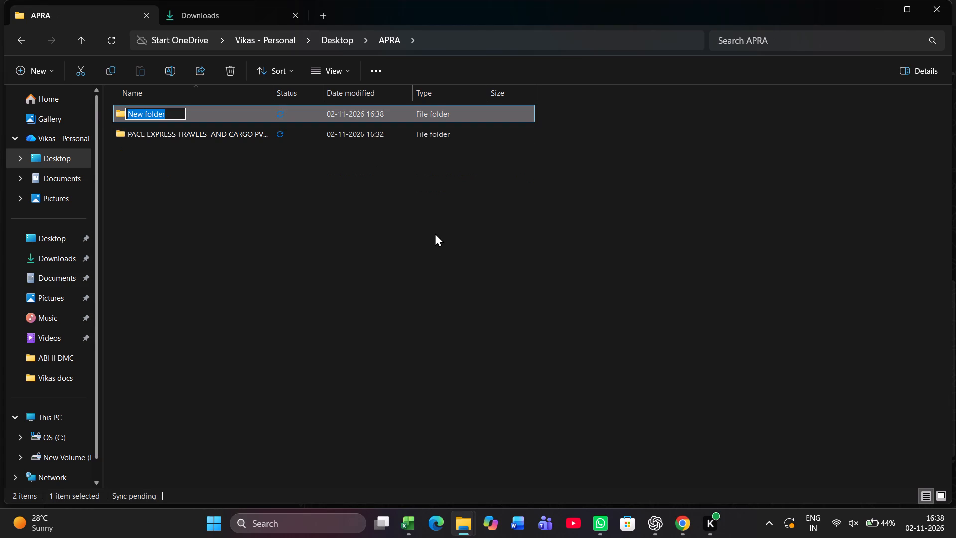
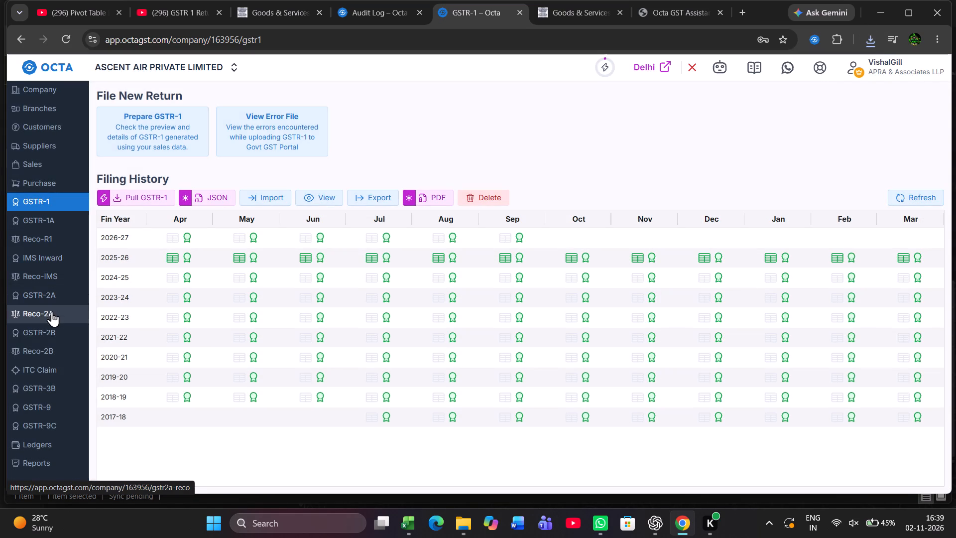
Open the GSTR-2B data page for Ascent Air Private Limited.
{"action": "left_click", "coordinate": [52, 327]}
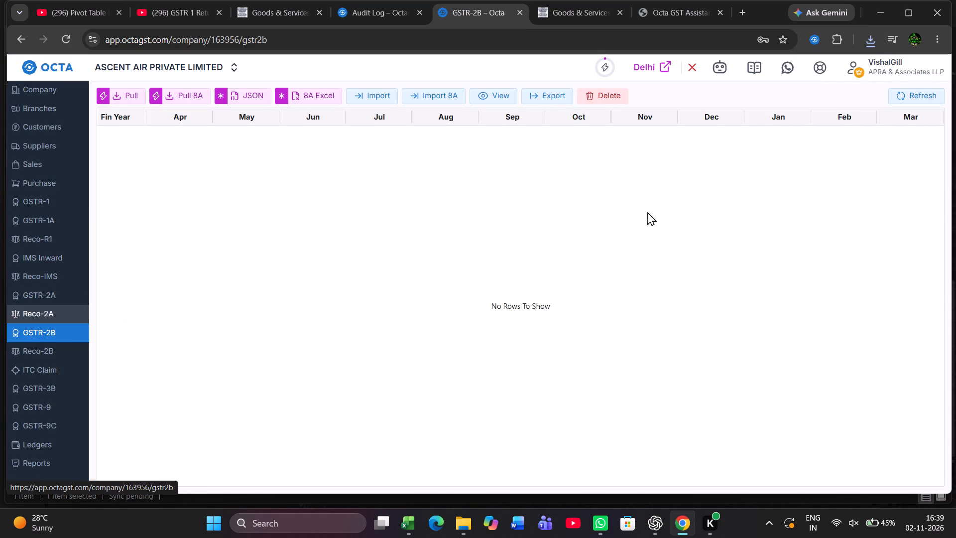
{"action": "scroll", "coordinate": [524, 199], "scroll_direction": "up", "scroll_amount": 2}
{"action": "scroll", "coordinate": [524, 199], "scroll_direction": "down", "scroll_amount": 1}
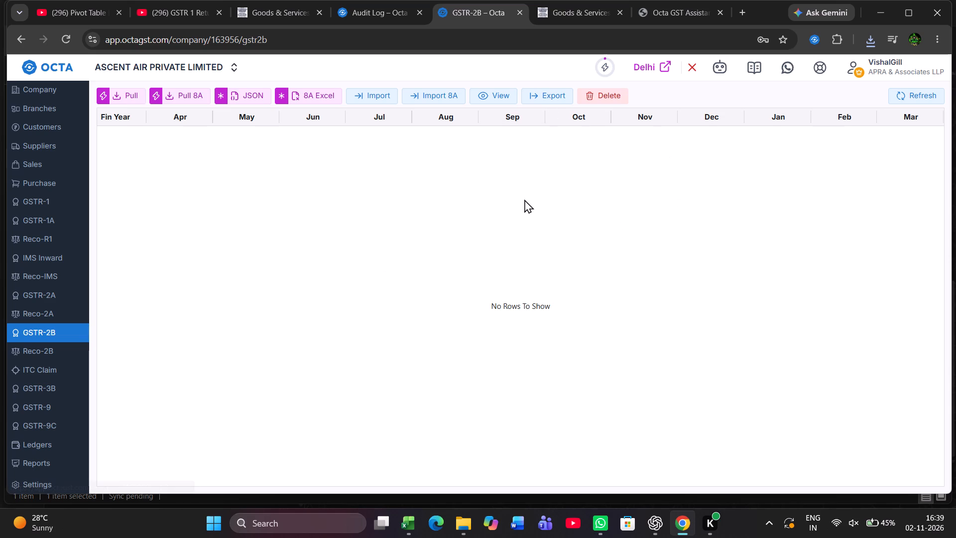
{"action": "scroll", "coordinate": [524, 199], "scroll_direction": "down", "scroll_amount": 1}
{"action": "scroll", "coordinate": [524, 199], "scroll_direction": "up", "scroll_amount": 3}
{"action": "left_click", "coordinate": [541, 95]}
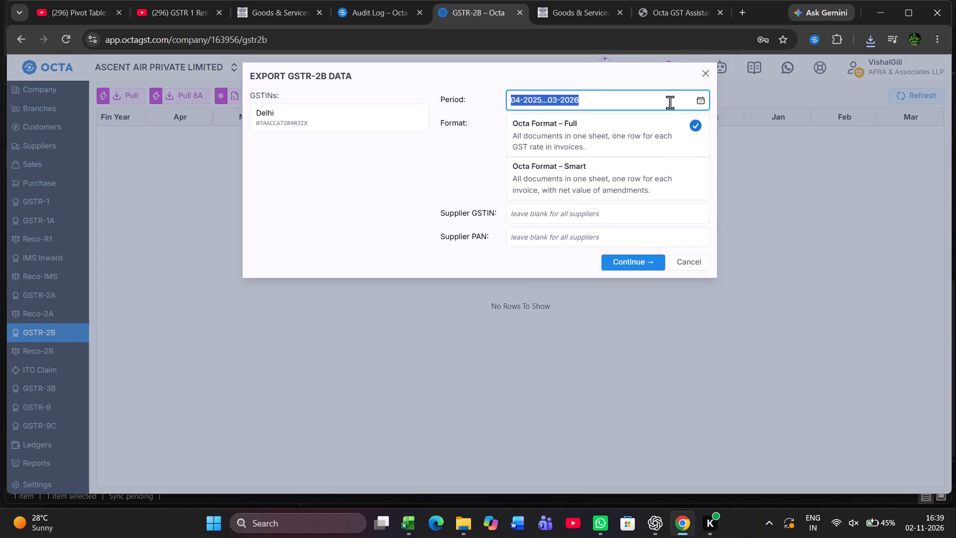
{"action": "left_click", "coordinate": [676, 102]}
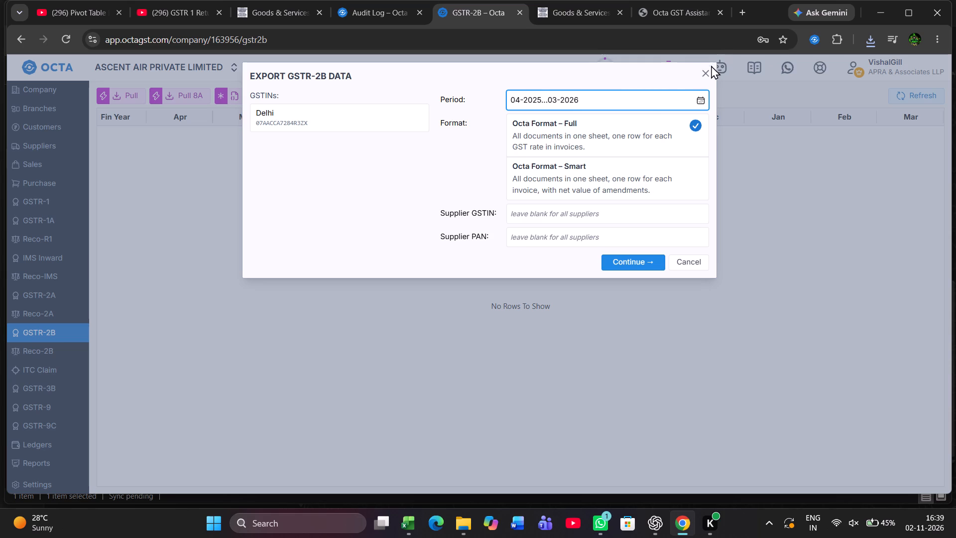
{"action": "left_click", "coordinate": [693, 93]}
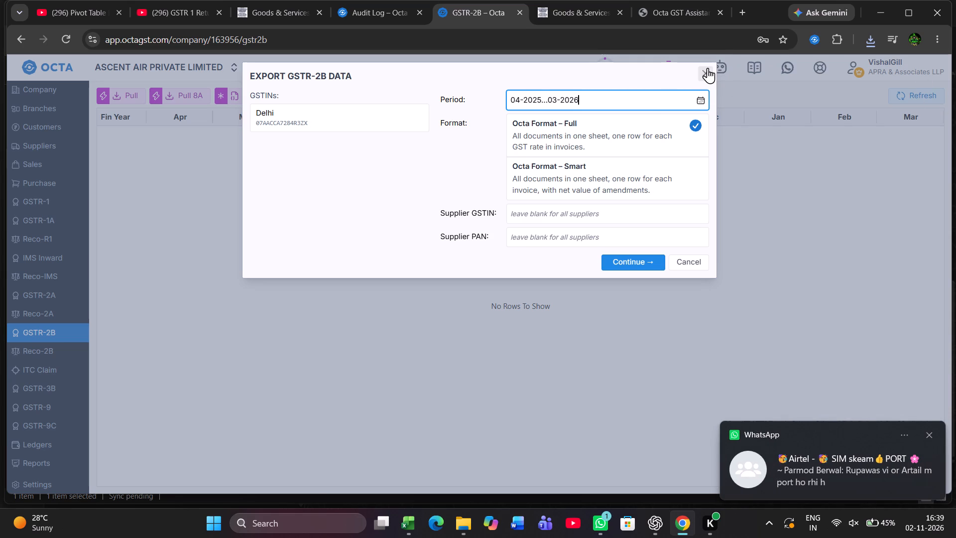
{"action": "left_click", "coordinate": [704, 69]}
Refresh and reload the GSTR-2B period list for Ascent Air.
{"action": "left_click", "coordinate": [908, 97]}
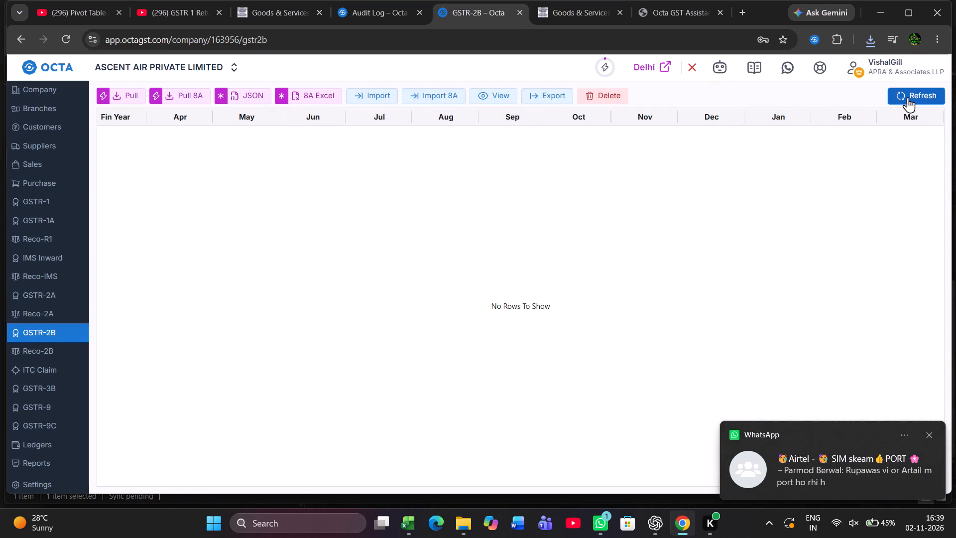
{"action": "triple_click", "coordinate": [908, 97]}
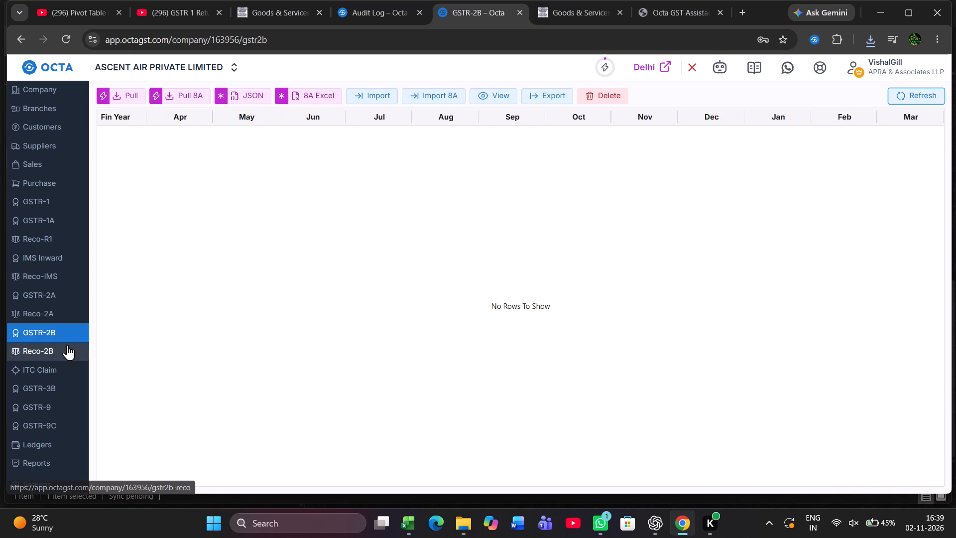
{"action": "left_click", "coordinate": [57, 330]}
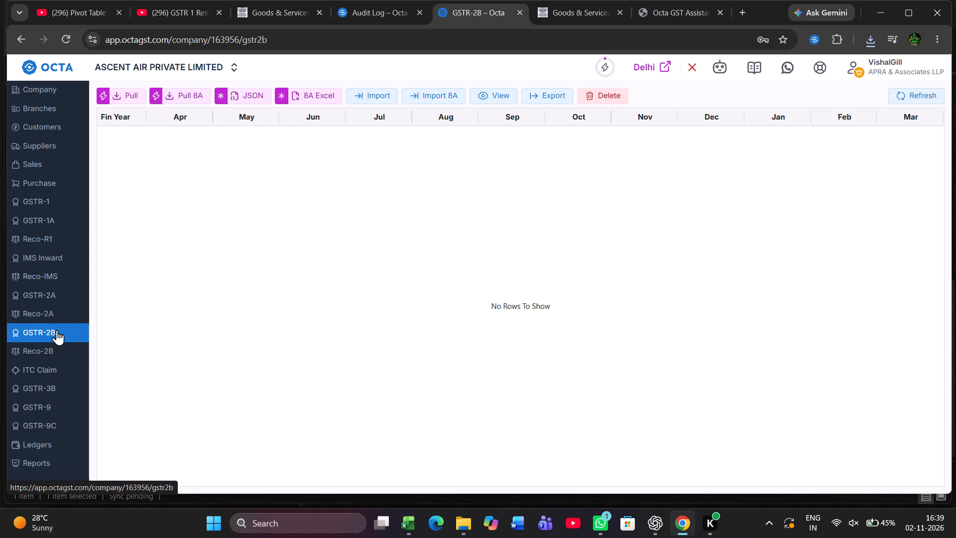
Export the Delhi GSTR-2B data for 04-2025 to 03-2026 in Octa Format – Smart and download the resulting workbook.
{"action": "left_click", "coordinate": [546, 90]}
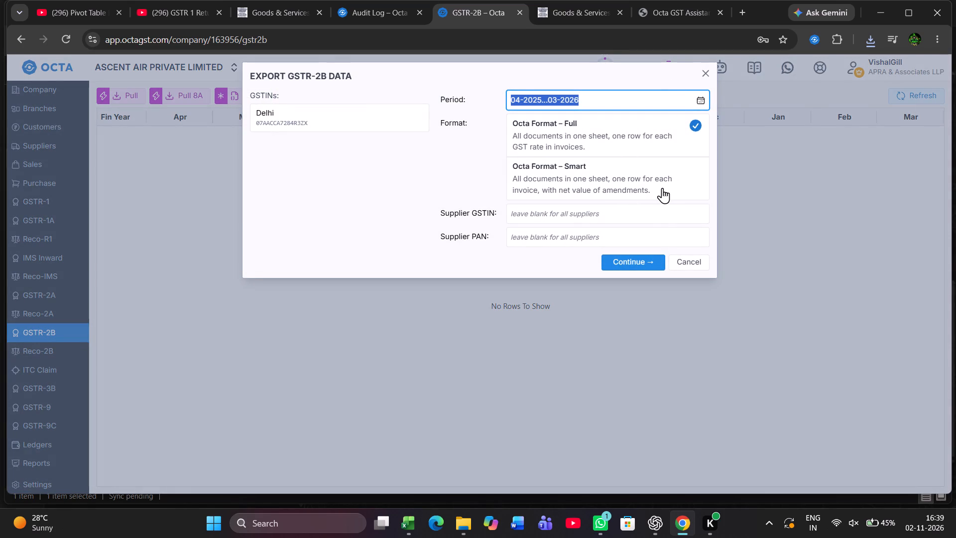
{"action": "left_click", "coordinate": [662, 188]}
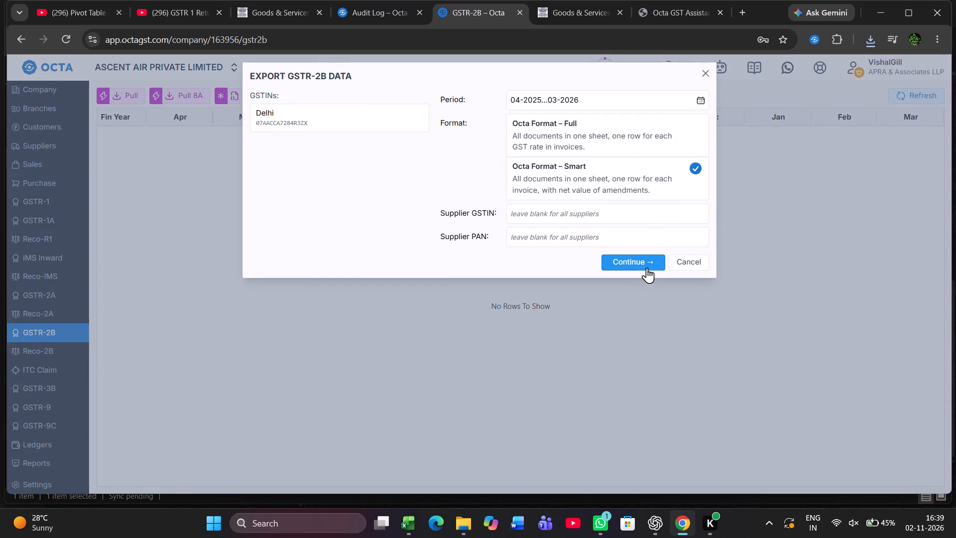
{"action": "left_click", "coordinate": [647, 267]}
{"action": "left_click", "coordinate": [707, 65]}
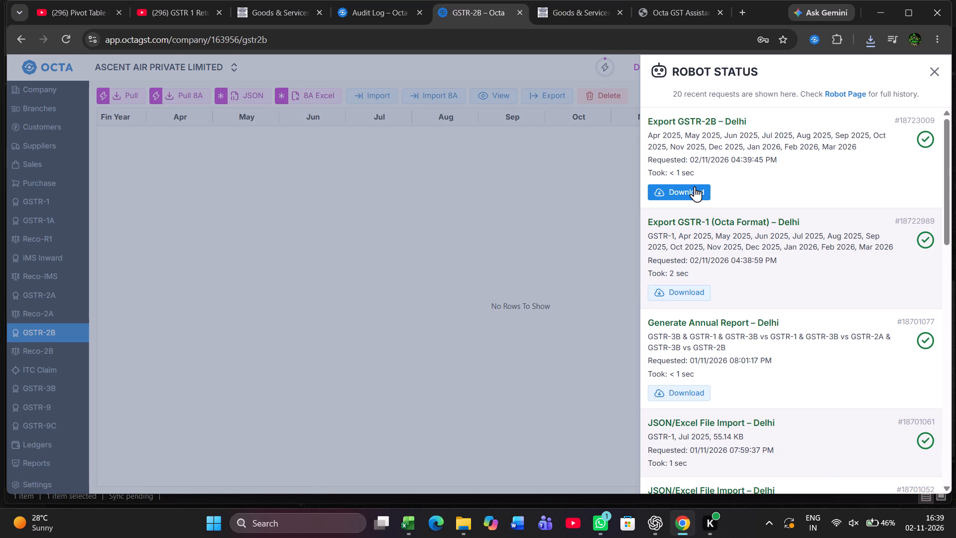
{"action": "left_click", "coordinate": [695, 186]}
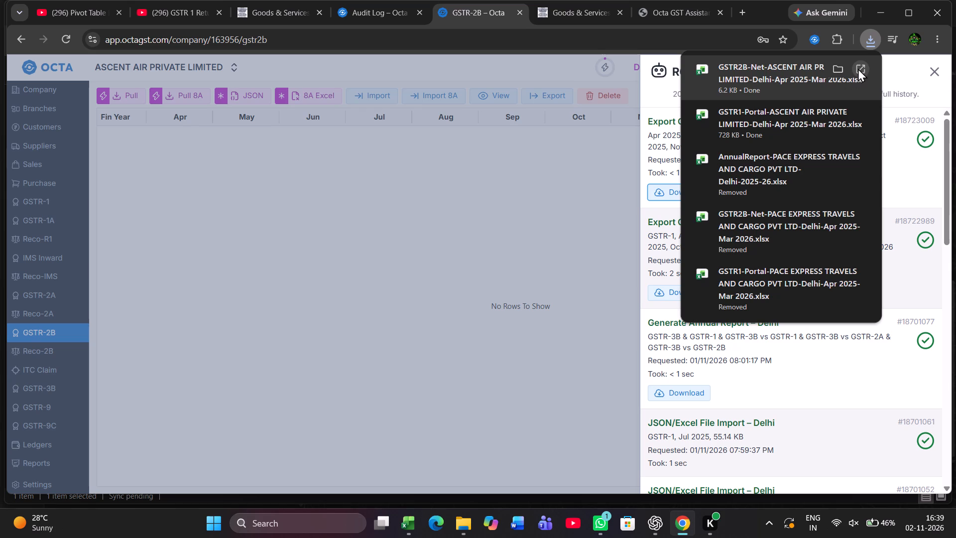
Open the downloaded GSTR2B-Net workbook in Excel, examine its Purchase-Net sheet for purchase entries, and close the workbook.
{"action": "left_click", "coordinate": [858, 68]}
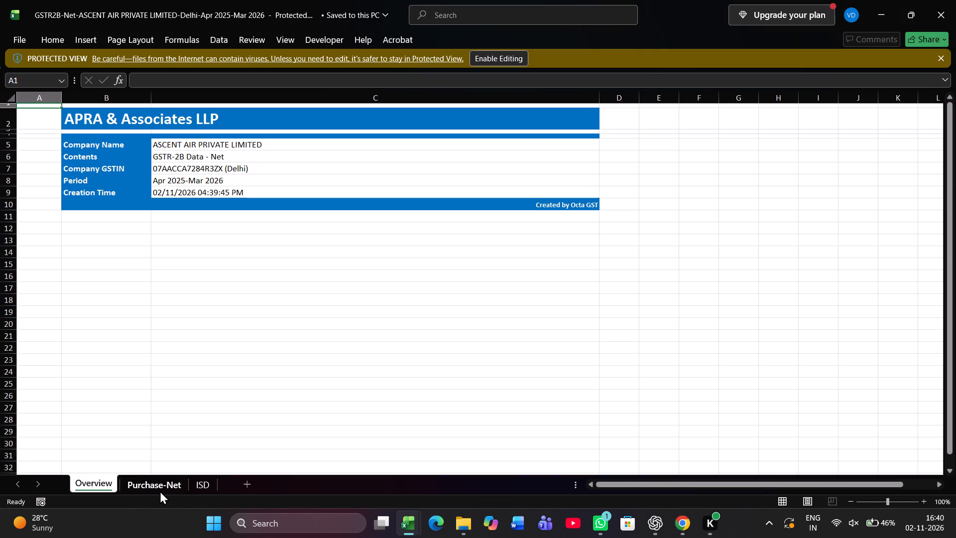
{"action": "left_click", "coordinate": [160, 490]}
{"action": "scroll", "coordinate": [291, 378], "scroll_direction": "up", "scroll_amount": 2}
{"action": "scroll", "coordinate": [291, 378], "scroll_direction": "down", "scroll_amount": 1}
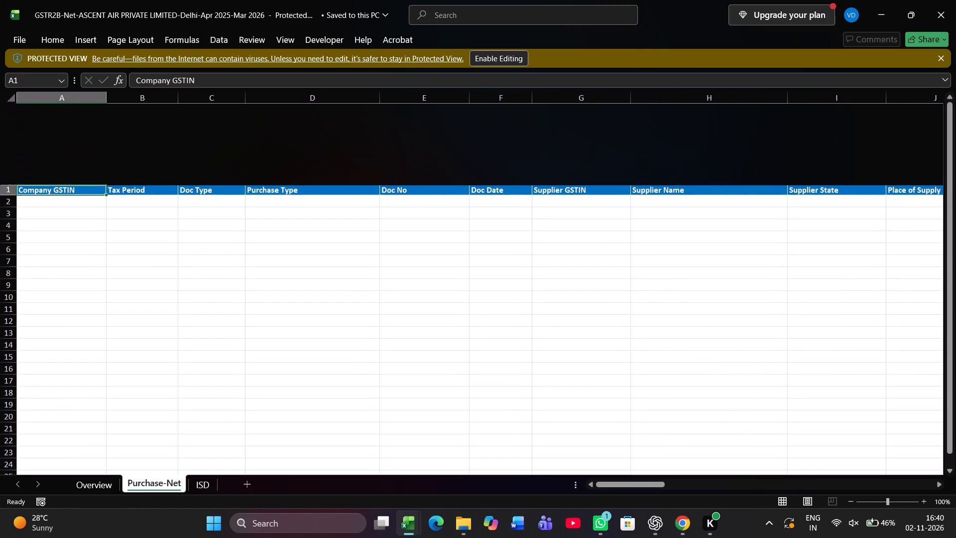
{"action": "scroll", "coordinate": [291, 378], "scroll_direction": "down", "scroll_amount": 4}
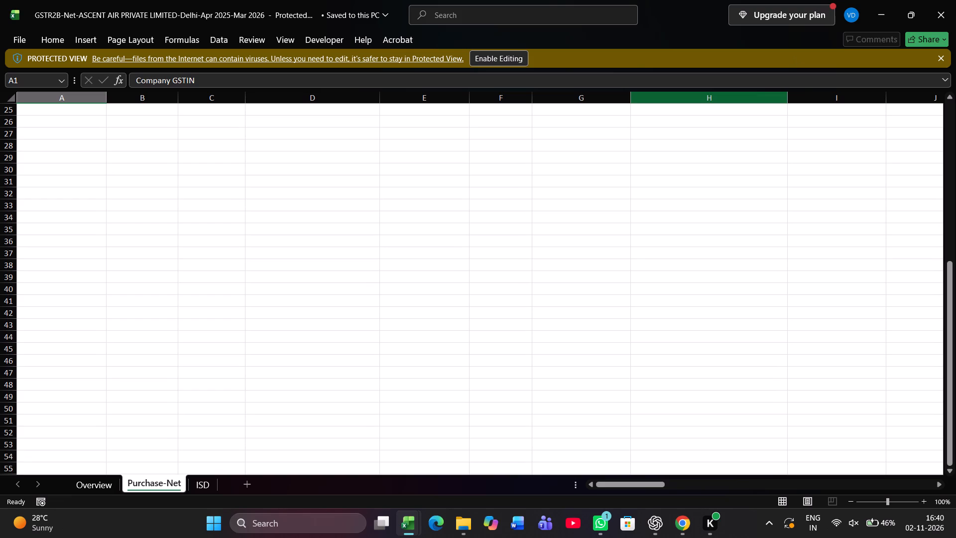
{"action": "left_click", "coordinate": [955, 0]}
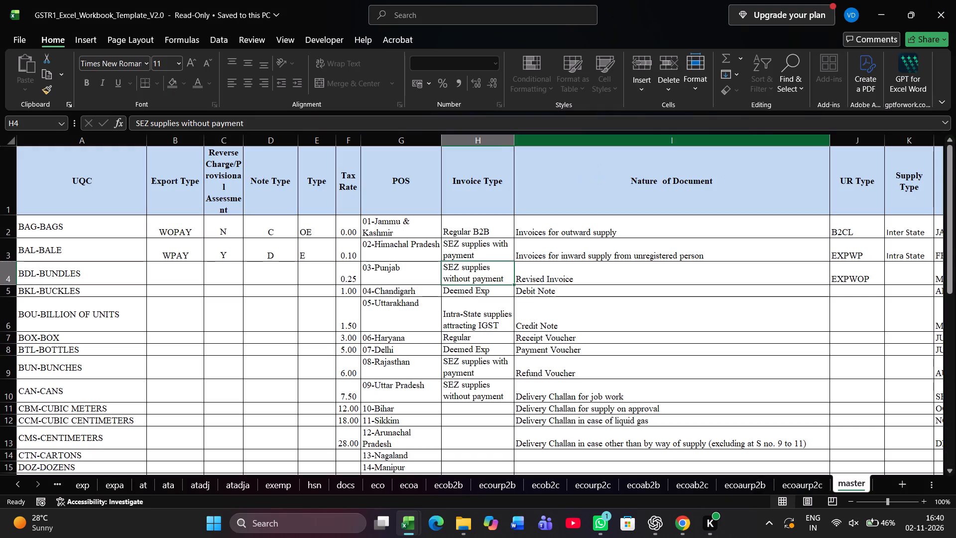
Return to Octa GST in Chrome and download the GSTR-2B JSON files for all periods of financial year 2025-26, allowing multiple downloads.
{"action": "key", "text": "alt+Tab"}
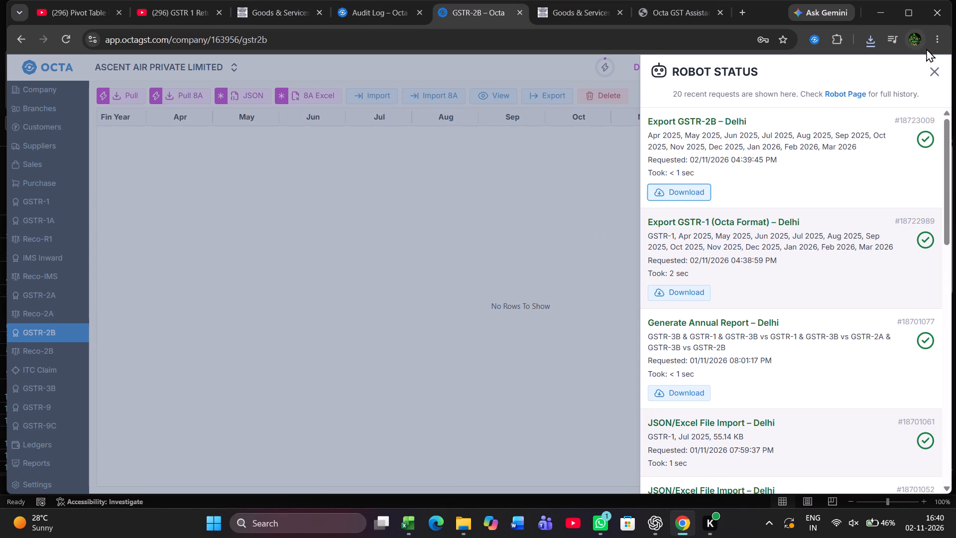
{"action": "left_click", "coordinate": [930, 67]}
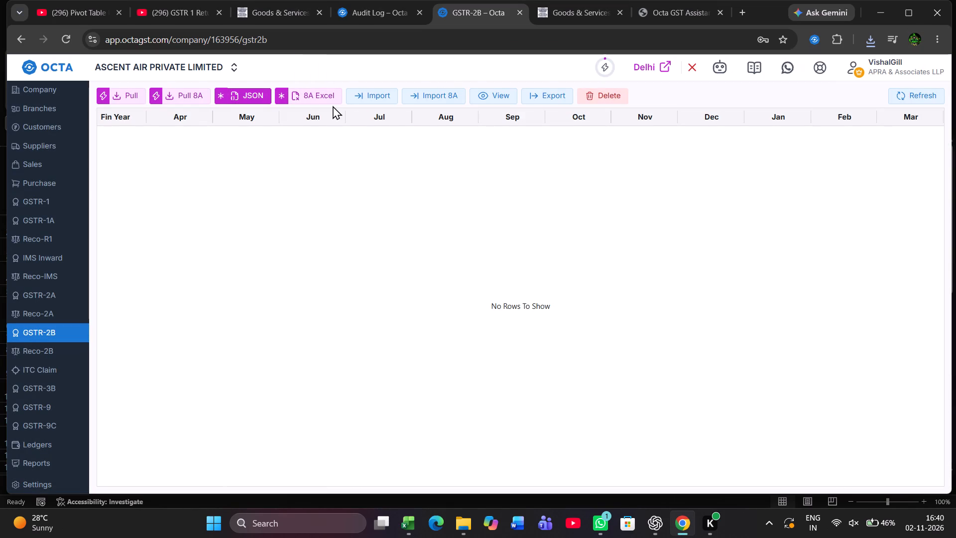
{"action": "left_click", "coordinate": [231, 97]}
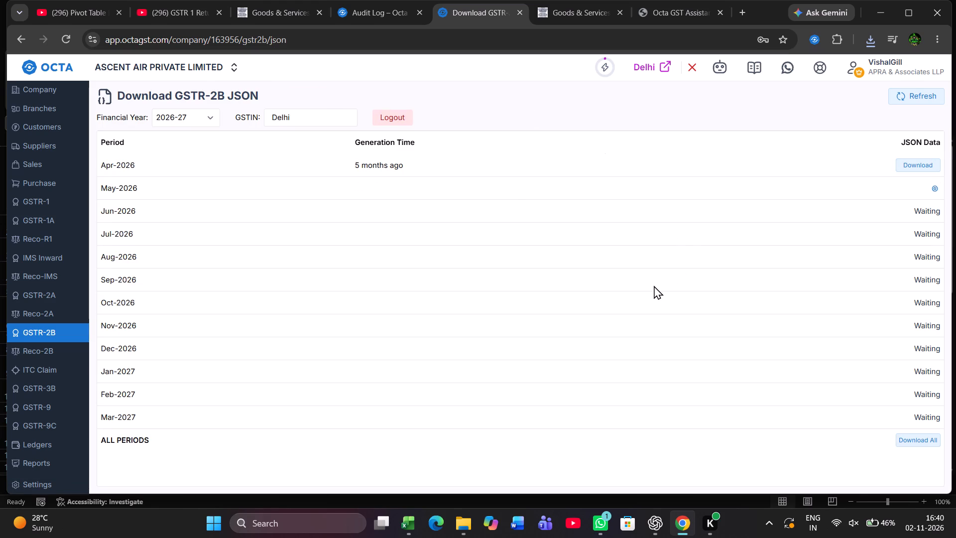
{"action": "scroll", "coordinate": [654, 285], "scroll_direction": "down", "scroll_amount": 1}
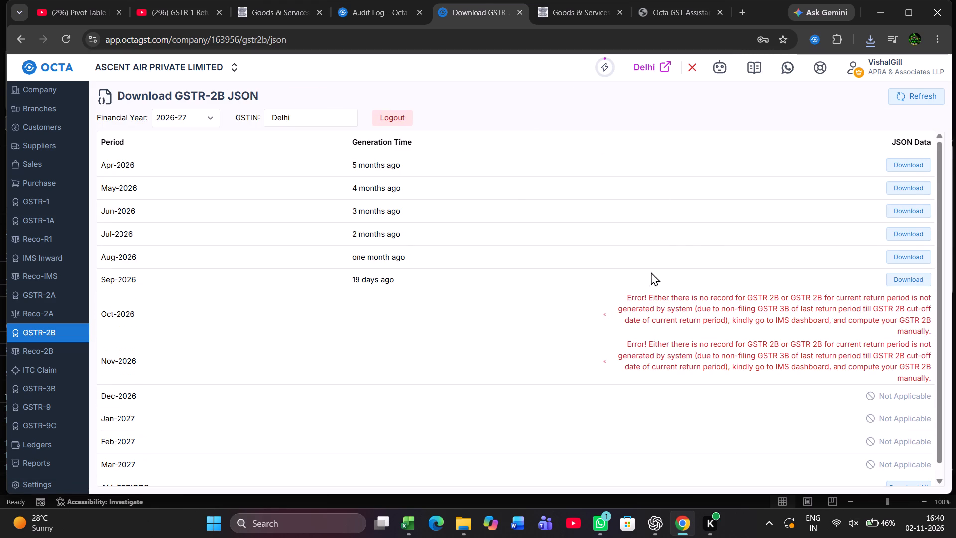
{"action": "left_click", "coordinate": [190, 116]}
{"action": "left_click", "coordinate": [194, 151]}
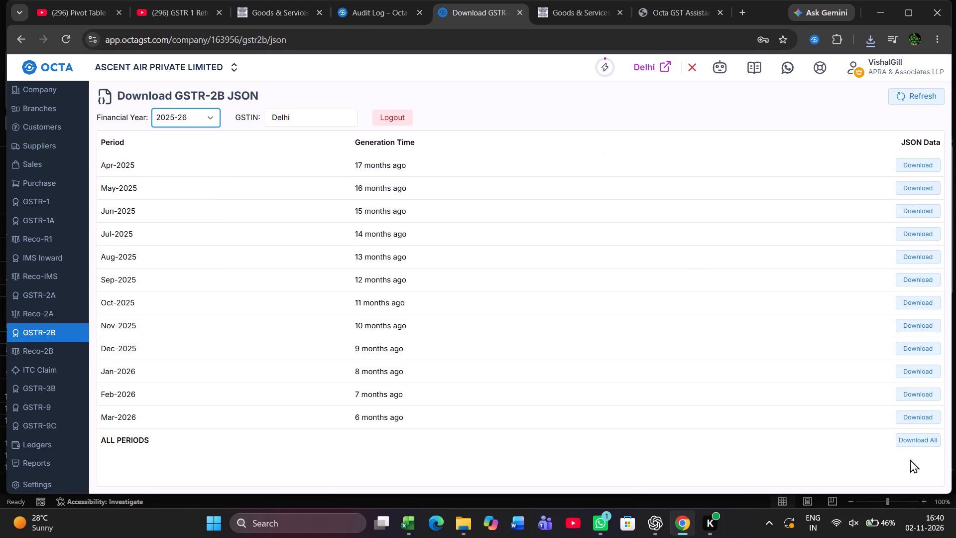
{"action": "left_click", "coordinate": [929, 433]}
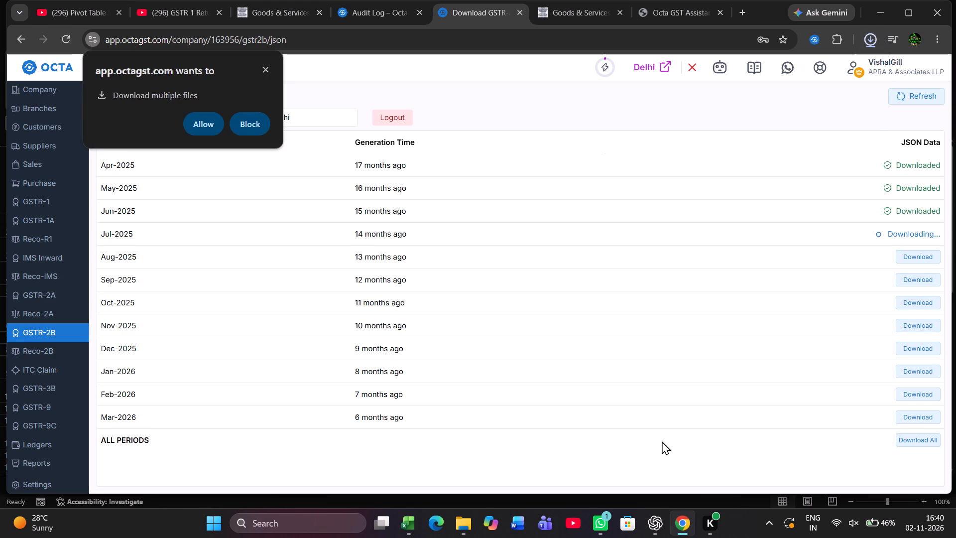
{"action": "left_click", "coordinate": [213, 128]}
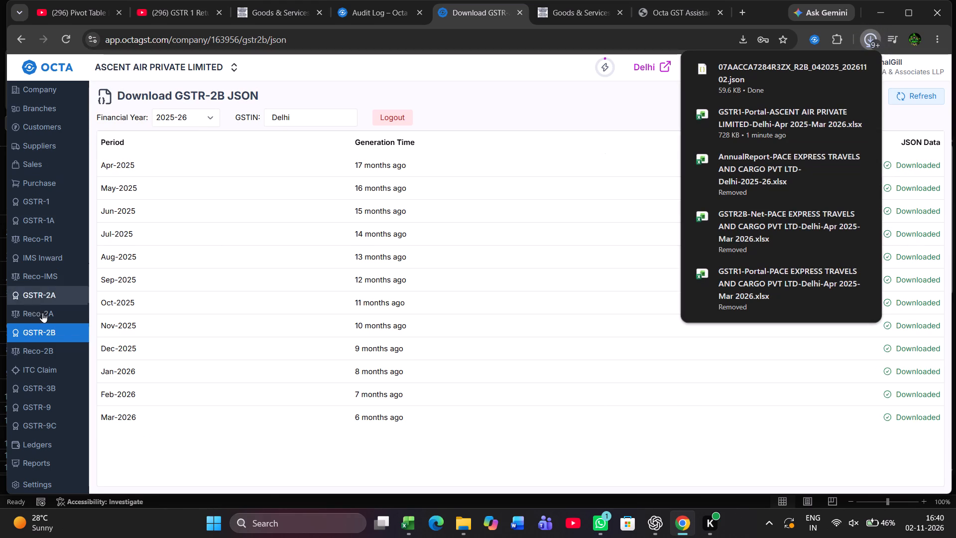
Import the twelve downloaded GSTR-2B JSON files, April 2025 to March 2026, from the Downloads folder into Ascent Air's GSTR-2B data.
{"action": "left_click", "coordinate": [50, 337]}
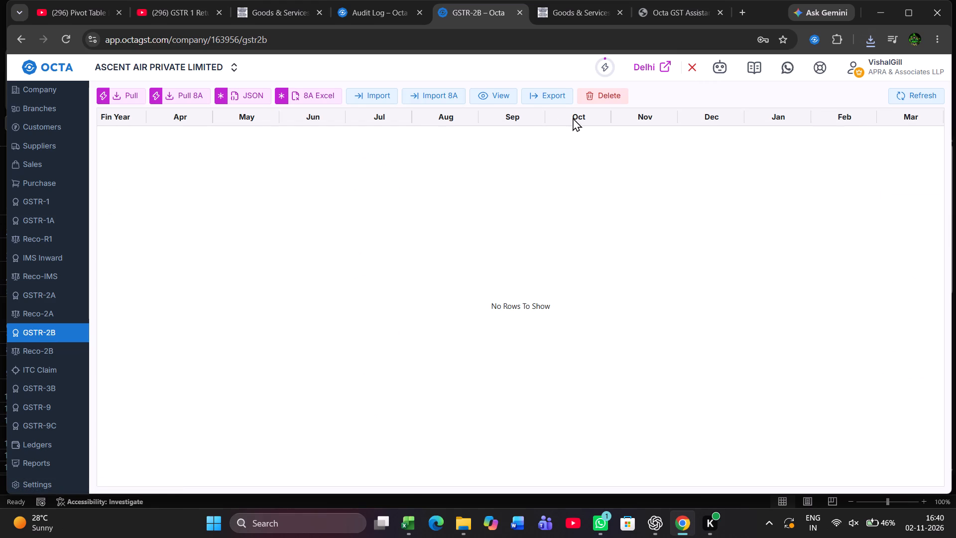
{"action": "left_click", "coordinate": [385, 94]}
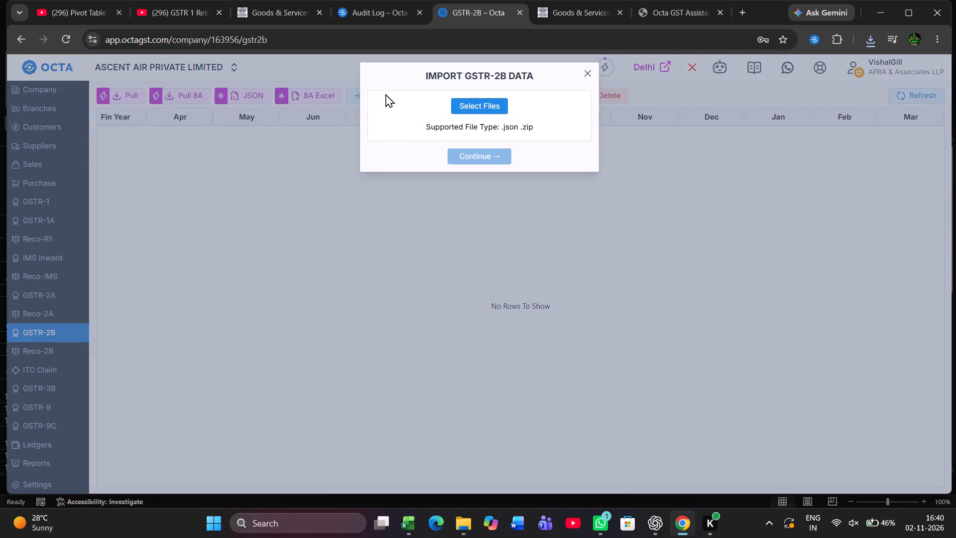
{"action": "left_click", "coordinate": [485, 106]}
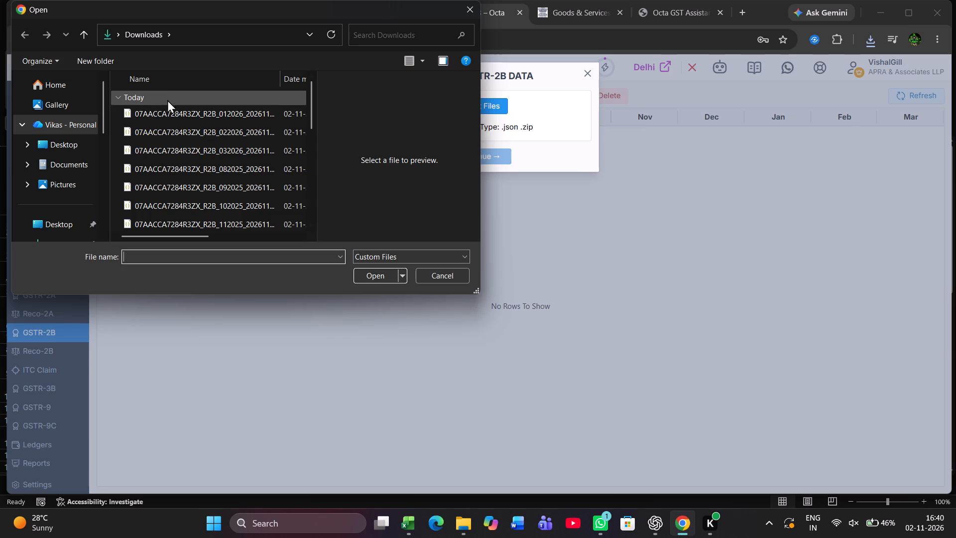
{"action": "left_click", "coordinate": [169, 107]}
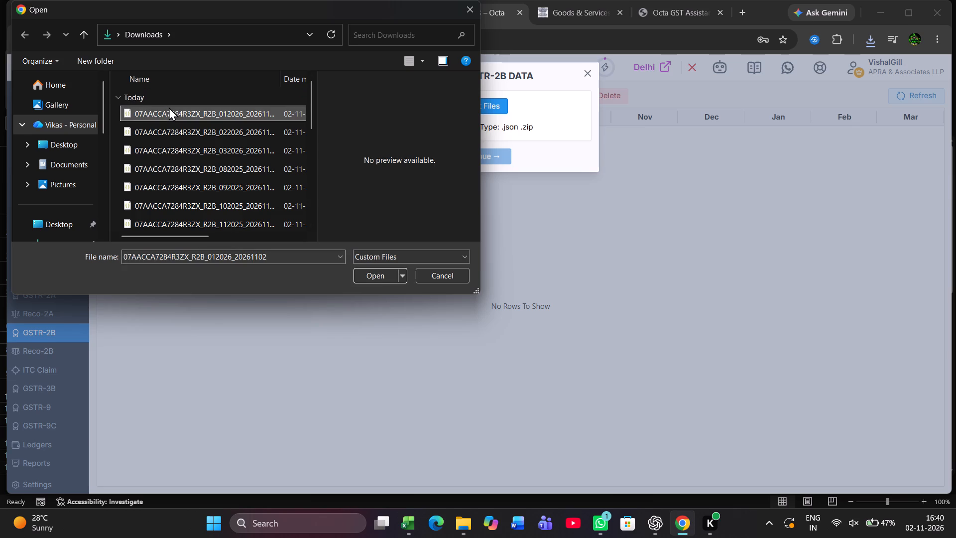
{"action": "key", "text": "shift+Down"}
{"action": "key", "text": "shift+Down"}
{"action": "key", "text": "shift+Down"}
{"action": "key", "text": "shift+Down"}
{"action": "key", "text": "shift+Down"}
{"action": "key", "text": "shift+Down"}
{"action": "key", "text": "shift+Down"}
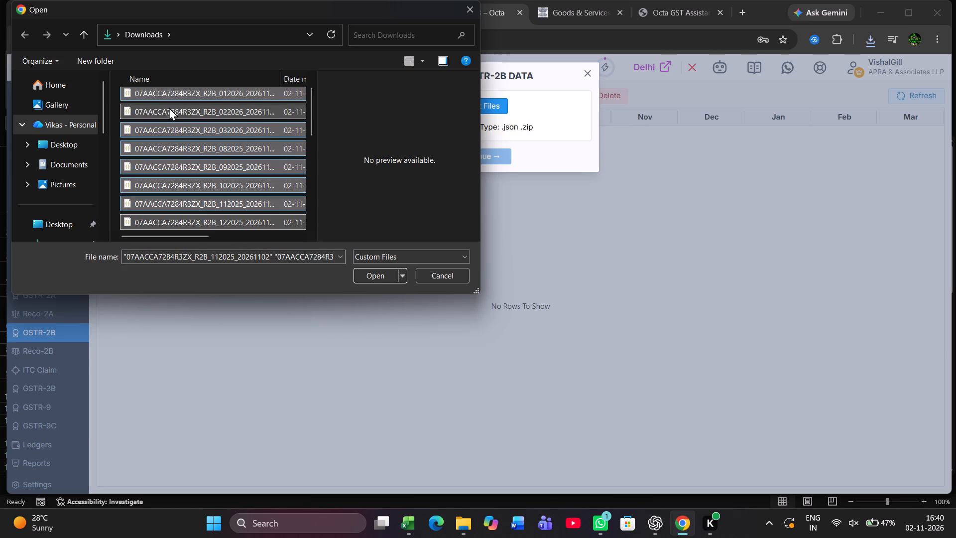
{"action": "key", "text": "shift+Down"}
{"action": "key", "text": "shift+Down"}
{"action": "key", "text": "shift+Down"}
{"action": "key", "text": "shift+Down"}
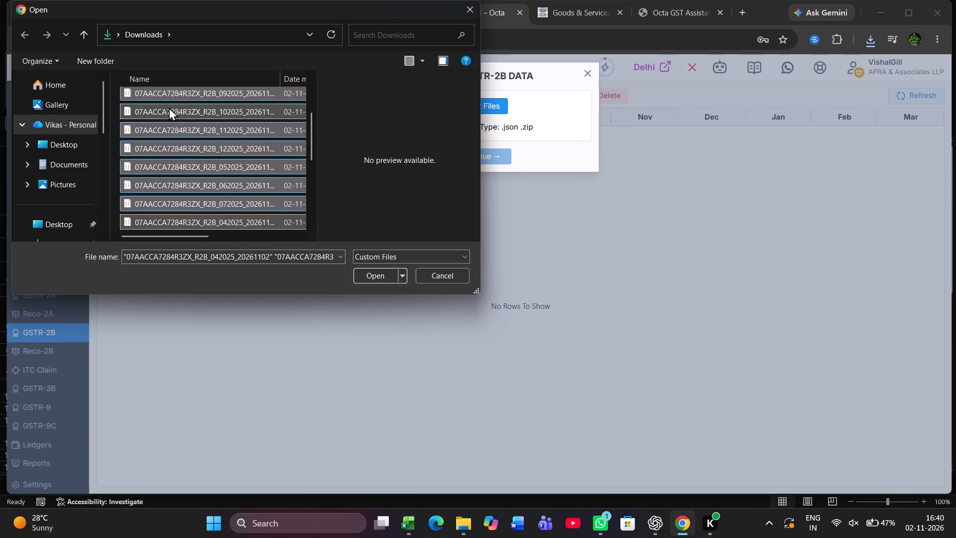
{"action": "key", "text": "shift+Down"}
{"action": "key", "text": "shift+Up"}
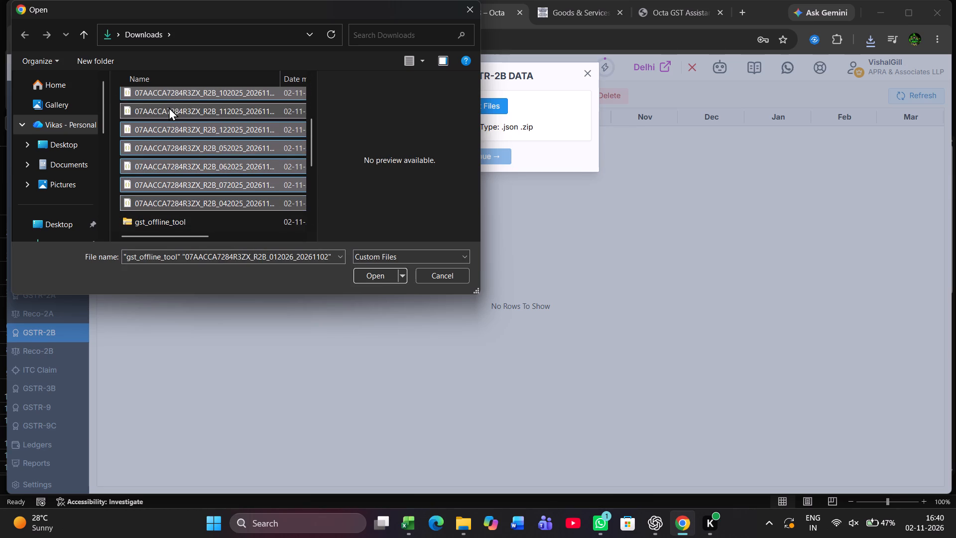
{"action": "key", "text": "Return"}
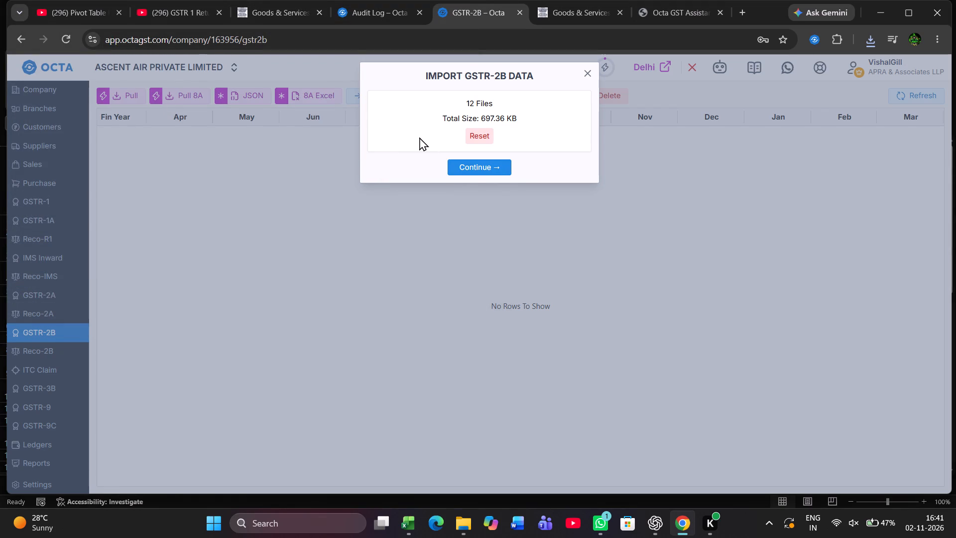
{"action": "left_click", "coordinate": [482, 163]}
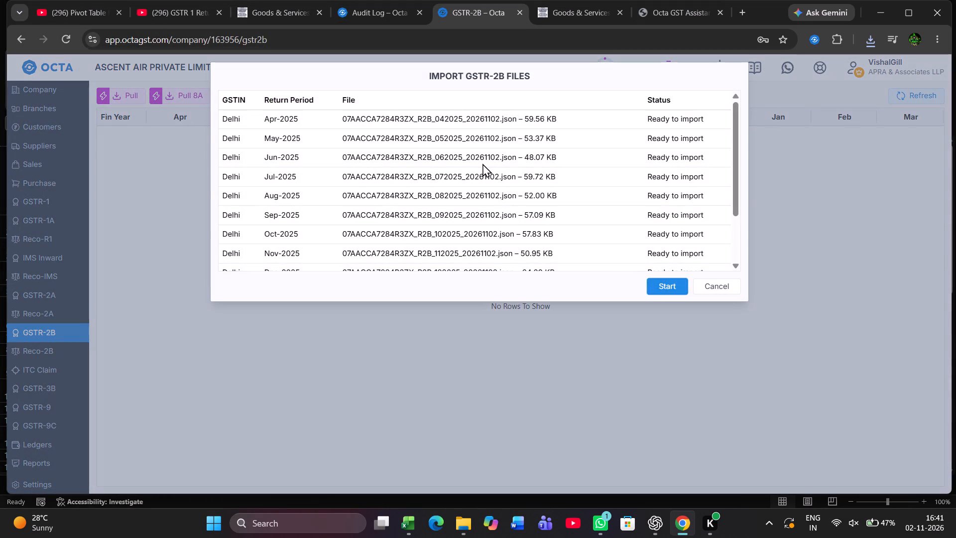
{"action": "left_click", "coordinate": [662, 290]}
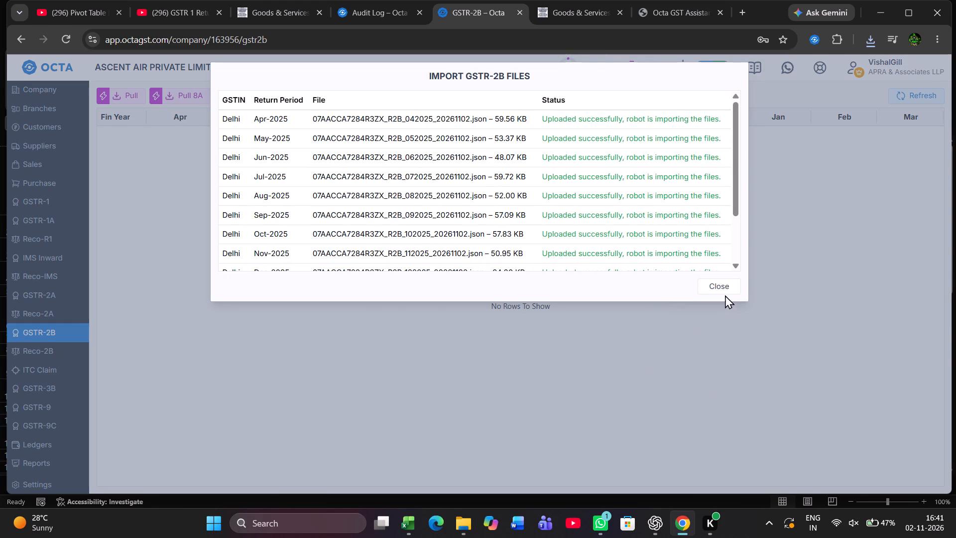
{"action": "left_click", "coordinate": [718, 290]}
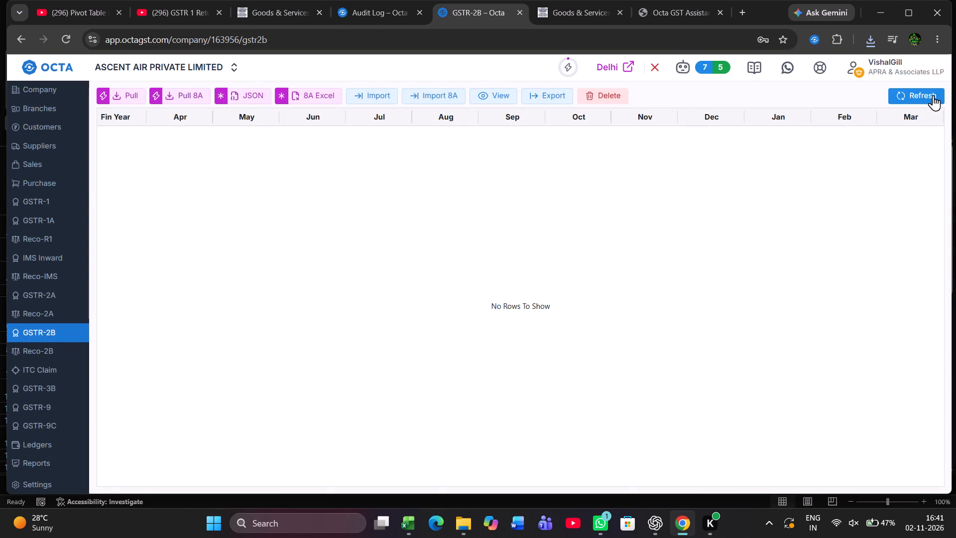
Refresh Ascent Air's GSTR-2B period overview repeatedly to check the import of all twelve months of 2025-26.
{"action": "left_click", "coordinate": [933, 95]}
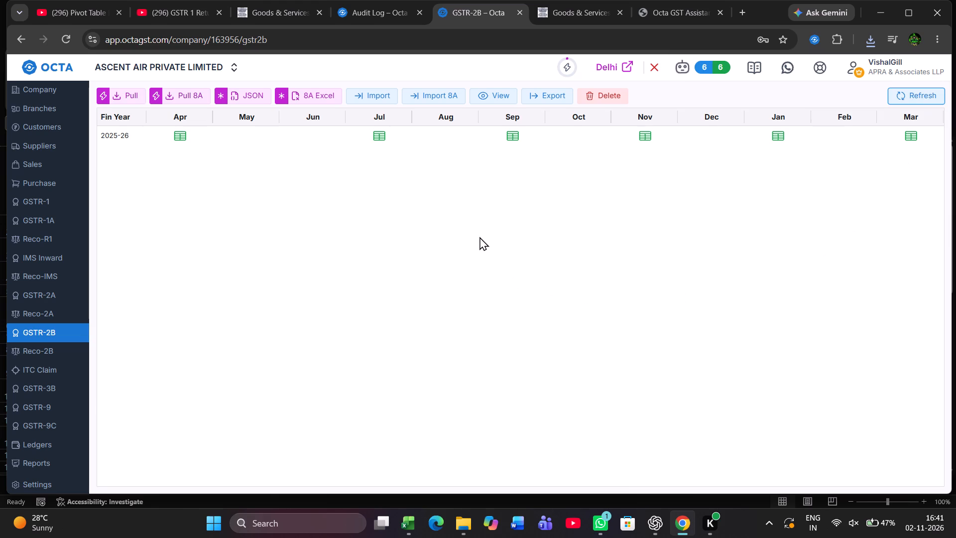
{"action": "left_click", "coordinate": [901, 90]}
{"action": "left_click", "coordinate": [901, 90]}
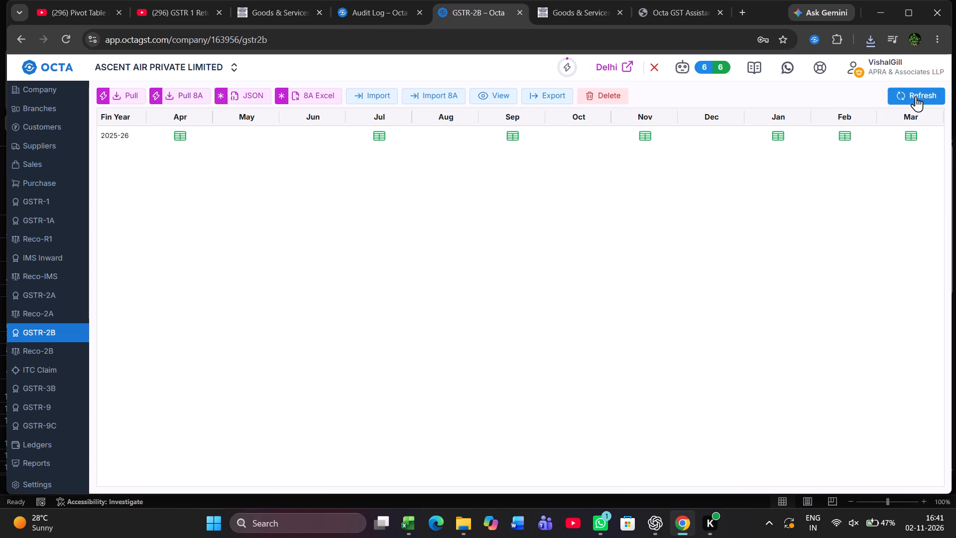
{"action": "left_click", "coordinate": [916, 96]}
{"action": "left_click", "coordinate": [916, 96]}
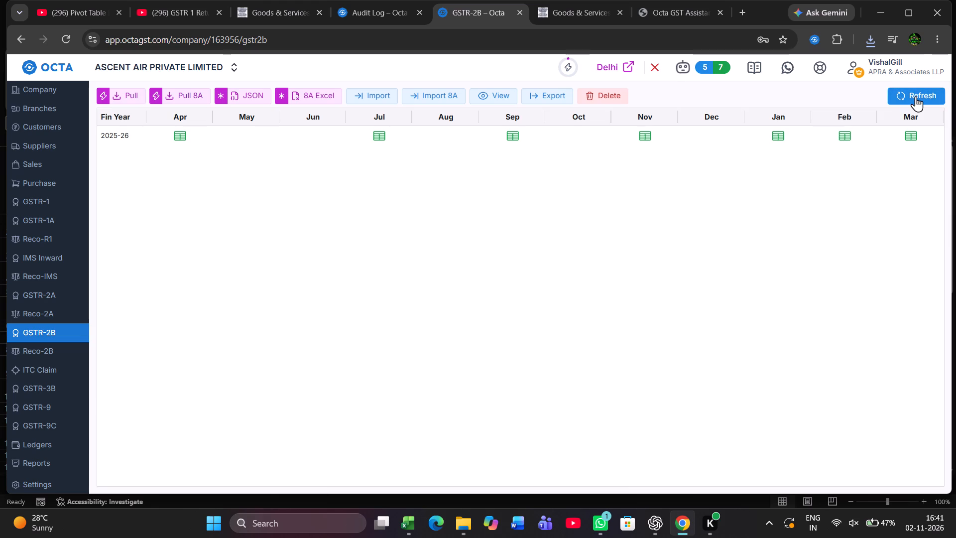
{"action": "triple_click", "coordinate": [916, 96]}
{"action": "triple_click", "coordinate": [916, 96]}
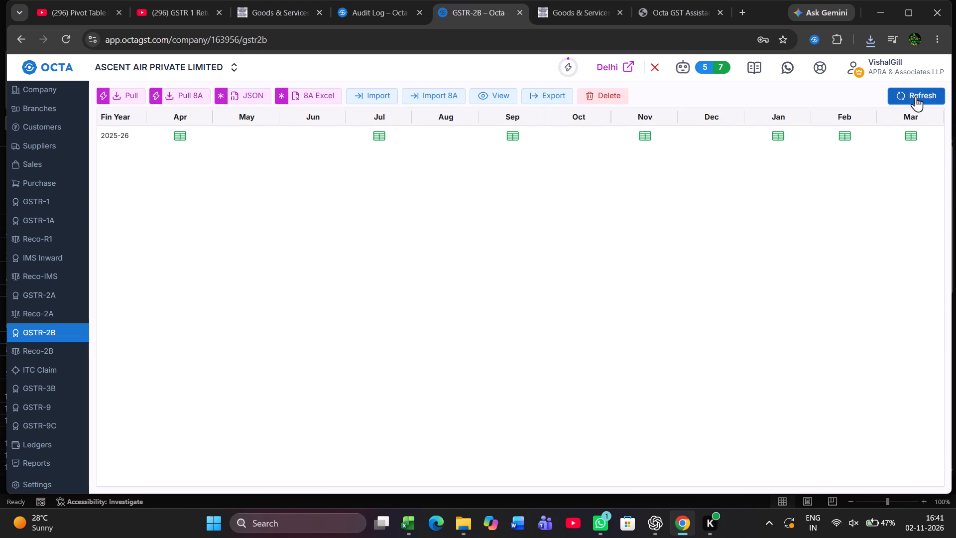
{"action": "left_click", "coordinate": [916, 96]}
{"action": "scroll", "coordinate": [916, 96], "scroll_direction": "up", "scroll_amount": 1}
{"action": "left_click", "coordinate": [916, 96]}
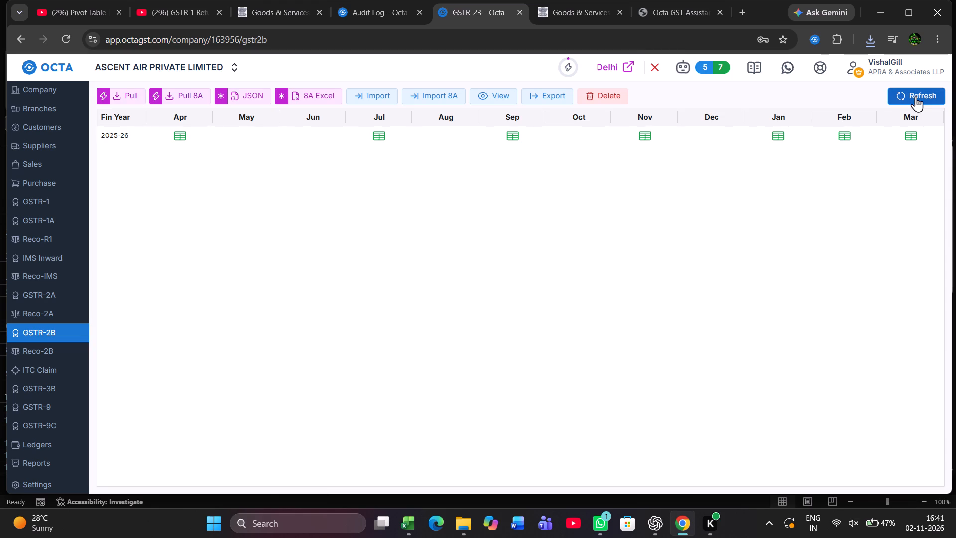
{"action": "left_click", "coordinate": [916, 96]}
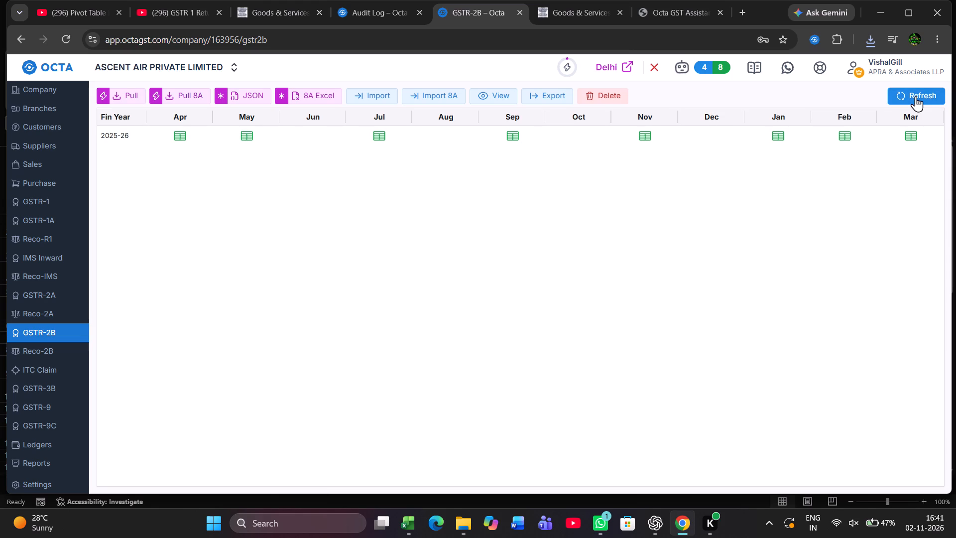
{"action": "double_click", "coordinate": [916, 96]}
{"action": "triple_click", "coordinate": [916, 96]}
{"action": "triple_click", "coordinate": [916, 96]}
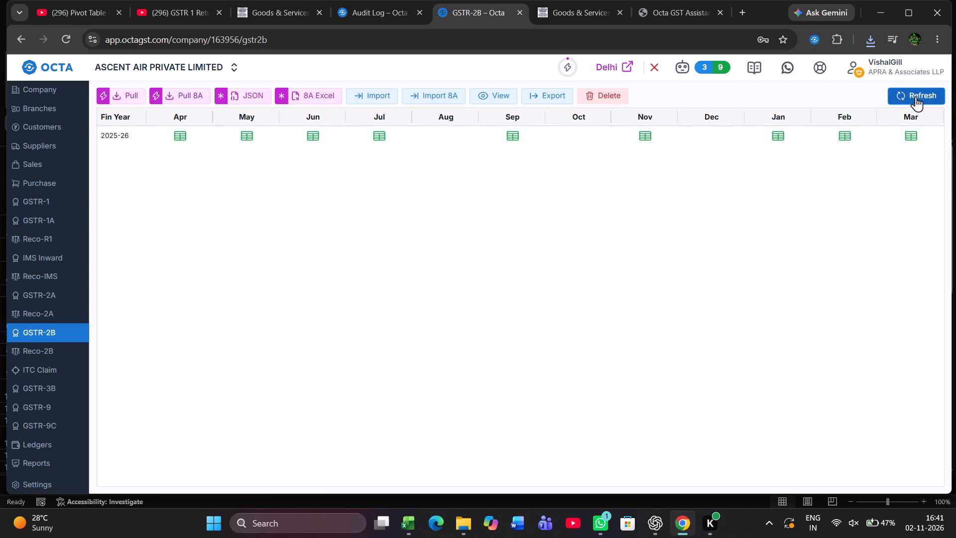
{"action": "double_click", "coordinate": [916, 96]}
{"action": "triple_click", "coordinate": [916, 96]}
{"action": "left_click", "coordinate": [916, 96]}
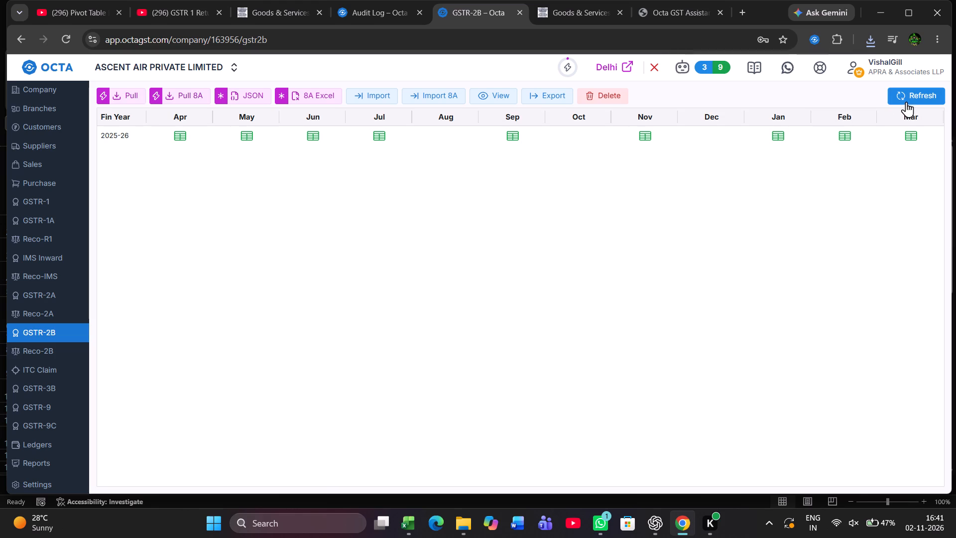
{"action": "left_click", "coordinate": [908, 98]}
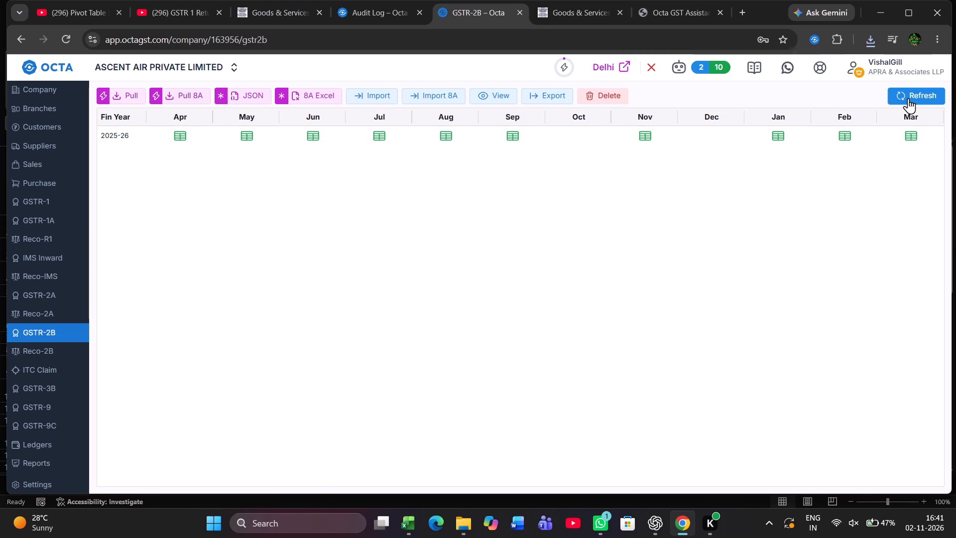
{"action": "left_click", "coordinate": [908, 98]}
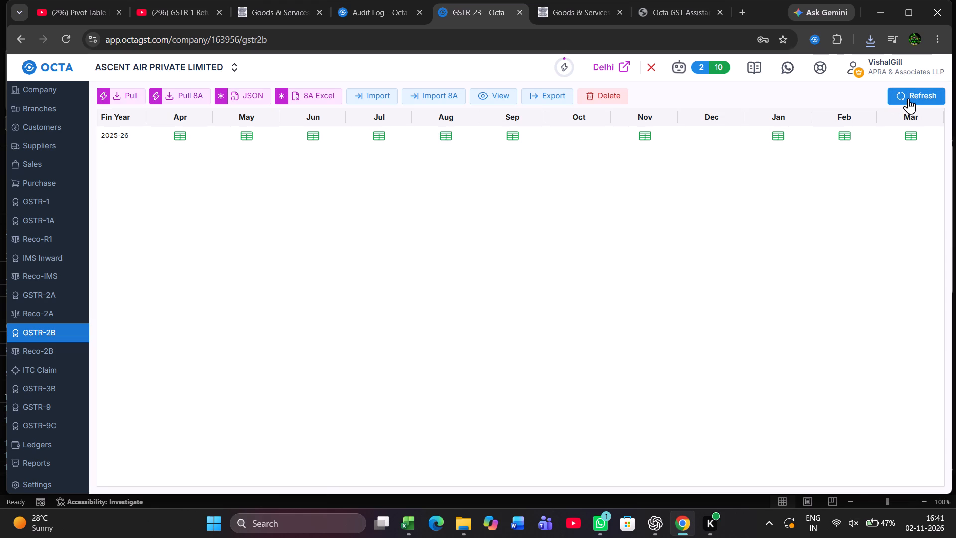
{"action": "triple_click", "coordinate": [908, 98]}
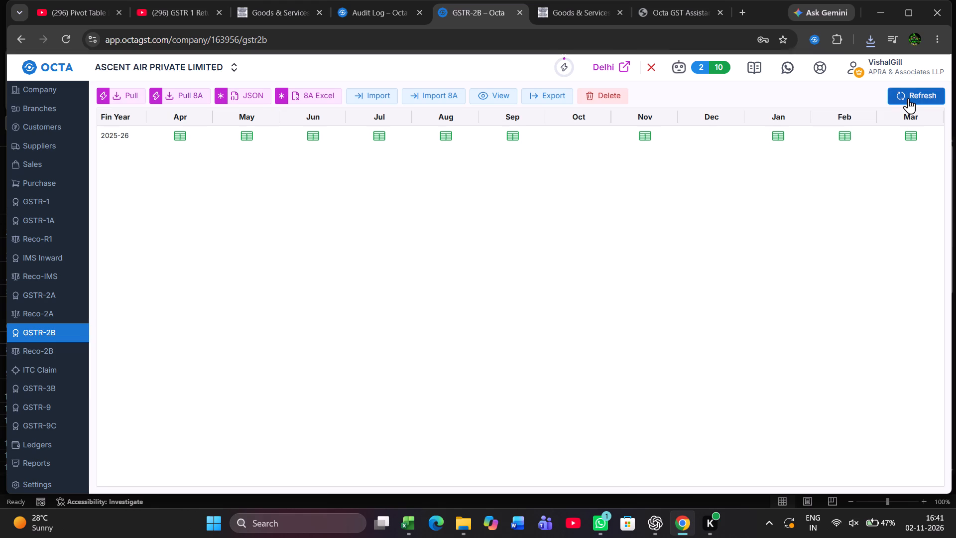
{"action": "double_click", "coordinate": [908, 98]}
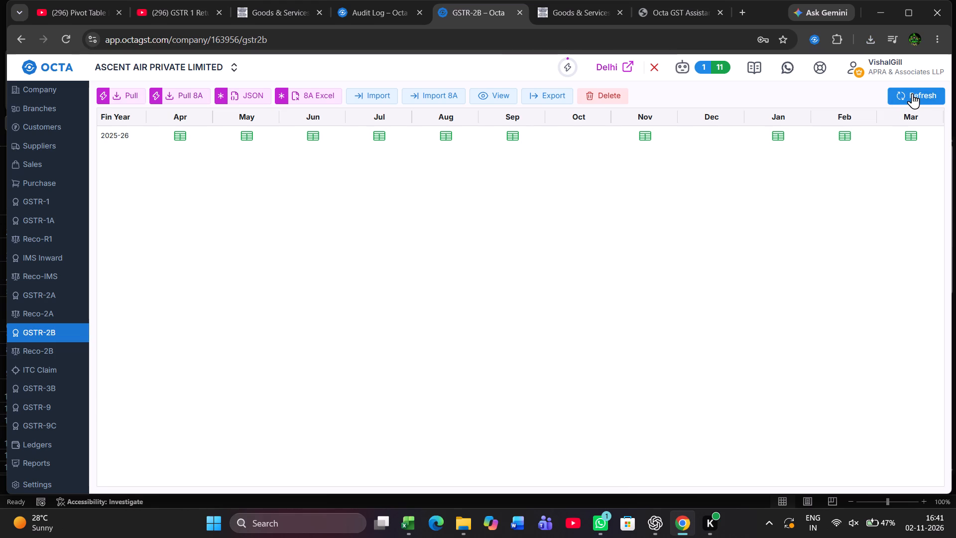
{"action": "left_click", "coordinate": [912, 93]}
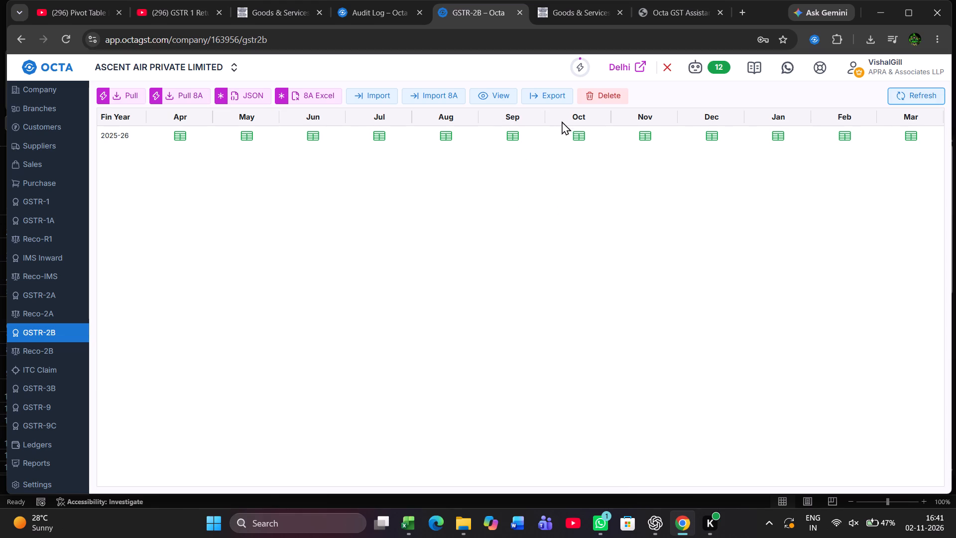
Export the Delhi GSTR-2B data for 04-2025 to 03-2026 in Octa Format – Smart again and download the new workbook.
{"action": "left_click", "coordinate": [550, 97]}
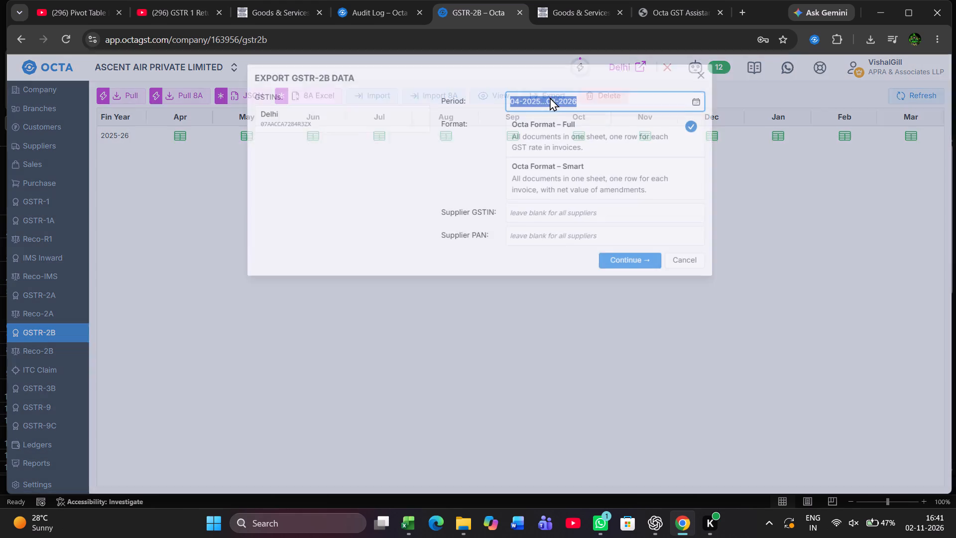
{"action": "left_click", "coordinate": [621, 173]}
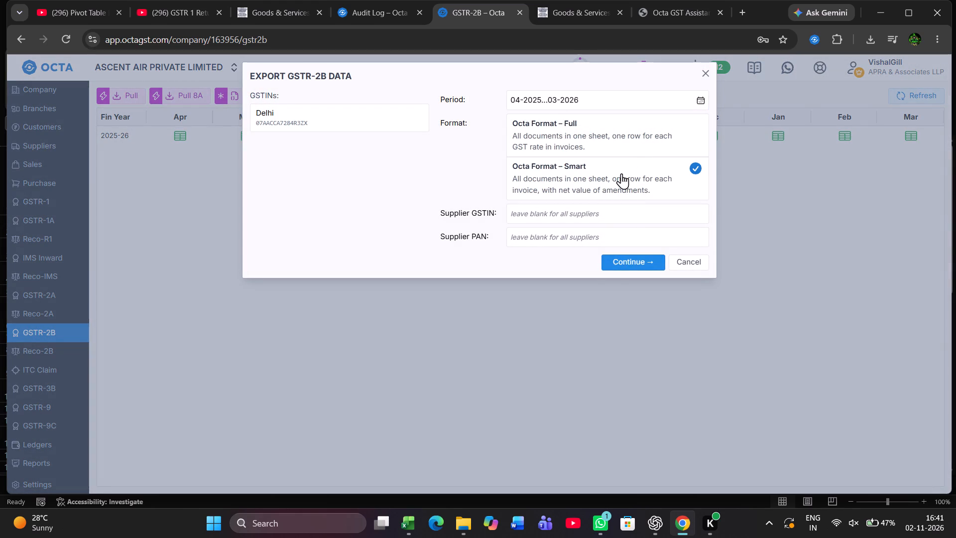
{"action": "left_click", "coordinate": [644, 263]}
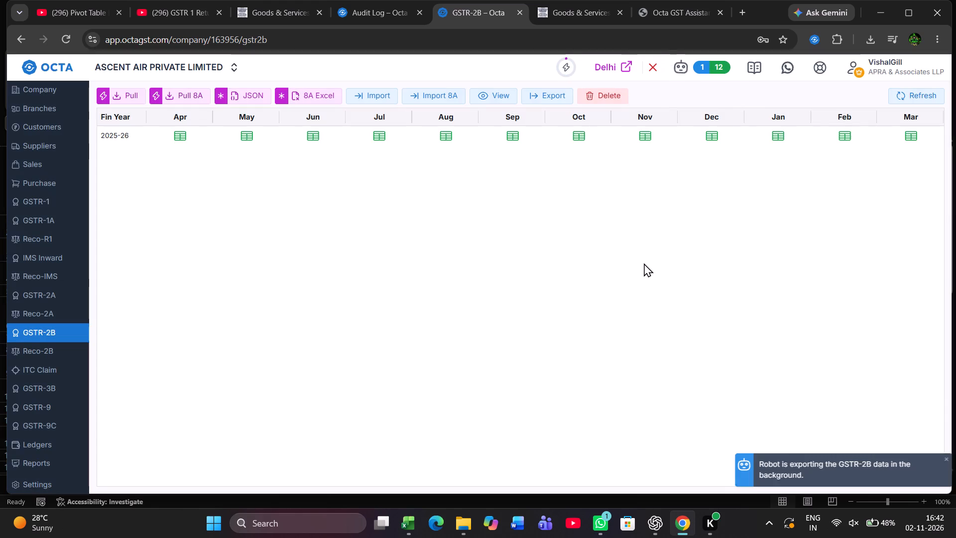
{"action": "left_click", "coordinate": [715, 68]}
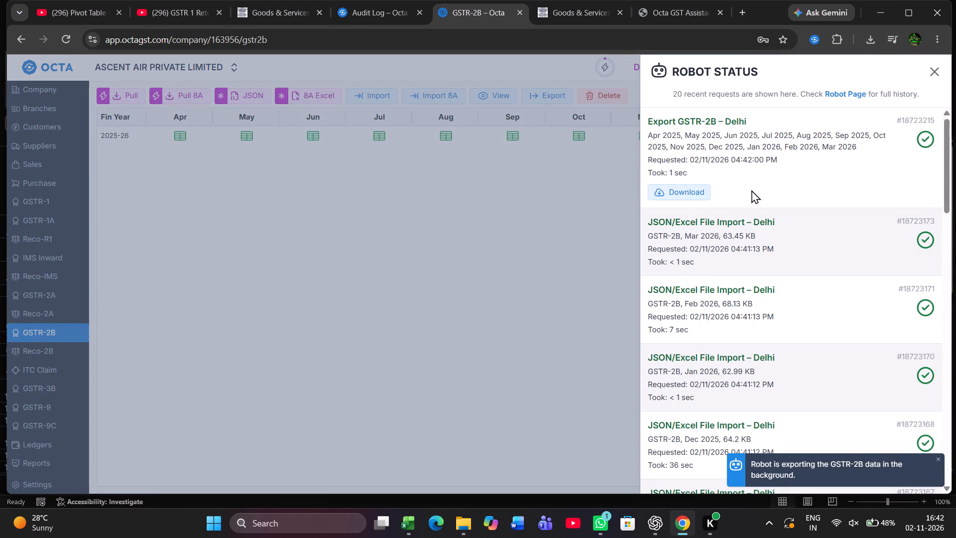
{"action": "left_click", "coordinate": [688, 193]}
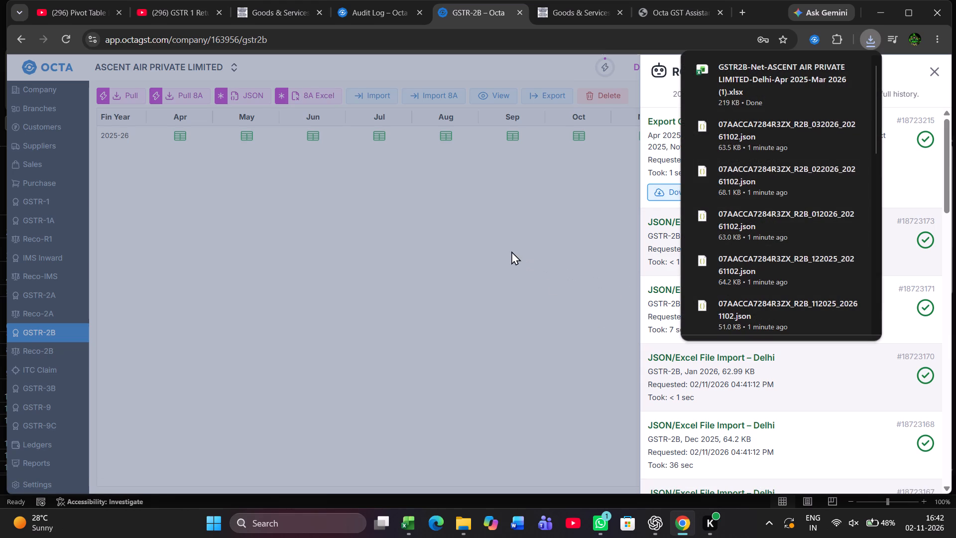
{"action": "left_click", "coordinate": [233, 387]}
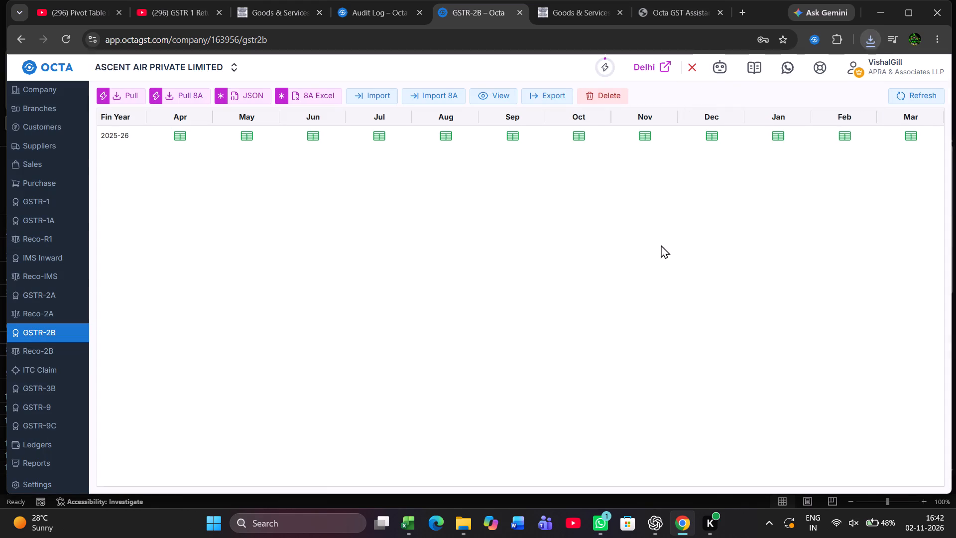
Export Ascent Air's Delhi GSTR-3B data for financial year 2025-26 and download the resulting AnnualReport workbook.
{"action": "left_click", "coordinate": [41, 382]}
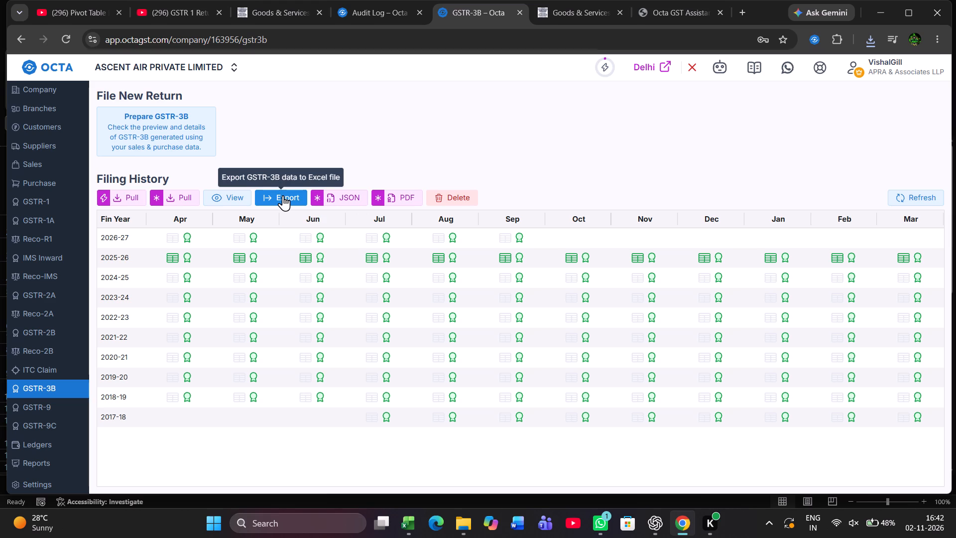
{"action": "left_click", "coordinate": [283, 195]}
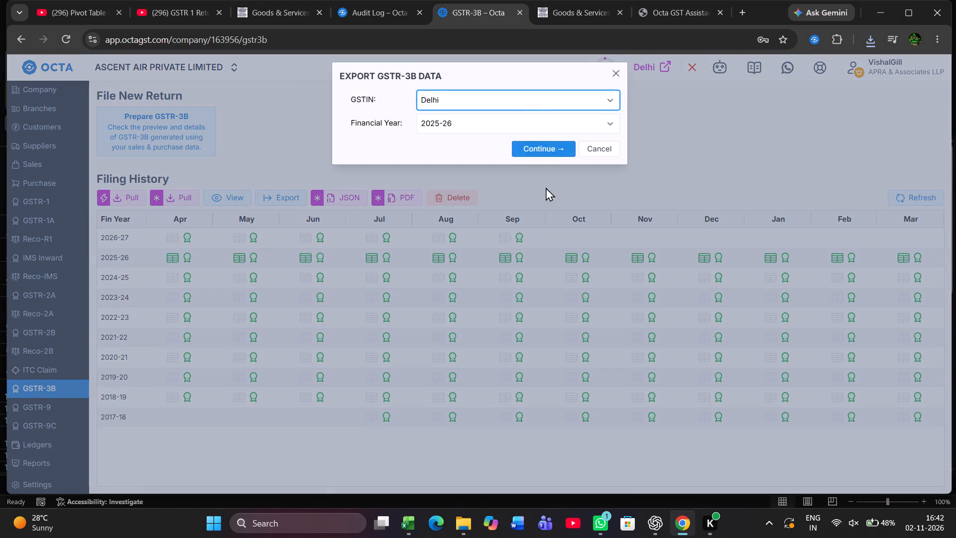
{"action": "left_click", "coordinate": [542, 153]}
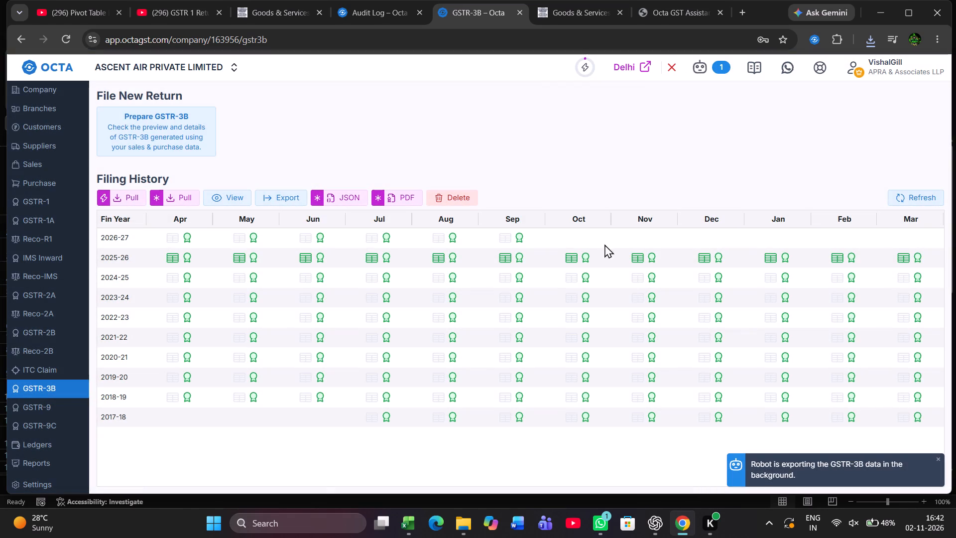
{"action": "left_click", "coordinate": [703, 70]}
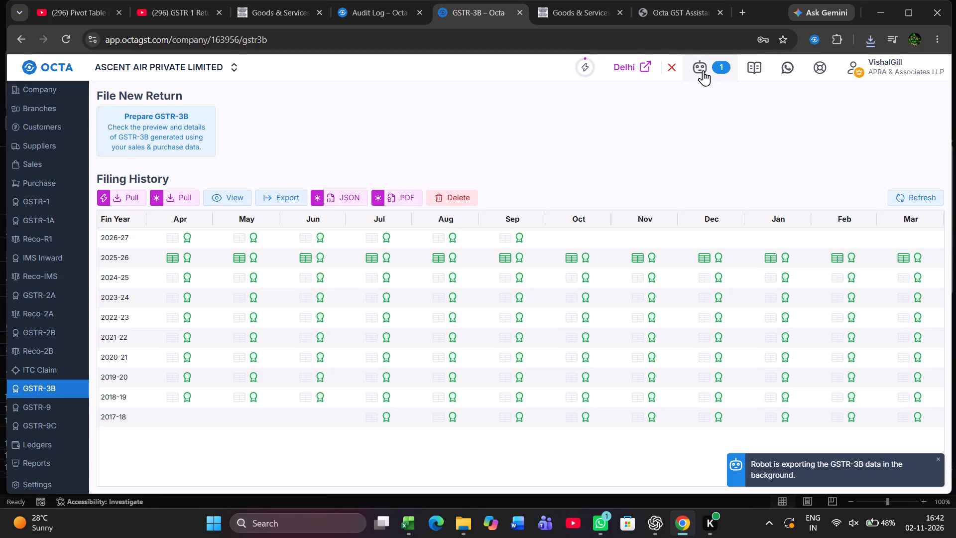
{"action": "left_click", "coordinate": [679, 173]}
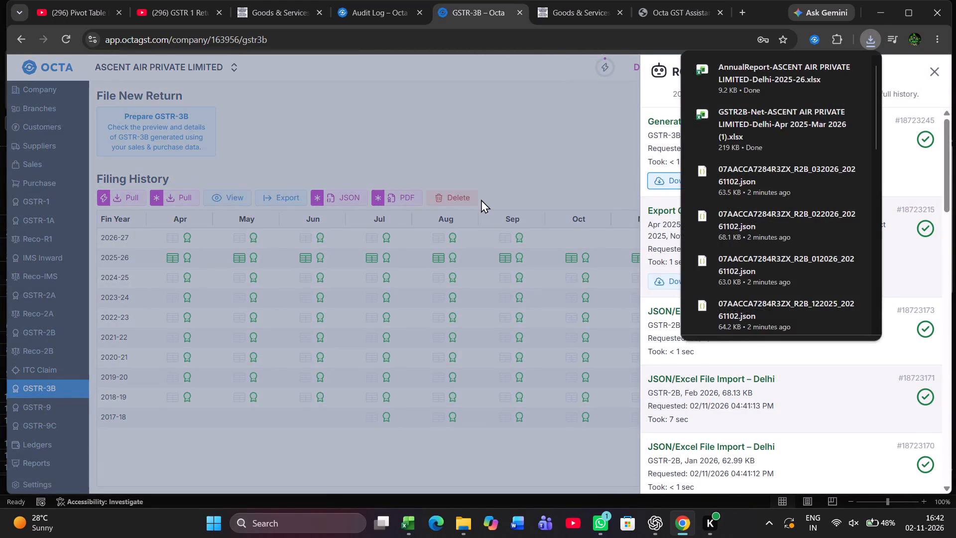
Switch to the File Explorer window showing the Downloads folder and sort its files by name in descending order.
{"action": "key", "text": "alt+Tab"}
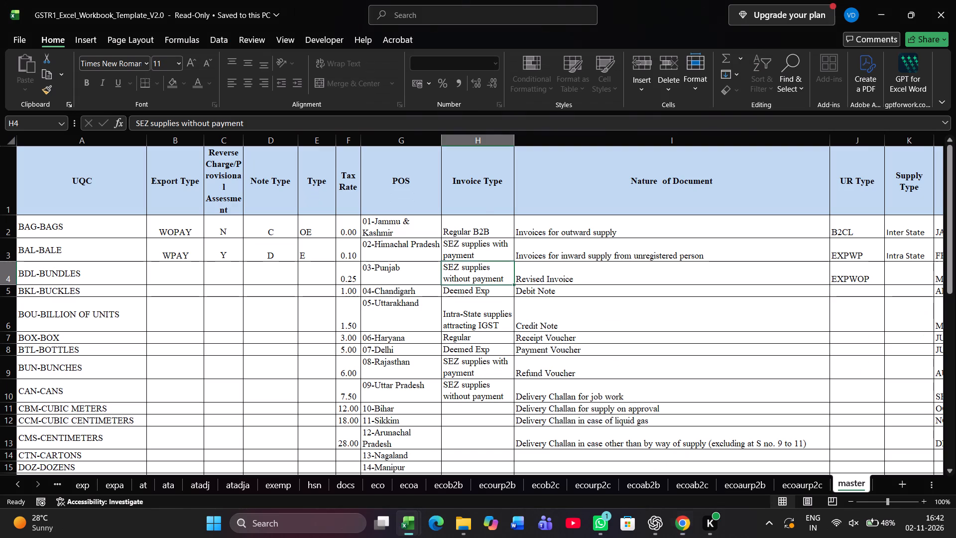
{"action": "key", "text": "alt+Tab"}
{"action": "key", "text": "alt+Tab"}
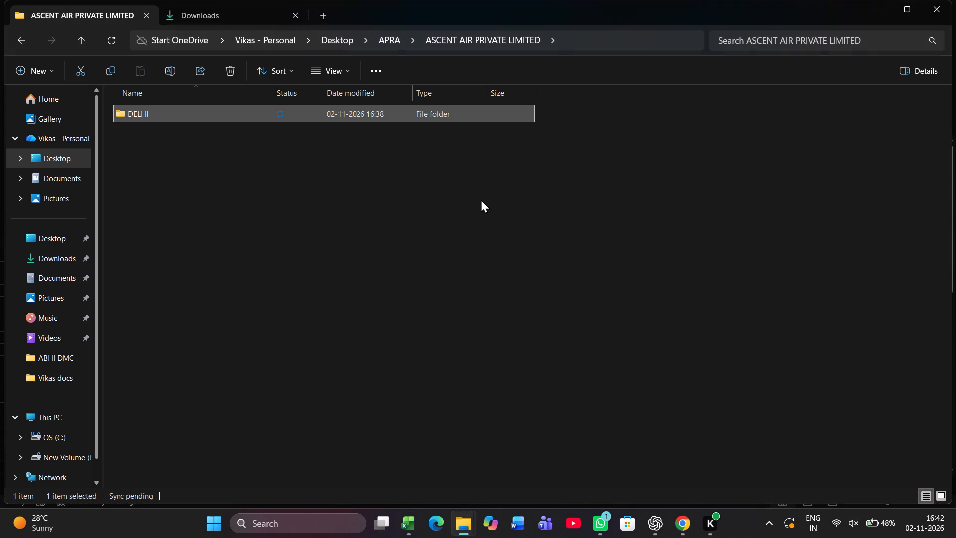
{"action": "left_click", "coordinate": [122, 143]}
{"action": "key", "text": "alt+Tab"}
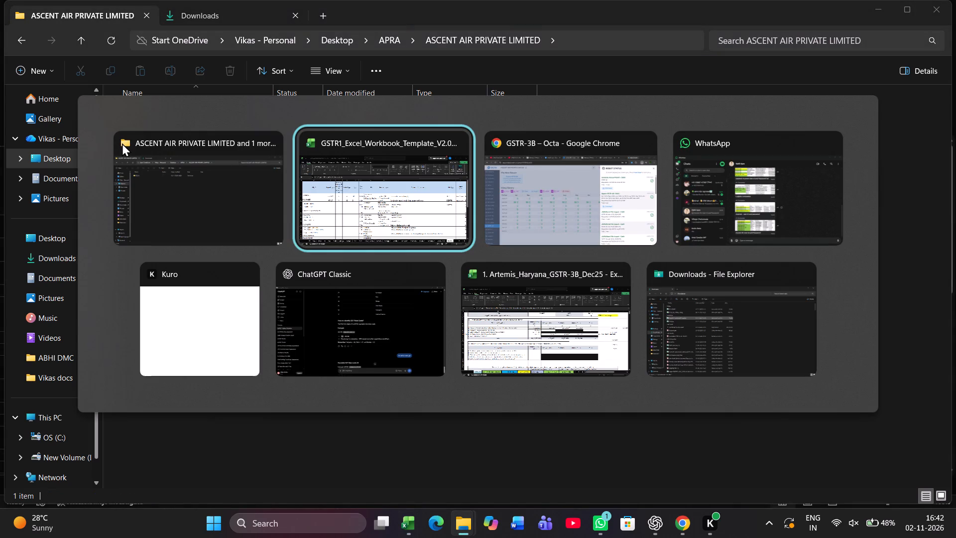
{"action": "key", "text": "alt+Tab"}
{"action": "key", "text": "alt+Tab"}
{"action": "key", "text": "alt+Tab"}
{"action": "key", "text": "alt+Tab"}
{"action": "key", "text": "alt+Tab"}
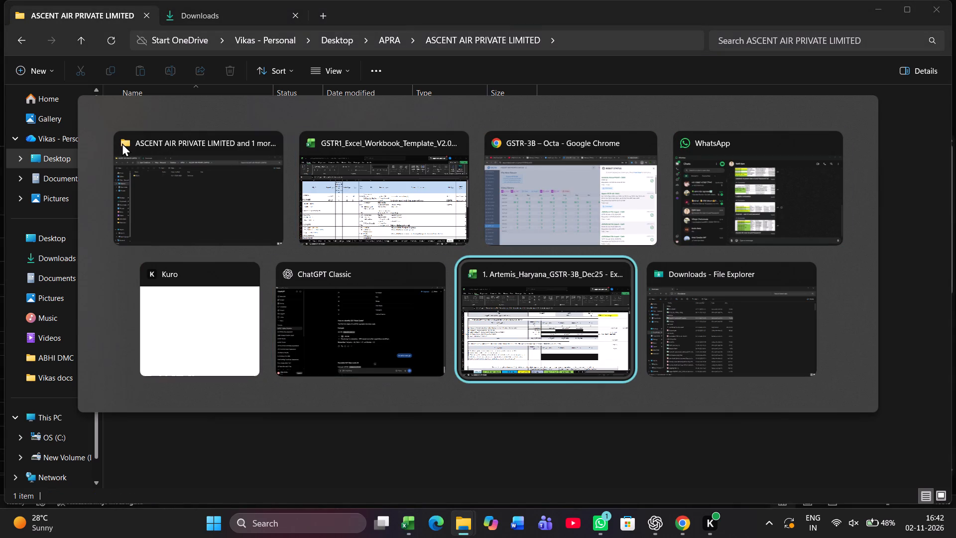
{"action": "key", "text": "alt+Tab"}
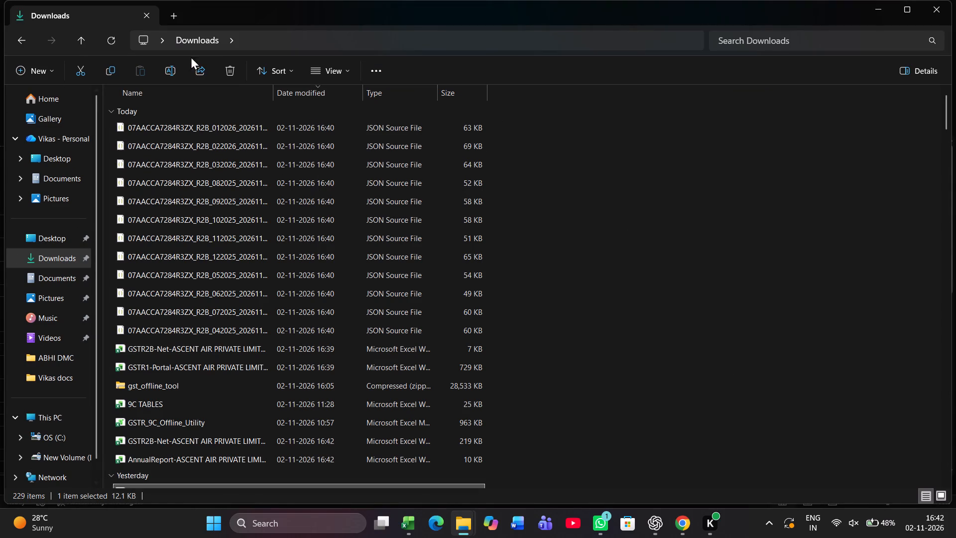
{"action": "left_click", "coordinate": [174, 96]}
{"action": "left_click", "coordinate": [174, 96]}
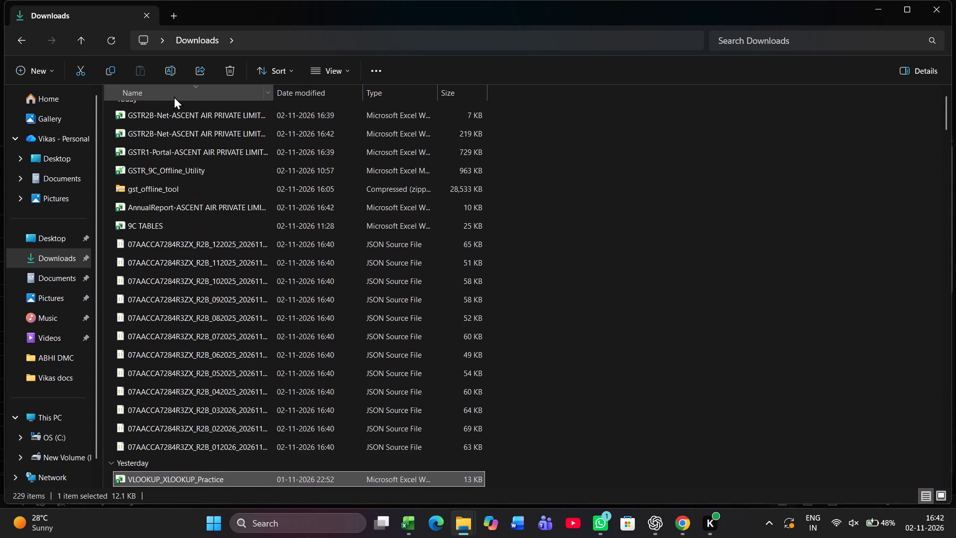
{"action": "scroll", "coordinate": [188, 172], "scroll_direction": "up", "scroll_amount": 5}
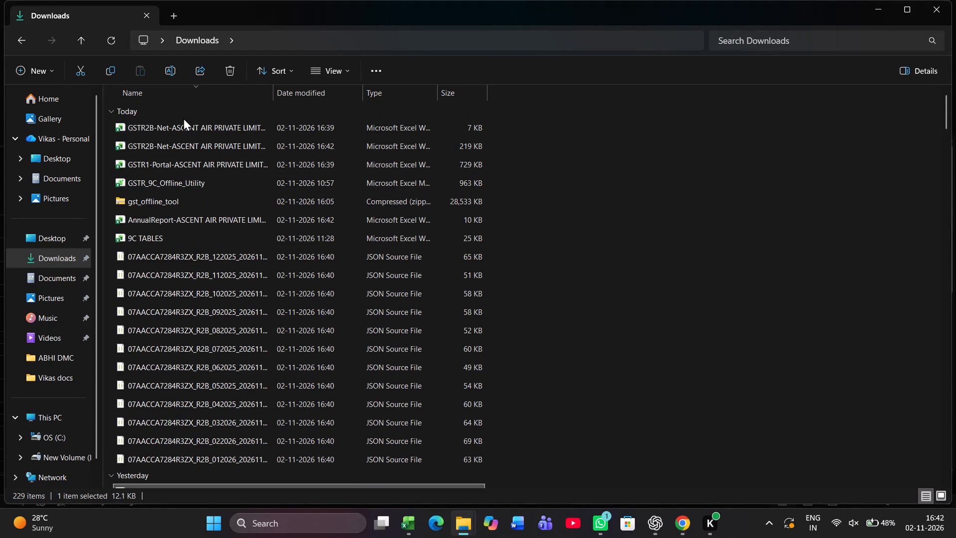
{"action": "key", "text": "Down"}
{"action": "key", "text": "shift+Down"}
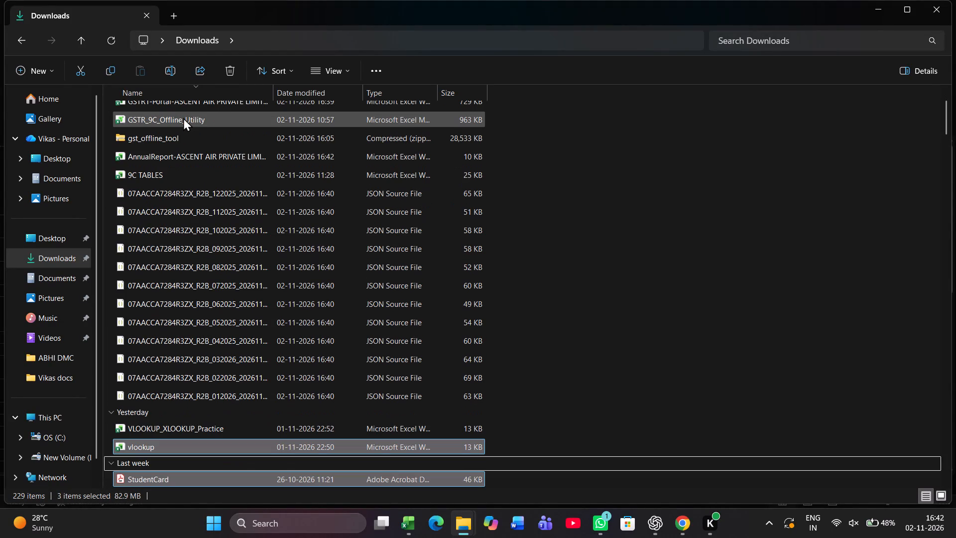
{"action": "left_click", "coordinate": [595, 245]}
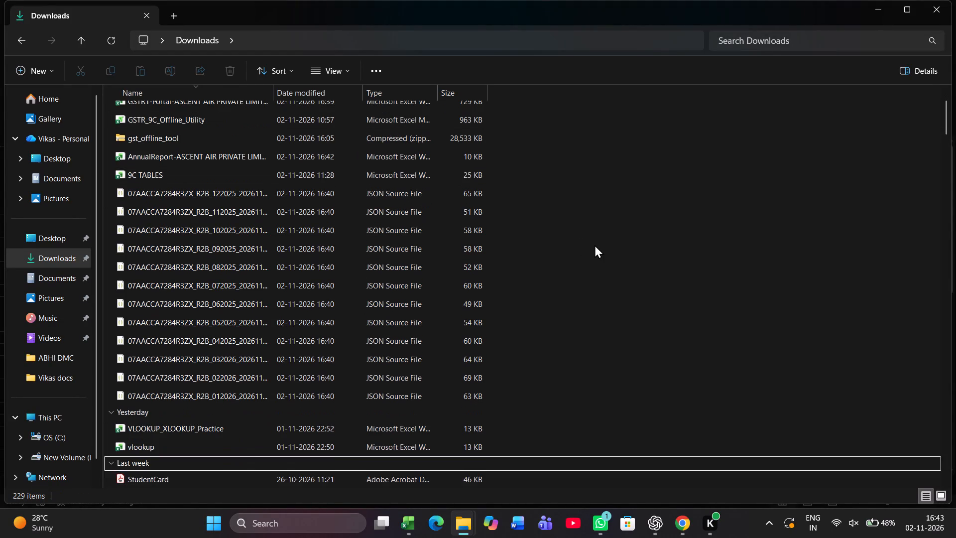
{"action": "scroll", "coordinate": [595, 245], "scroll_direction": "up", "scroll_amount": 10}
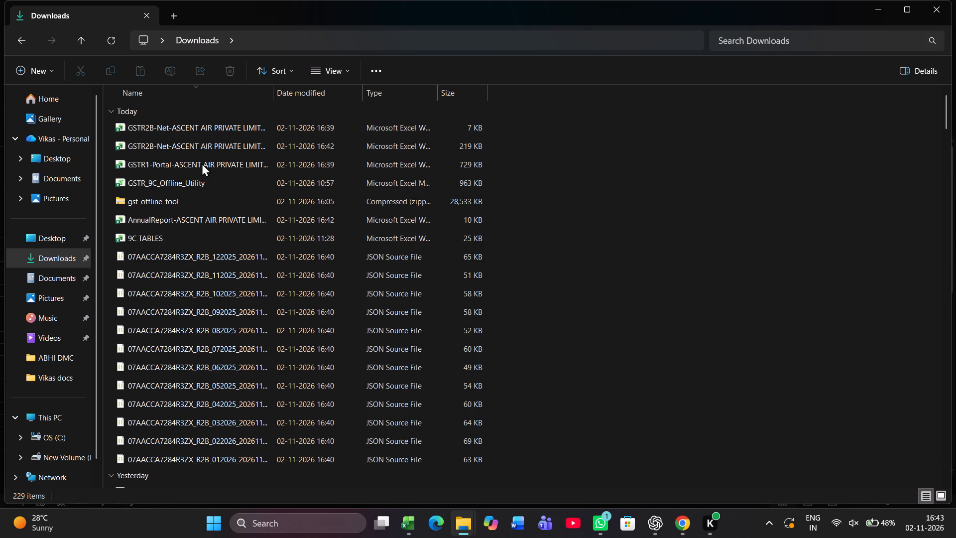
{"action": "left_click", "coordinate": [203, 134]}
{"action": "key", "text": "shift+Down"}
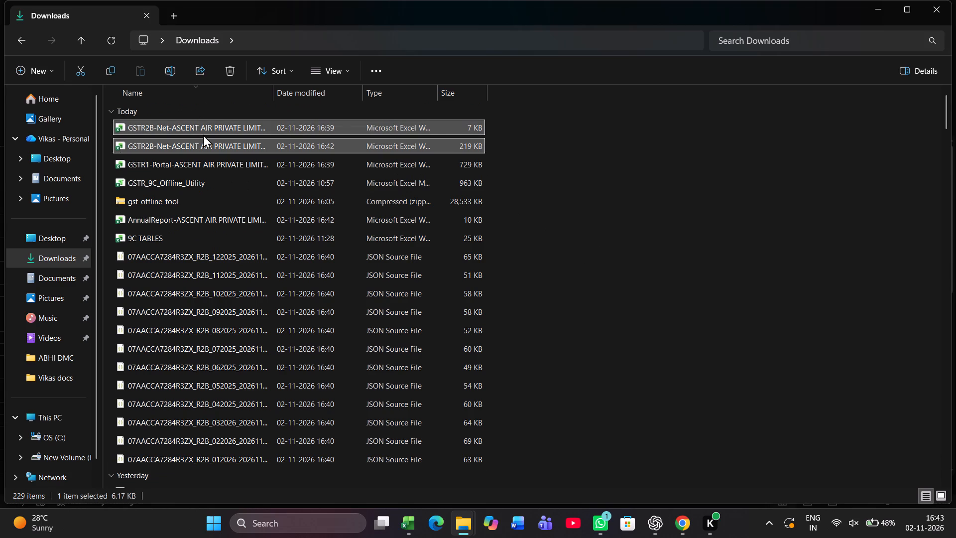
{"action": "key", "text": "shift+Down"}
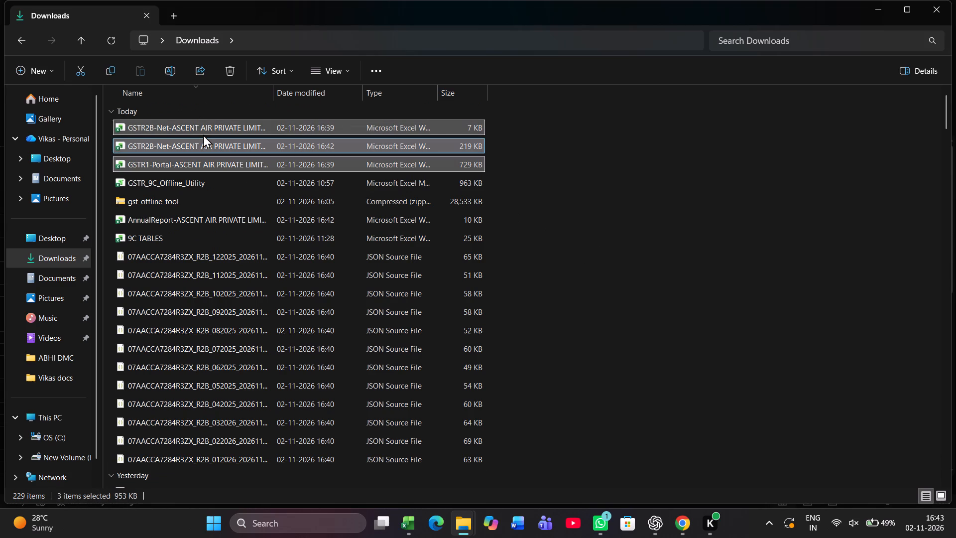
{"action": "key", "text": "ctrl+x"}
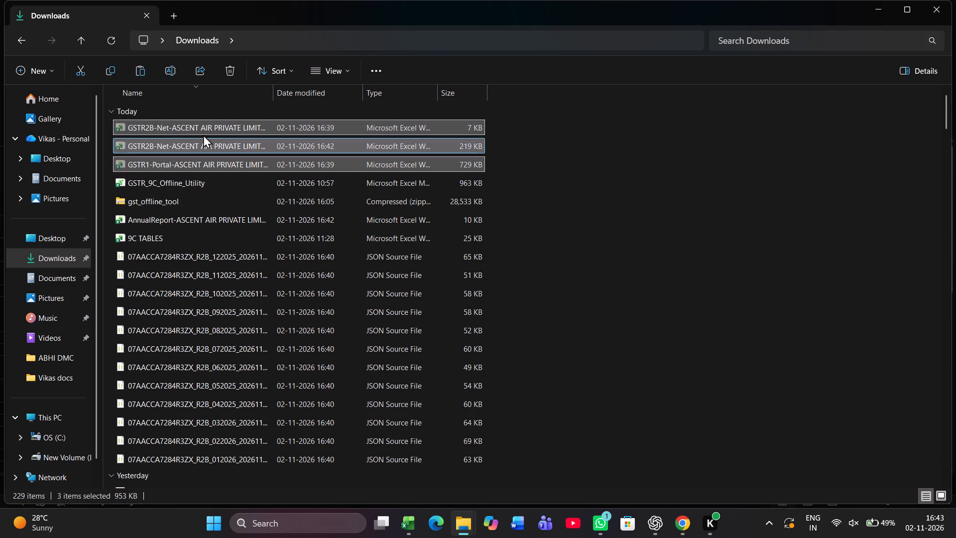
{"action": "key", "text": "alt+Tab"}
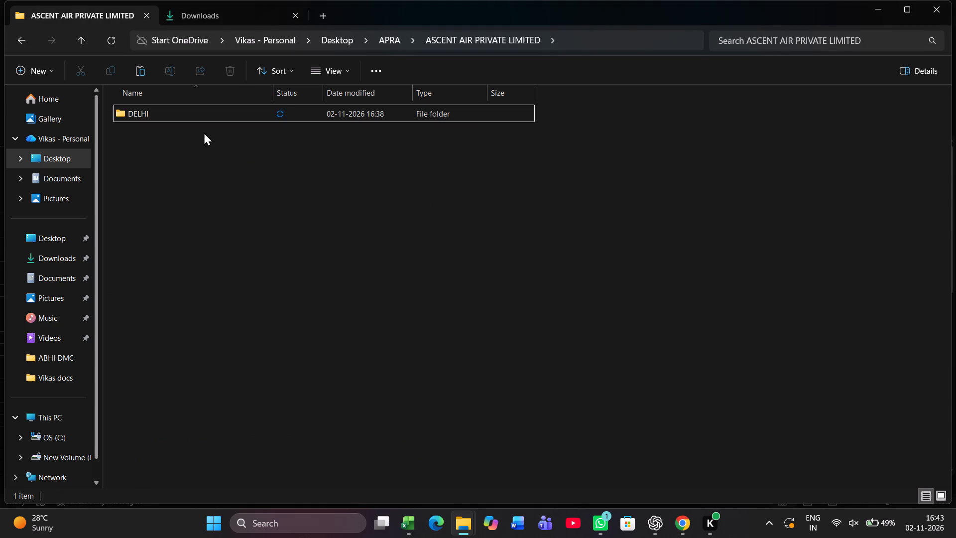
{"action": "key", "text": "Return"}
{"action": "left_click", "coordinate": [204, 132]}
{"action": "key", "text": "Down"}
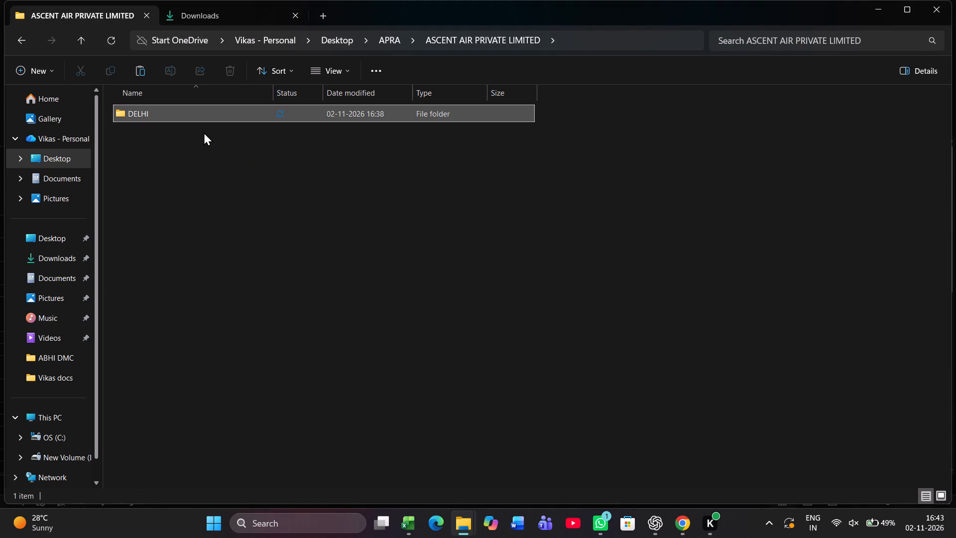
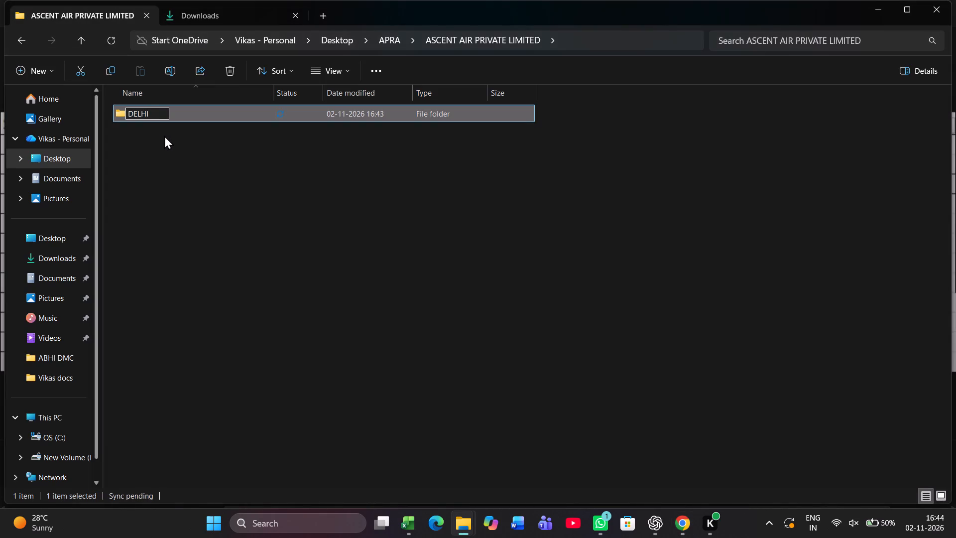
{"action": "key", "text": "space"}
{"action": "key", "text": "space"}
{"action": "key", "text": "Page_Down"}
{"action": "key", "text": "3"}
{"action": "type", "text": "ZX"}
{"action": "key", "text": "Return"}
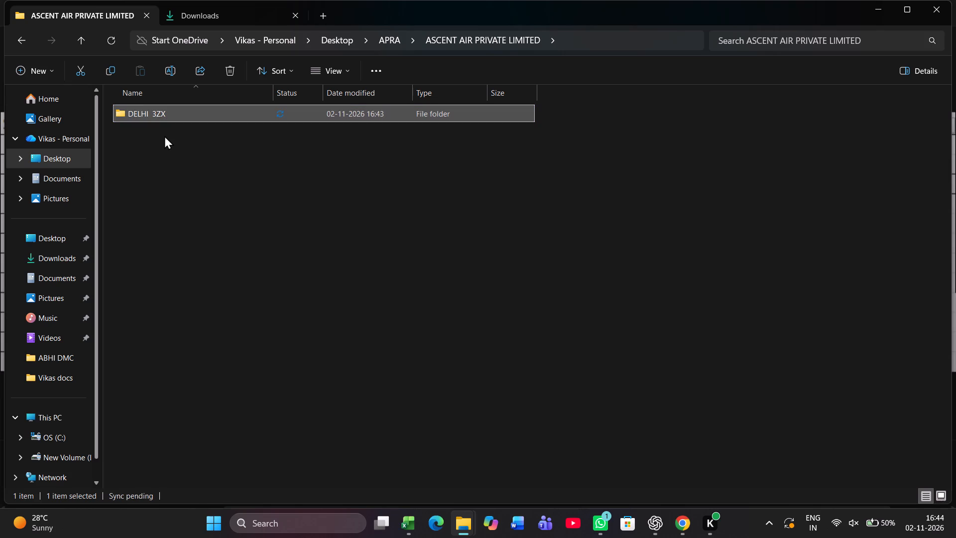
Create a new folder alongside the renamed Delhi folder inside ASCENT AIR PRIVATE LIMITED.
{"action": "key", "text": "Down"}
{"action": "key", "text": "ctrl+shift+n"}
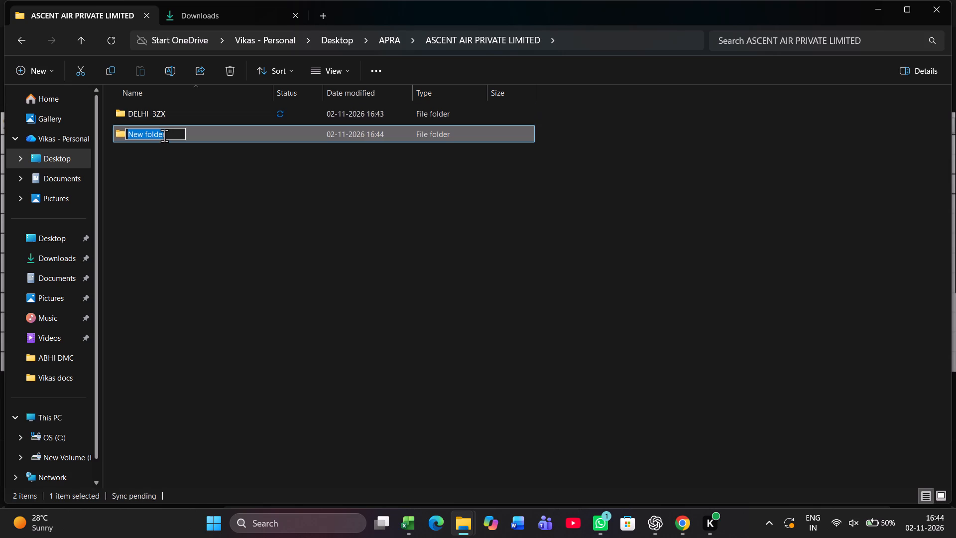
Switch to Octa GST in Chrome, return to the company list and choose Delhi nn under ASCENT AIR PRIVATE LIMITED NN.
{"action": "key", "text": "alt+Tab"}
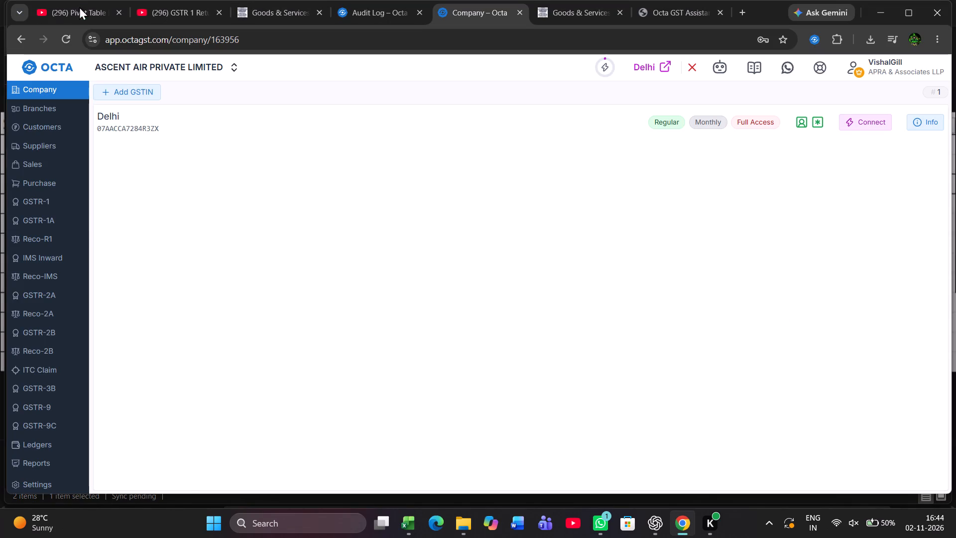
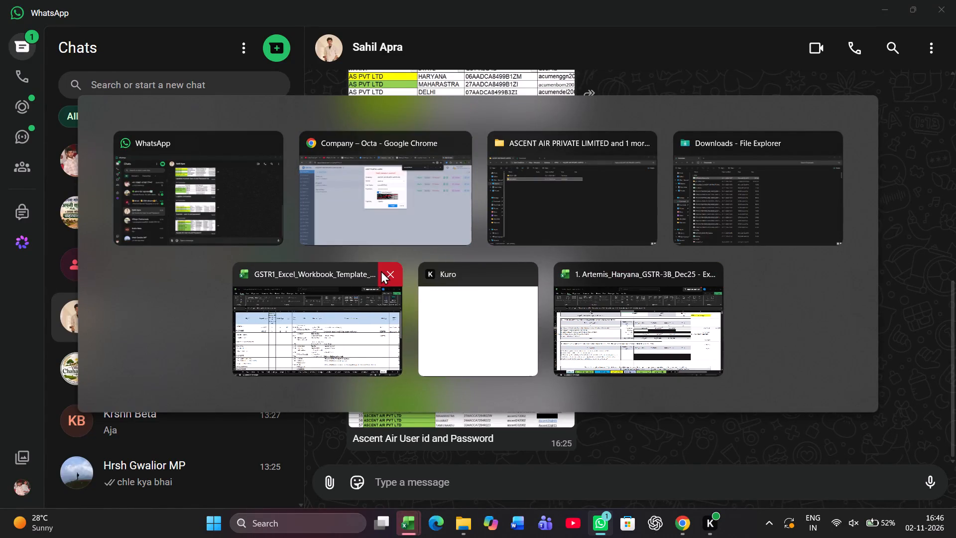
Close the GSTR1 Excel workbook template and the 1. Artemis_Haryana_GSTR-3B_Dec25 workbook in Excel, discarding the Artemis workbook's unsaved changes.
{"action": "left_click", "coordinate": [382, 271]}
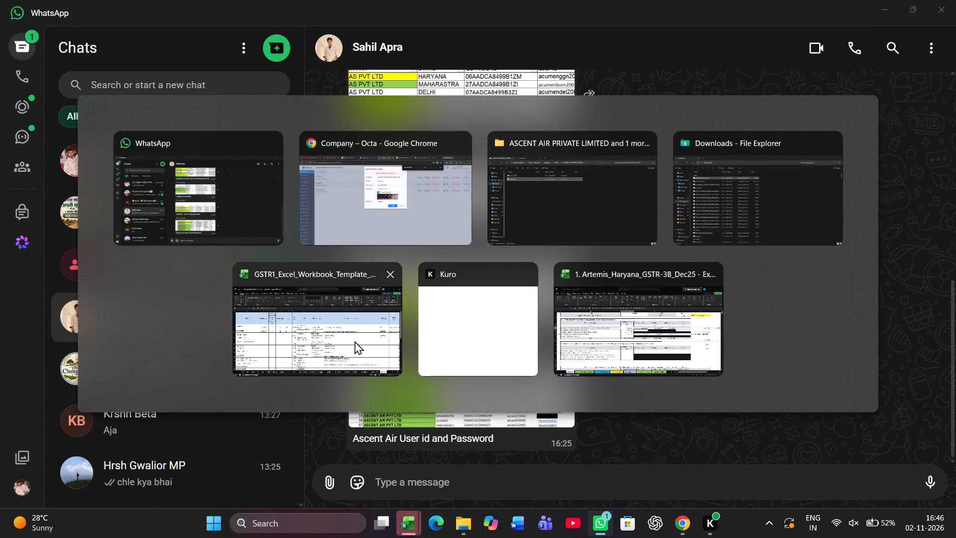
{"action": "left_click", "coordinate": [353, 341]}
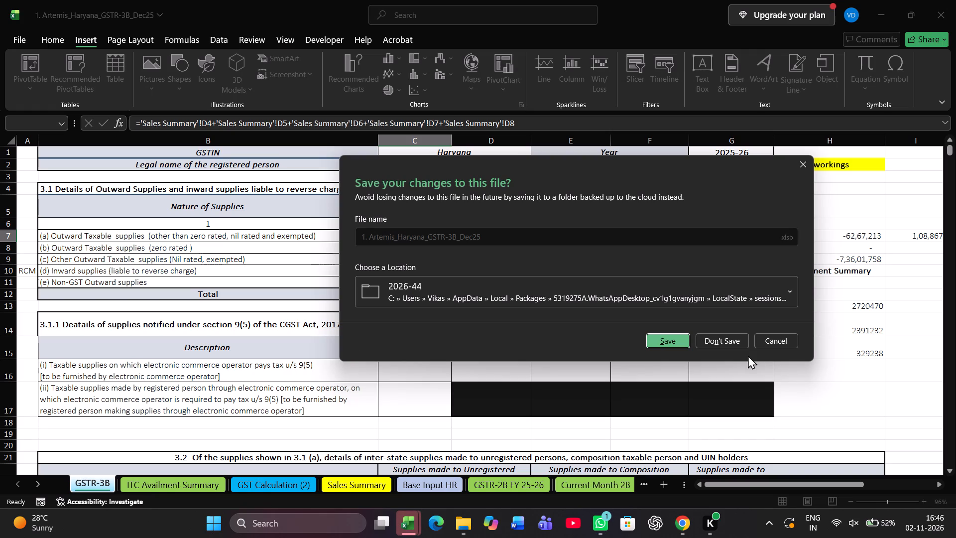
{"action": "left_click", "coordinate": [726, 340]}
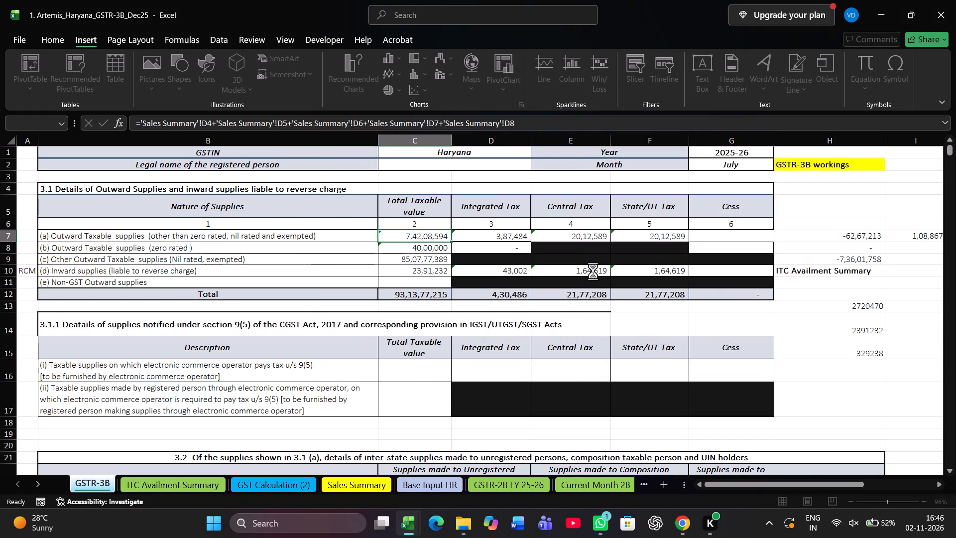
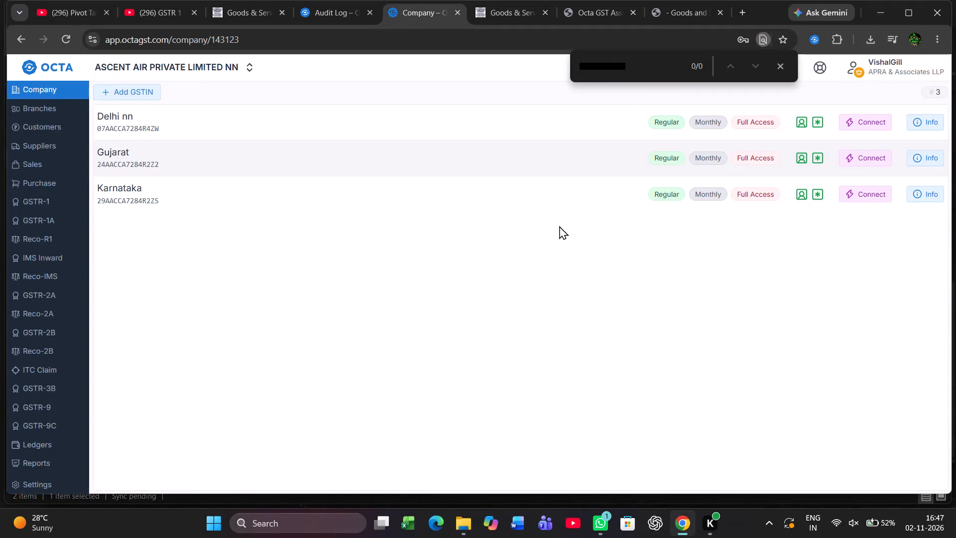
Switch to the GST self-service portal and examine its home page for a way into taxpayer services.
{"action": "left_click", "coordinate": [675, 19]}
{"action": "scroll", "coordinate": [712, 261], "scroll_direction": "up", "scroll_amount": 1}
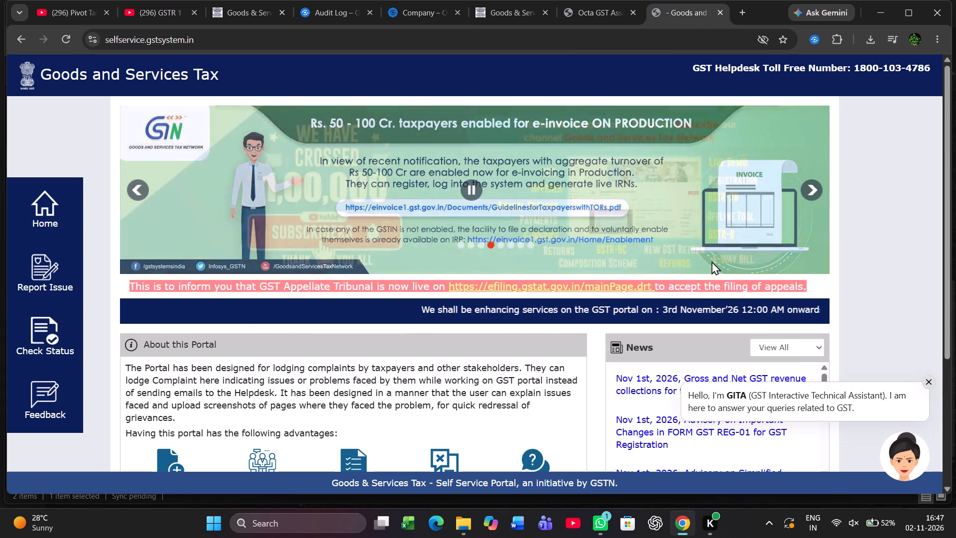
{"action": "scroll", "coordinate": [712, 261], "scroll_direction": "up", "scroll_amount": 1}
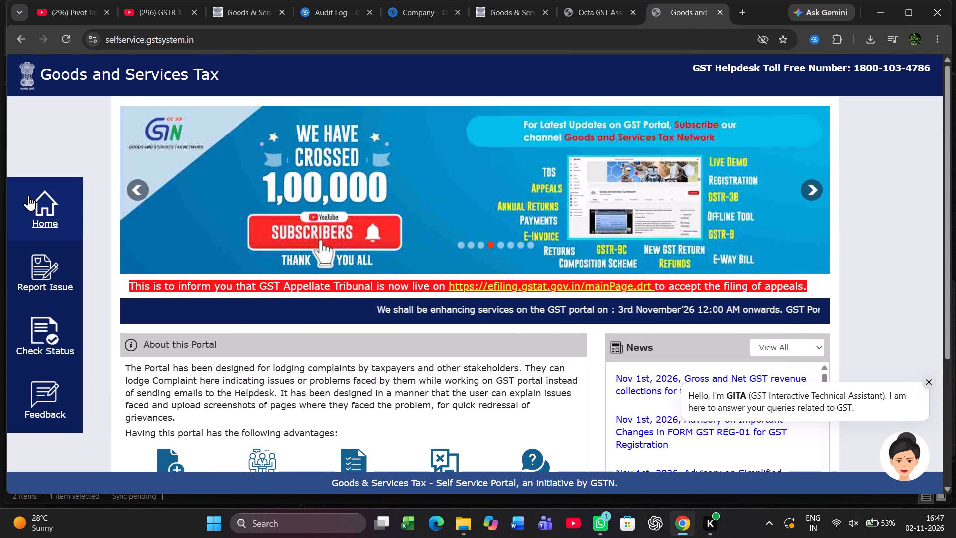
{"action": "left_click", "coordinate": [47, 208]}
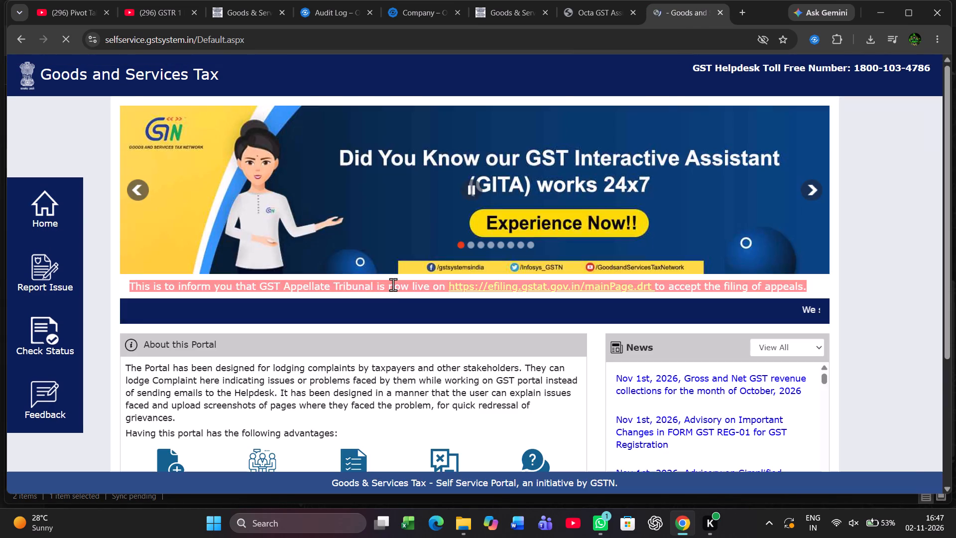
{"action": "scroll", "coordinate": [393, 284], "scroll_direction": "down", "scroll_amount": 7}
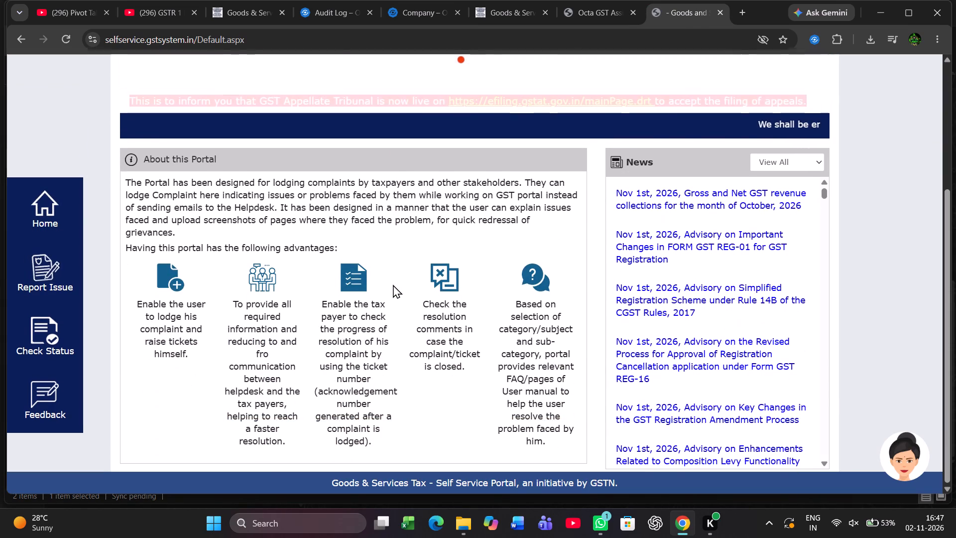
{"action": "scroll", "coordinate": [393, 284], "scroll_direction": "up", "scroll_amount": 4}
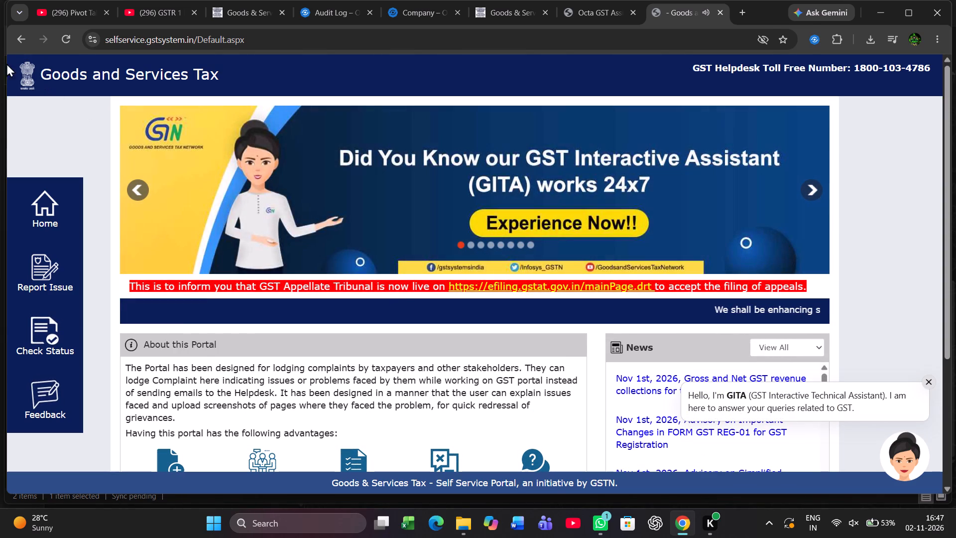
Return to the Google results for "gst" and open the GST.gov.in result titled gstin.
{"action": "left_click_drag", "start_coordinate": [10, 40], "coordinate": [20, 38]}
{"action": "double_click", "coordinate": [20, 38]}
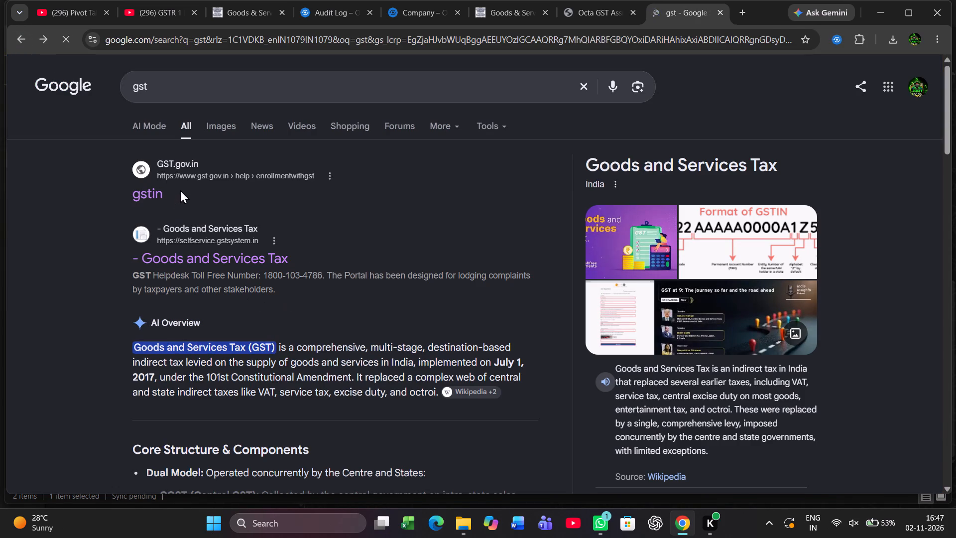
{"action": "scroll", "coordinate": [200, 334], "scroll_direction": "down", "scroll_amount": 5}
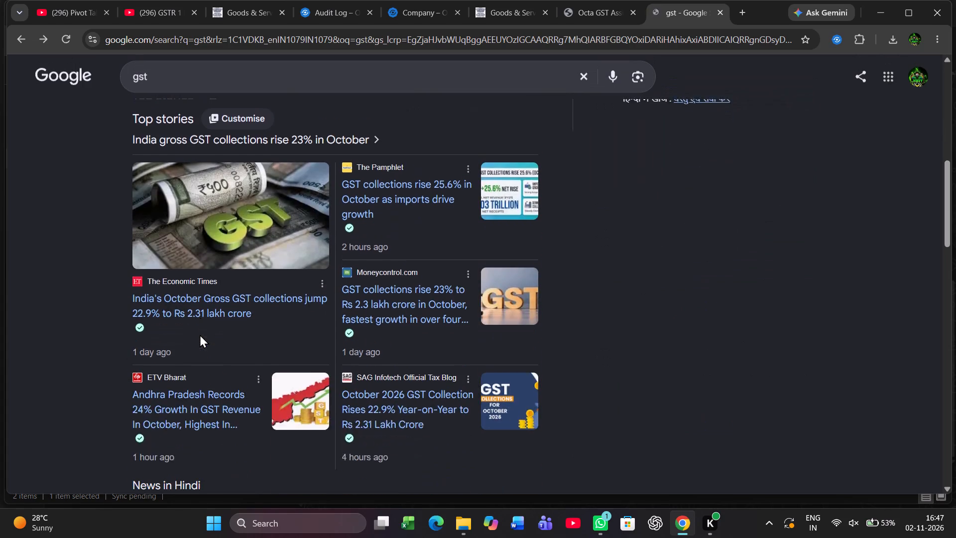
{"action": "scroll", "coordinate": [200, 334], "scroll_direction": "down", "scroll_amount": 3}
{"action": "scroll", "coordinate": [200, 334], "scroll_direction": "up", "scroll_amount": 1}
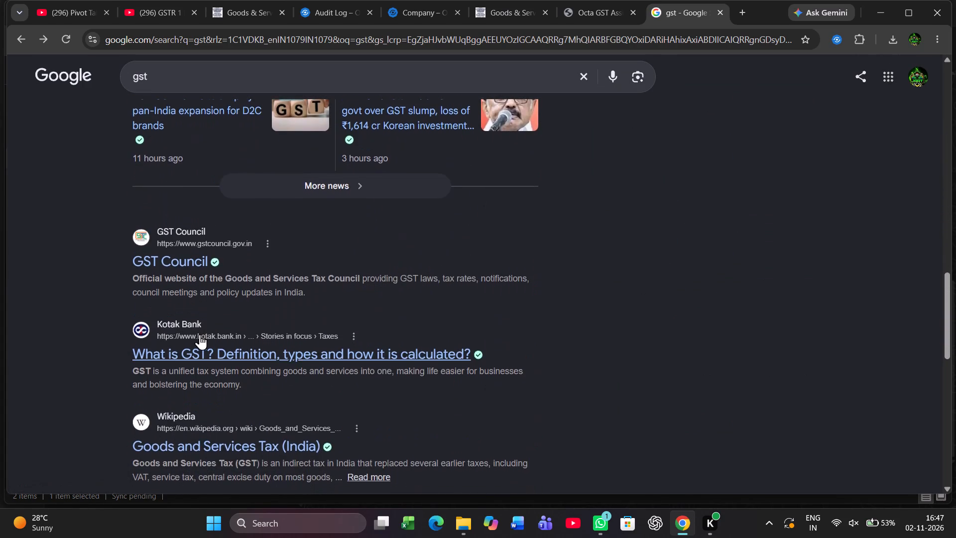
{"action": "scroll", "coordinate": [200, 334], "scroll_direction": "up", "scroll_amount": 1}
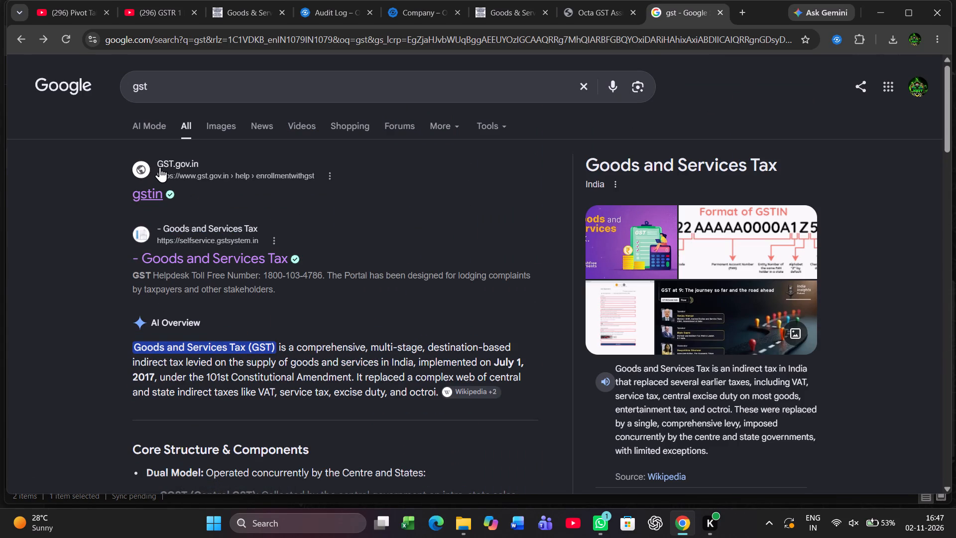
{"action": "left_click", "coordinate": [159, 168]}
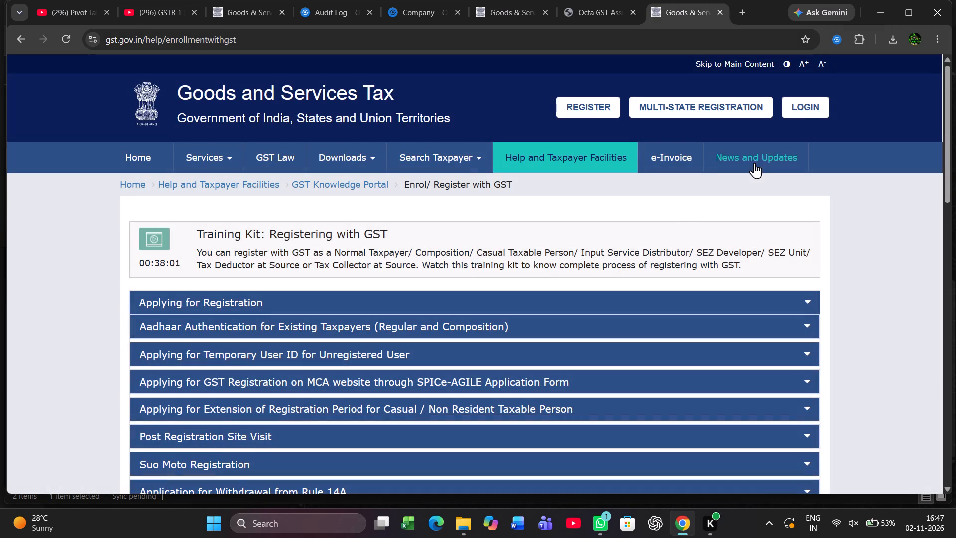
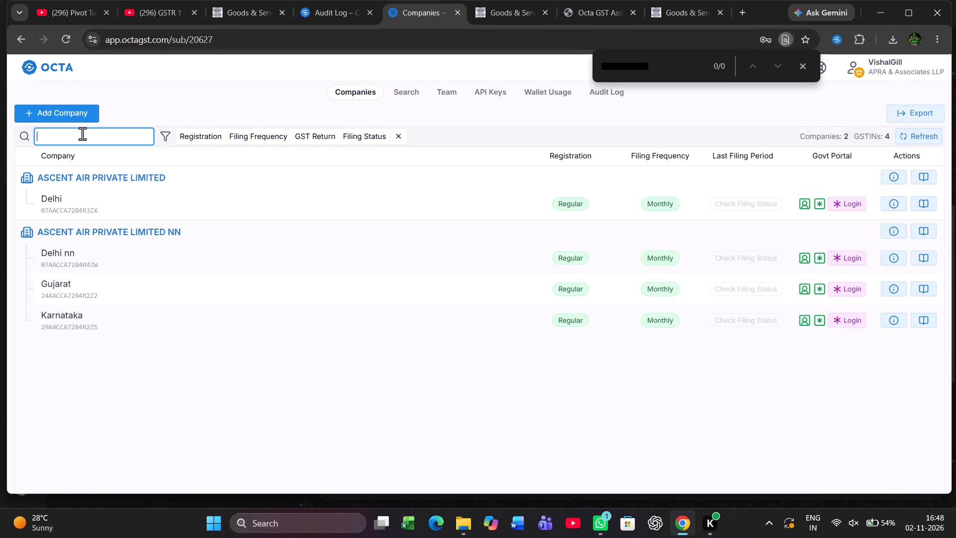
Search the companies list for "super" and open SUPER QUICK FREIGHT PRIVATE LIMITED.
{"action": "type", "text": "super"}
{"action": "key", "text": "space"}
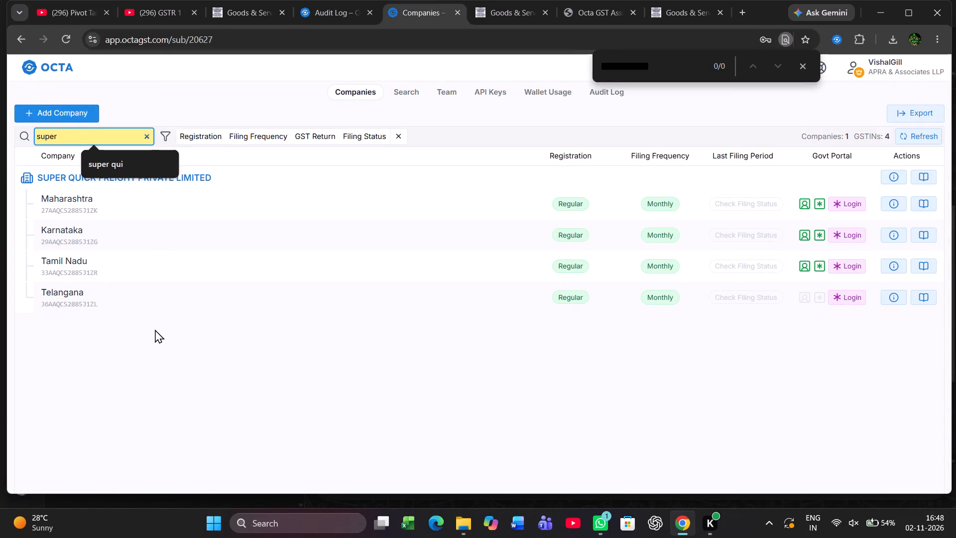
{"action": "left_click", "coordinate": [169, 367]}
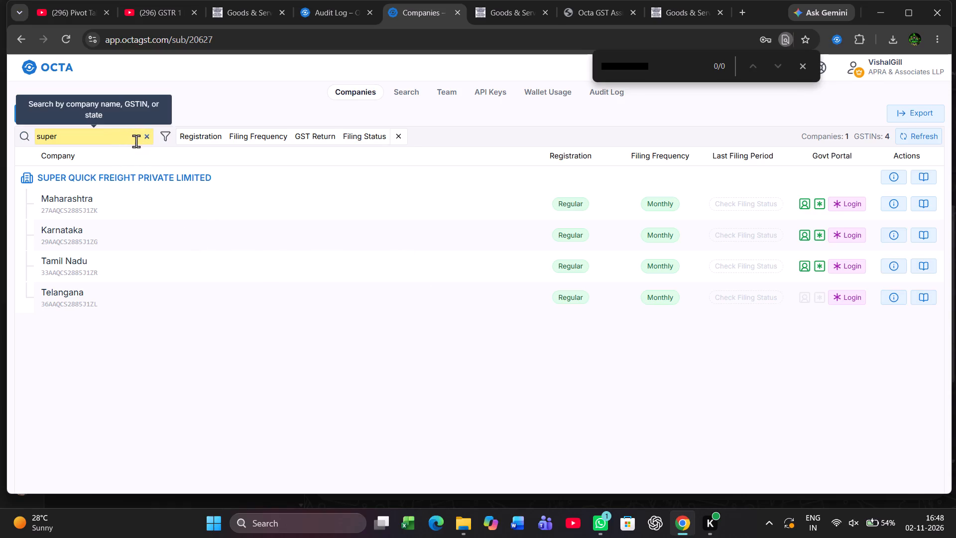
{"action": "left_click", "coordinate": [124, 180]}
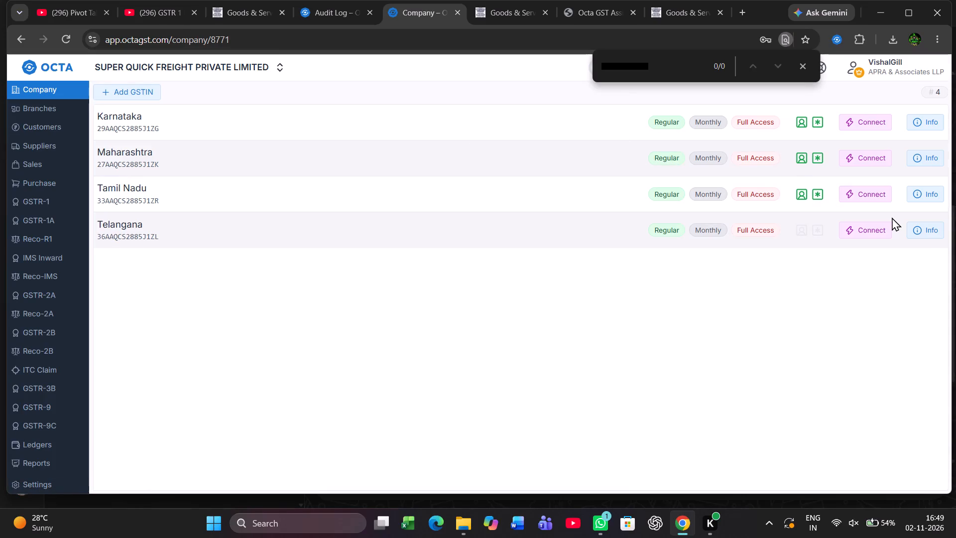
View the GSTIN information of the Telangana registration, and close it.
{"action": "left_click", "coordinate": [929, 233]}
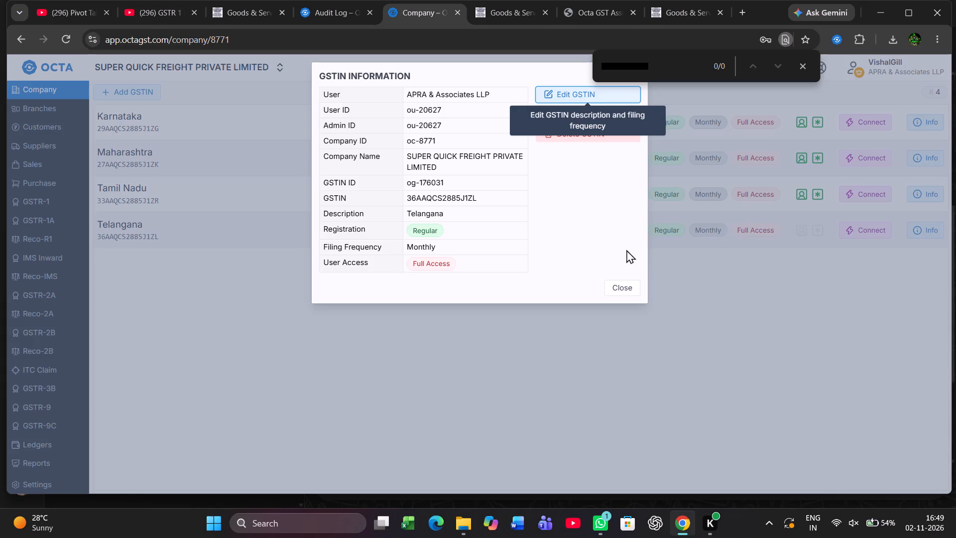
{"action": "left_click", "coordinate": [623, 283]}
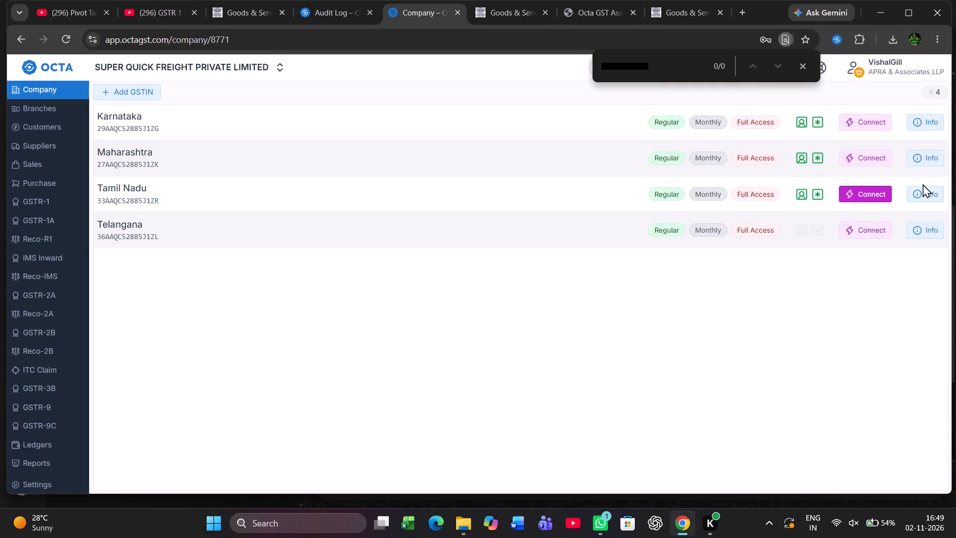
Permanently delete the Tamil Nadu GSTIN of Super Quick Freight, entering the required confirmation phrase and acknowledging that its data cannot be recovered.
{"action": "left_click", "coordinate": [936, 194]}
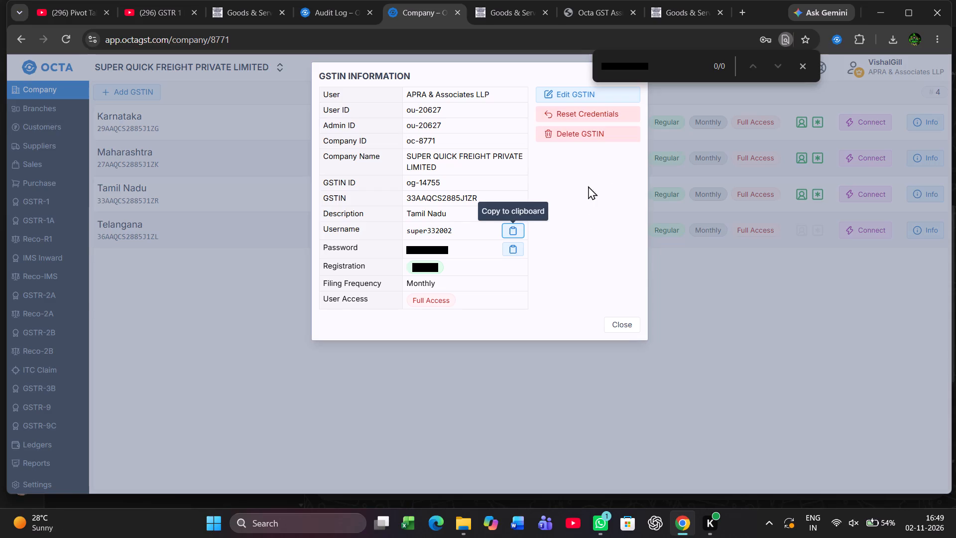
{"action": "left_click", "coordinate": [597, 136]}
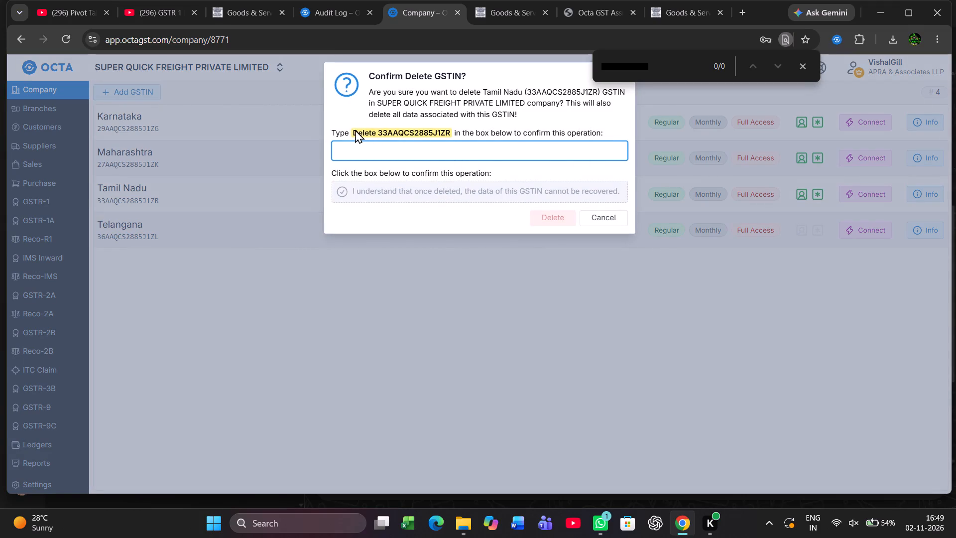
{"action": "left_click", "coordinate": [381, 132]}
{"action": "right_click", "coordinate": [353, 129]}
{"action": "left_click", "coordinate": [353, 129]}
{"action": "left_click_drag", "start_coordinate": [449, 132], "coordinate": [363, 133]}
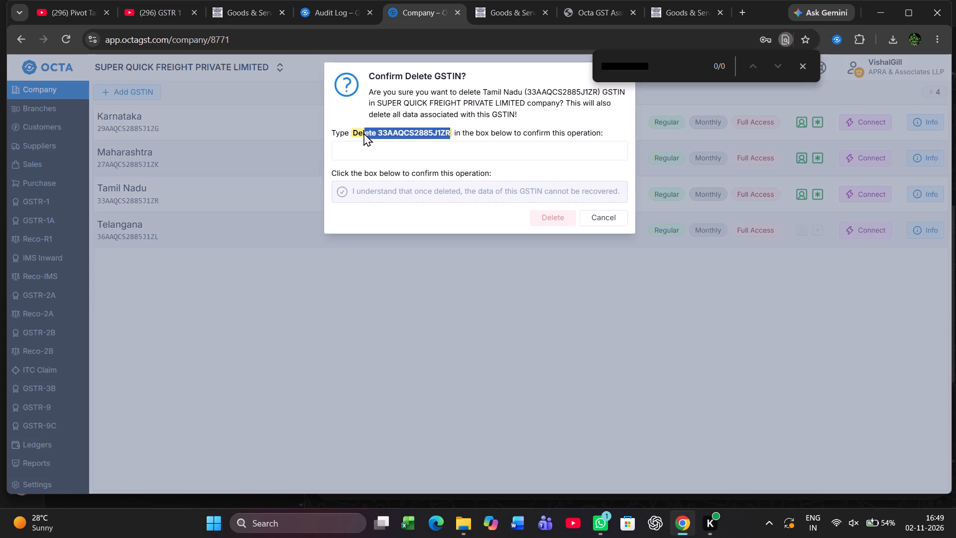
{"action": "left_click_drag", "start_coordinate": [363, 133], "coordinate": [350, 133]}
{"action": "key", "text": "ctrl+c"}
{"action": "left_click", "coordinate": [357, 150]}
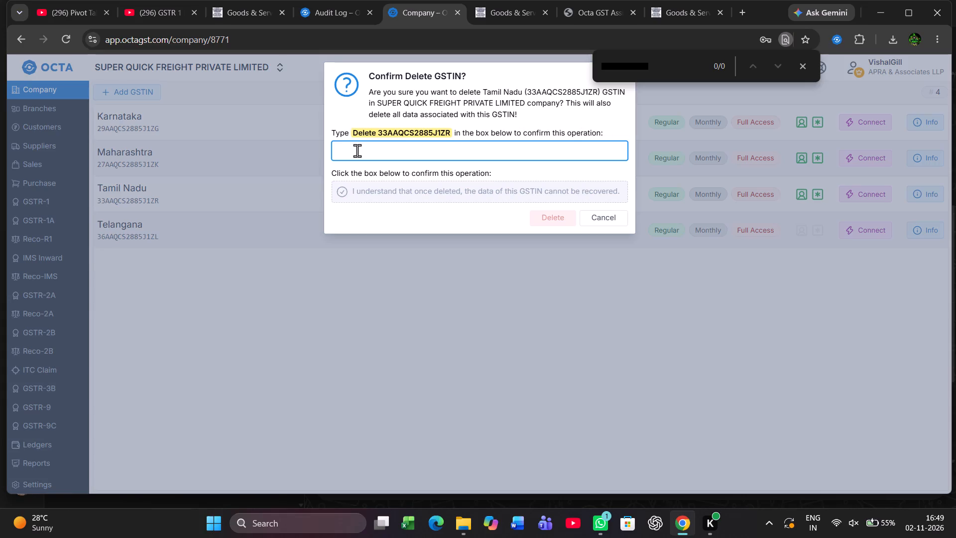
{"action": "key", "text": "ctrl+v"}
{"action": "left_click", "coordinate": [350, 191]}
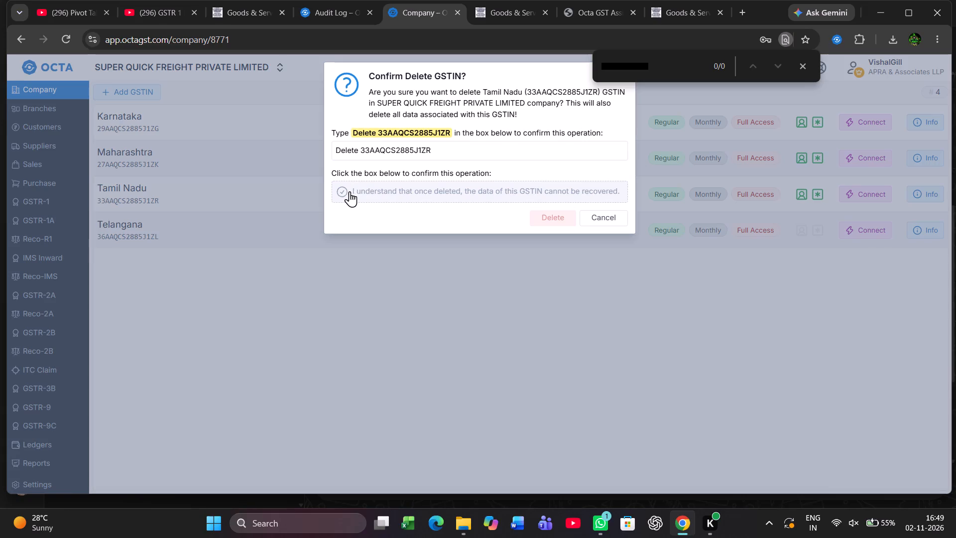
{"action": "left_click", "coordinate": [550, 216]}
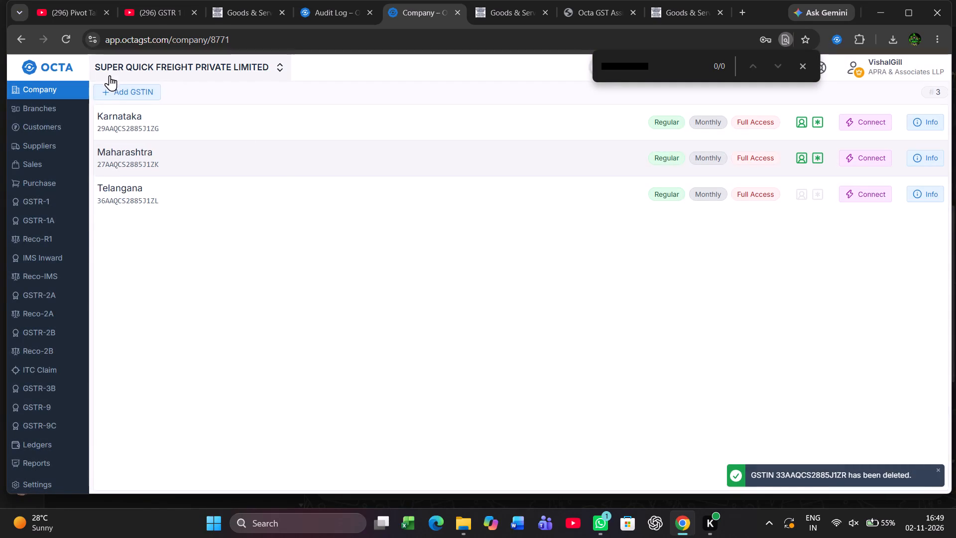
Open a blank form for adding a GSTIN to Super Quick Freight Private Limited.
{"action": "left_click", "coordinate": [124, 88]}
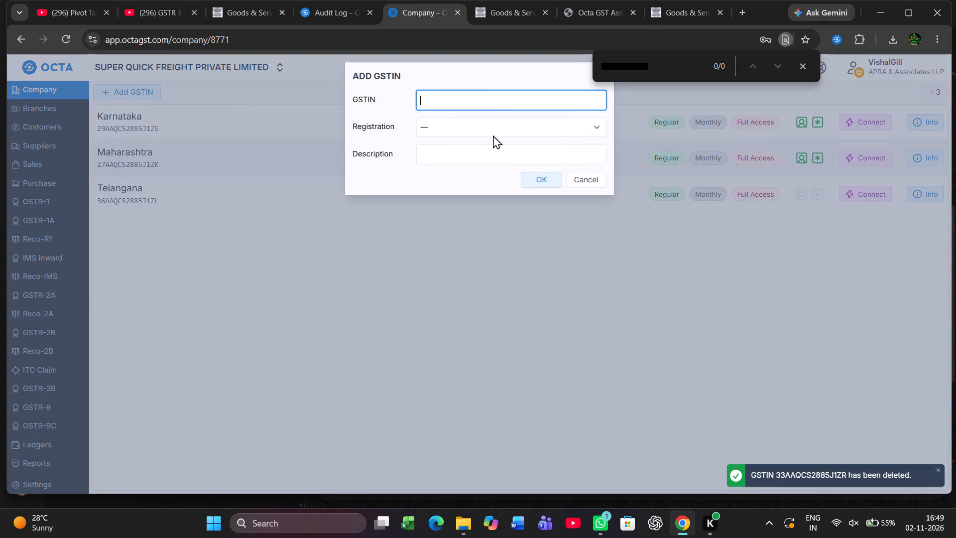
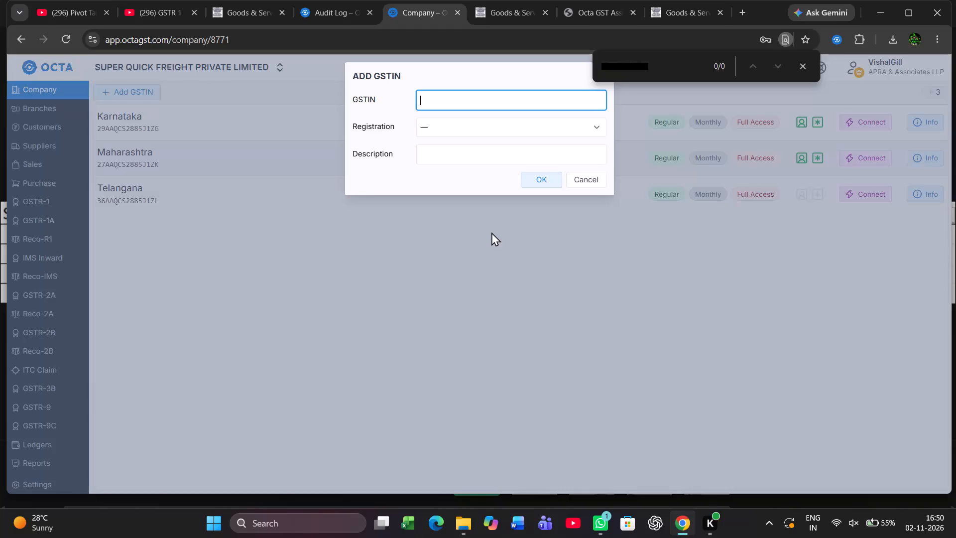
Enter the company's Delhi GSTIN, beginning with 07AAQ, for the new registration.
{"action": "type", "text": "07"}
{"action": "key", "text": "q"}
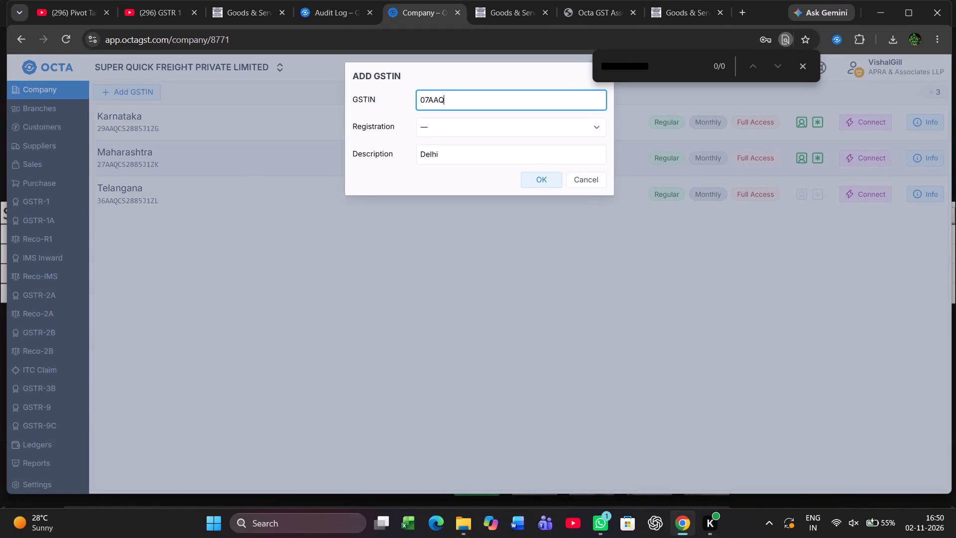
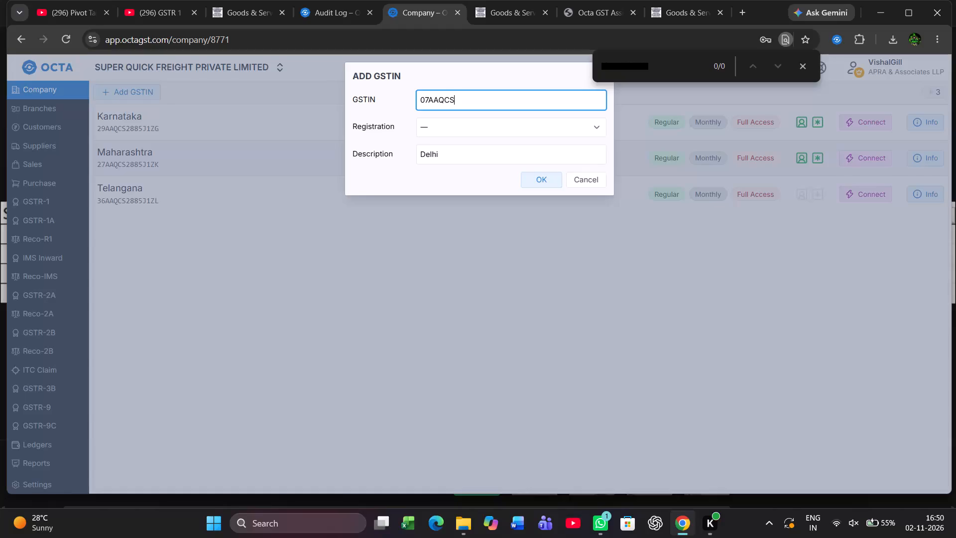
Correct the partly entered Delhi GSTIN by removing its last character, so that the entry reads 07AAQC.
{"action": "key", "text": "BackSpace"}
{"action": "key", "text": "Up"}
{"action": "key", "text": "Up"}
{"action": "key", "text": "Clear"}
{"action": "key", "text": "Right"}
{"action": "key", "text": "Right"}
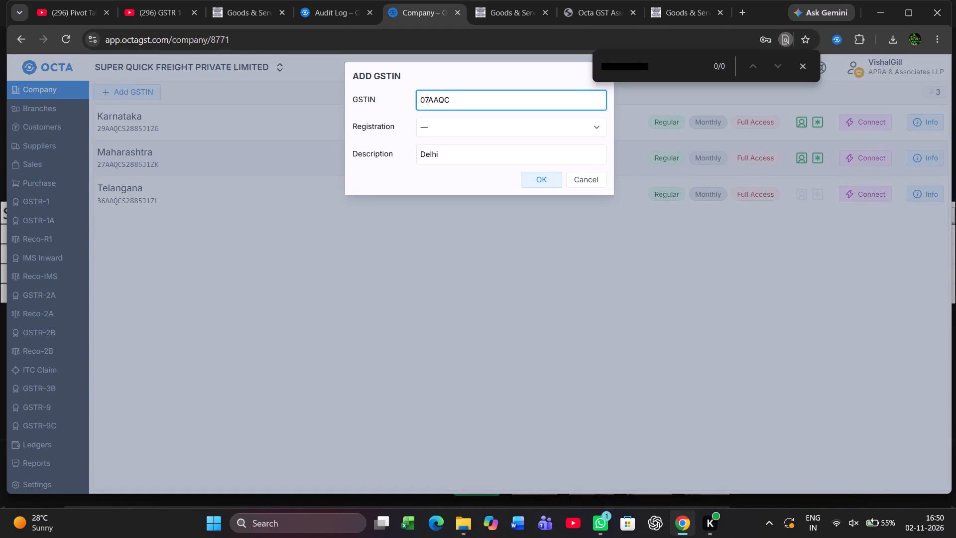
{"action": "key", "text": "Right"}
{"action": "key", "text": "Right"}
{"action": "key", "text": "Right"}
{"action": "key", "text": "Right"}
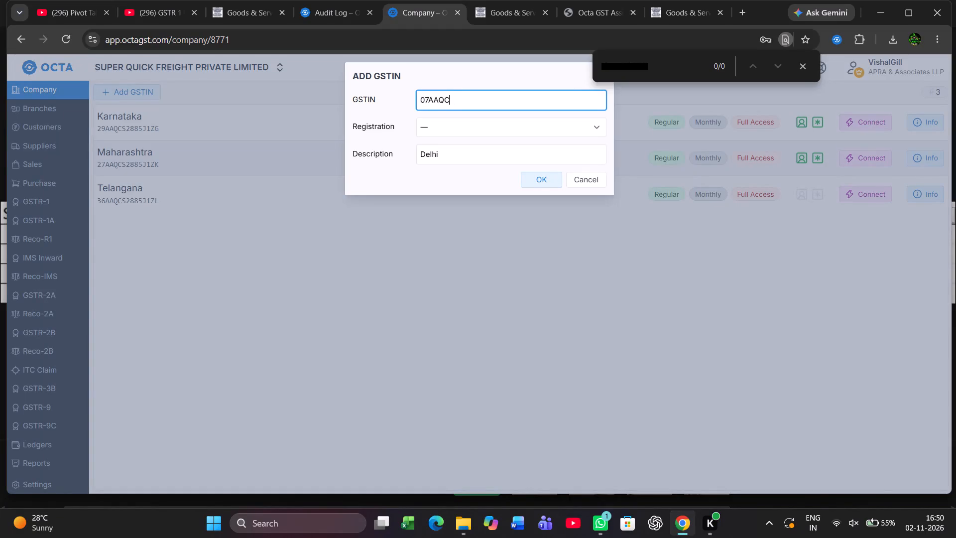
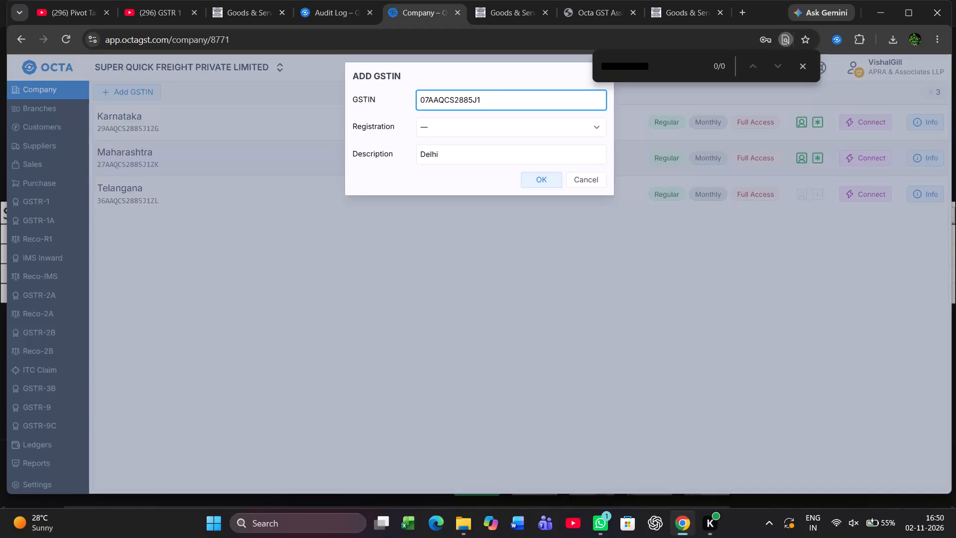
Complete the Delhi GSTIN with the ending ZM, choose Regular registration, and add it to the company.
{"action": "type", "text": "ZM"}
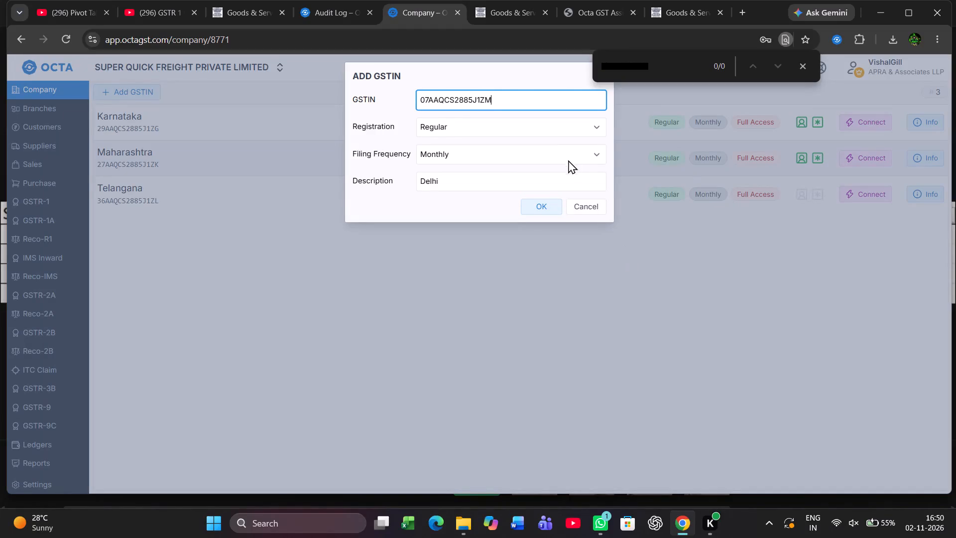
{"action": "left_click", "coordinate": [581, 132]}
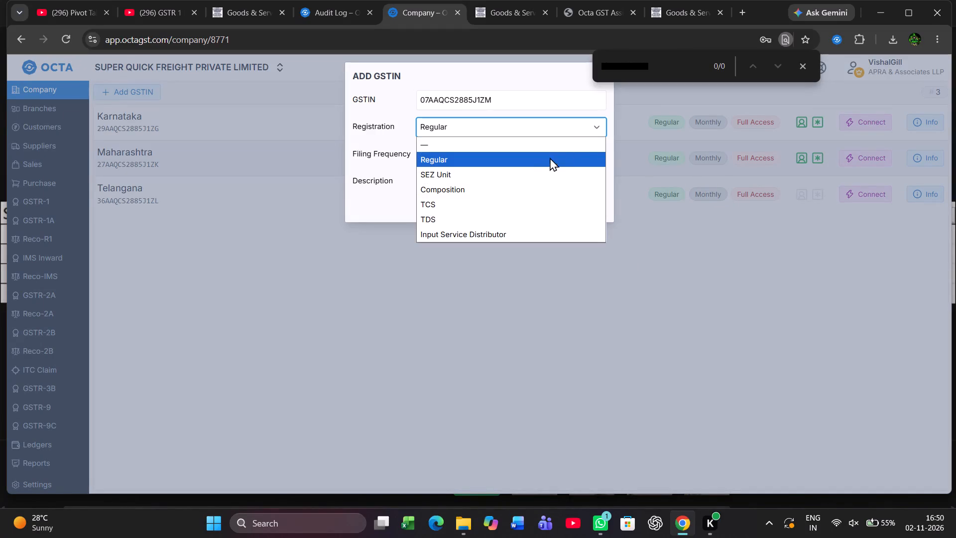
{"action": "left_click", "coordinate": [541, 165]}
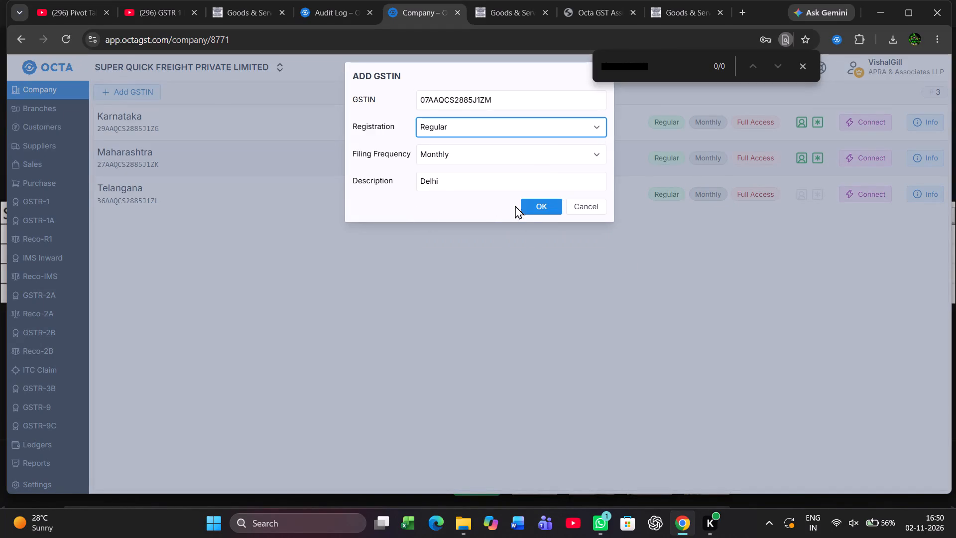
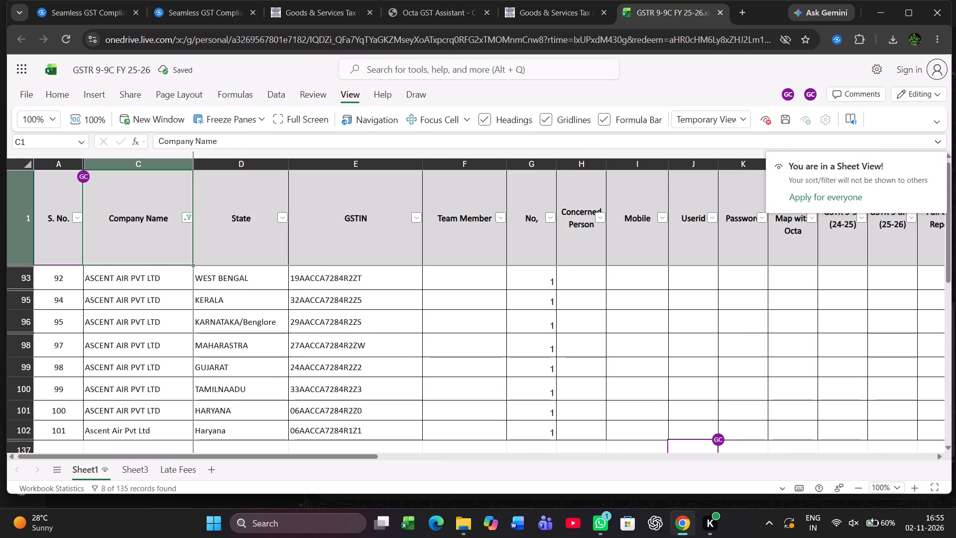
{"action": "key", "text": "Down"}
{"action": "key", "text": "Down"}
{"action": "key", "text": "Down"}
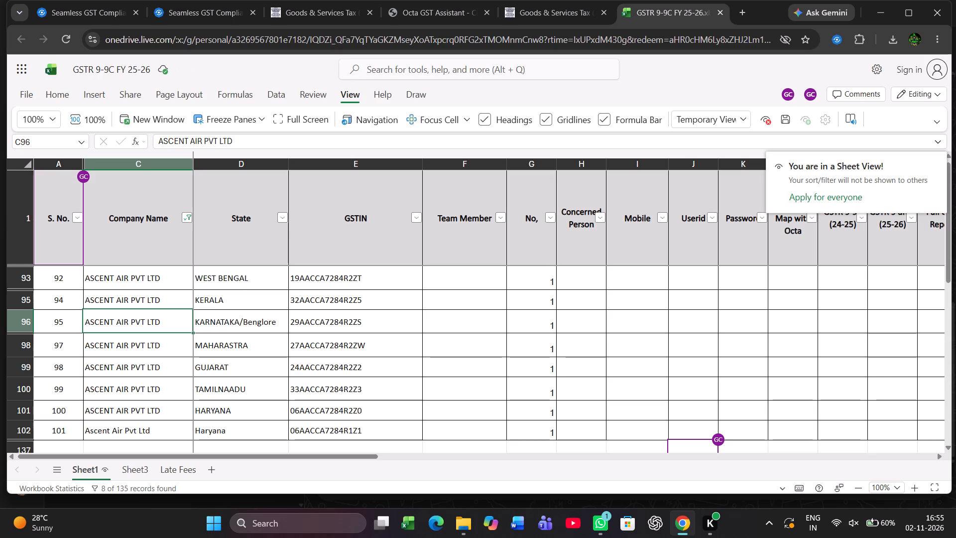
{"action": "key", "text": "Up"}
{"action": "key", "text": "Down"}
{"action": "key", "text": "Down"}
{"action": "key", "text": "Down"}
{"action": "key", "text": "Down"}
{"action": "key", "text": "Down"}
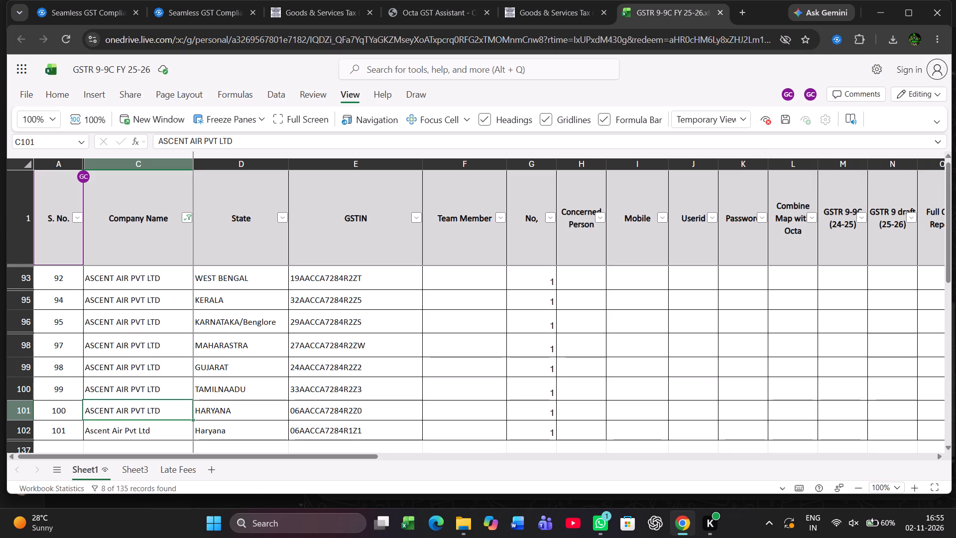
{"action": "key", "text": "Right"}
{"action": "key", "text": "Right"}
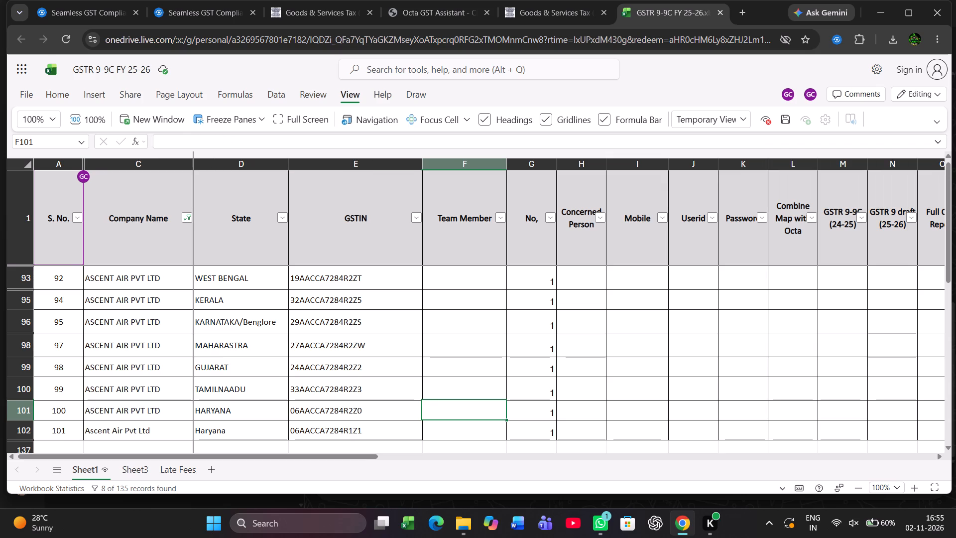
{"action": "key", "text": "Right"}
{"action": "key", "text": "Right"}
{"action": "key", "text": "Right"}
{"action": "key", "text": "Right"}
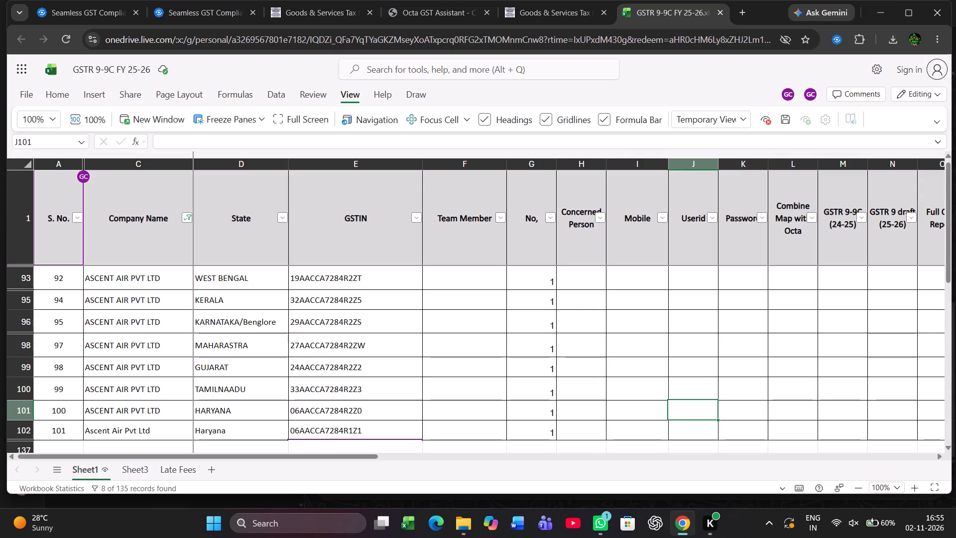
Enter the GST portal user ID in the Userid cell of the ASCENT AIR PVT LTD Haryana entry, S. No. 100.
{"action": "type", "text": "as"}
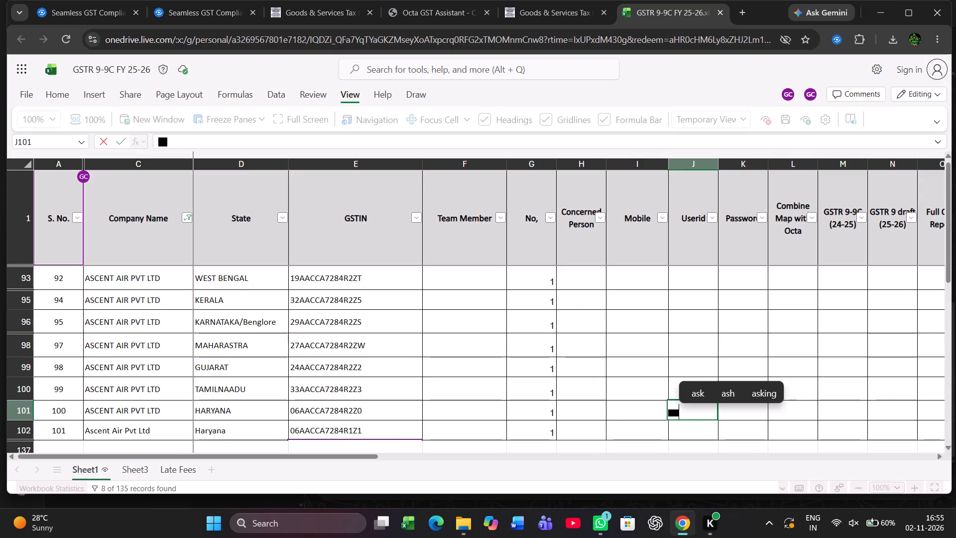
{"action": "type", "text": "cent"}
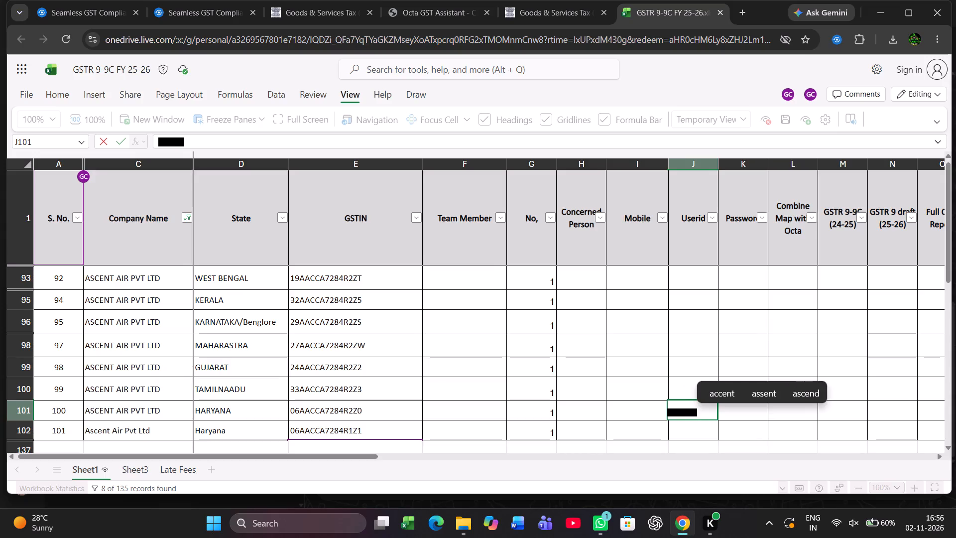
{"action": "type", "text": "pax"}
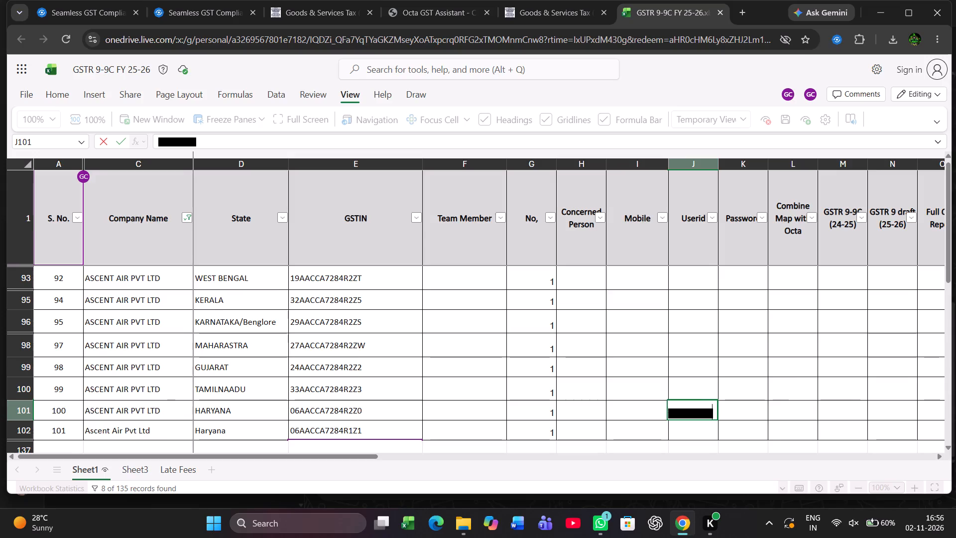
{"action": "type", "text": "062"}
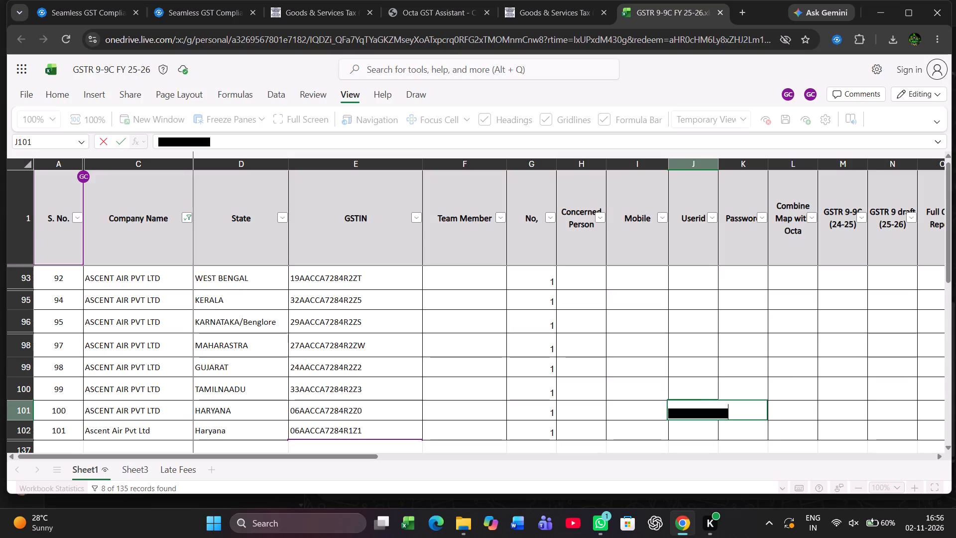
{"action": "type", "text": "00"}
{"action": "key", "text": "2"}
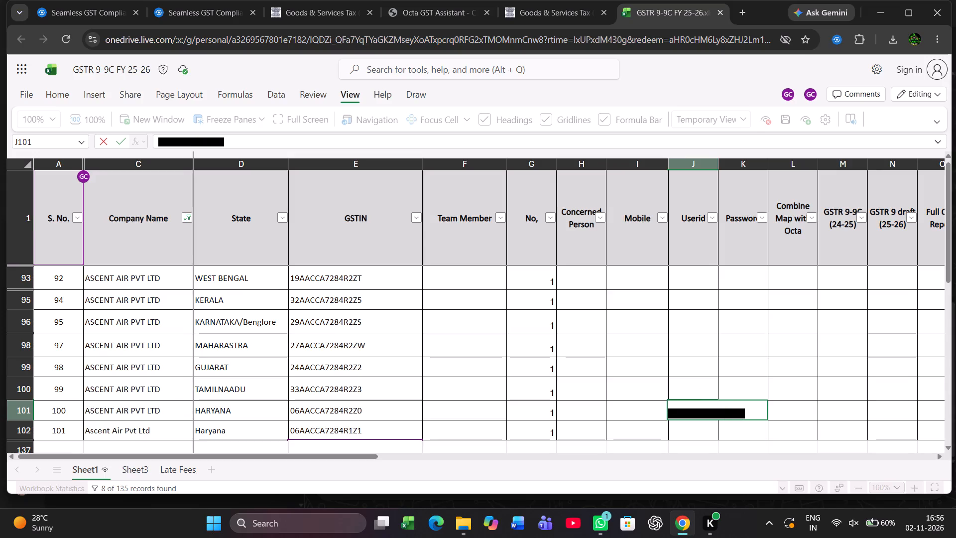
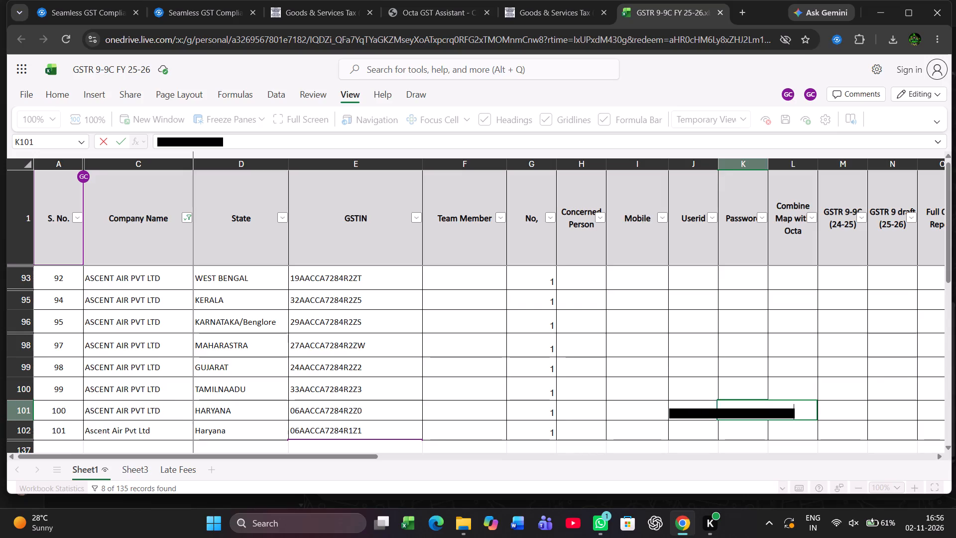
Commit the account password in the Haryana entry, S. No. 100, and go to the Userid cell of S. No. 101.
{"action": "key", "text": "Return"}
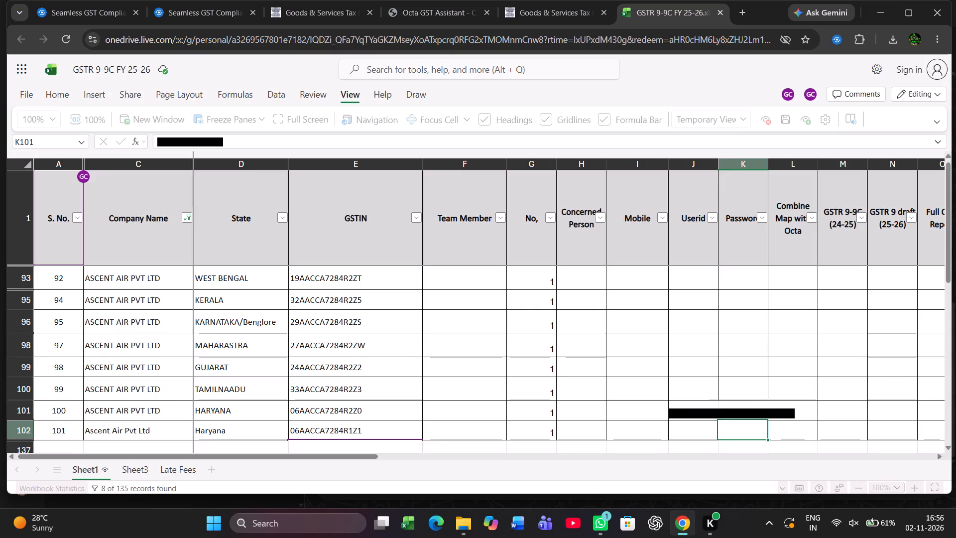
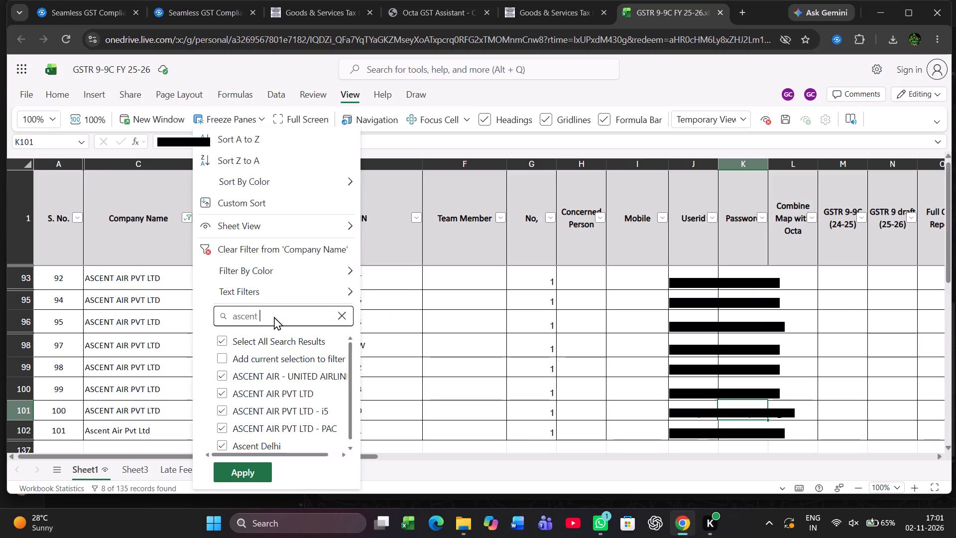
Filter the Company Name column to show only ASCENT AIR PVT LTD - i5 from the "ascent" search results.
{"action": "key", "text": "Down"}
{"action": "key", "text": "Down"}
{"action": "key", "text": "Down"}
{"action": "key", "text": "Down"}
{"action": "key", "text": "Down"}
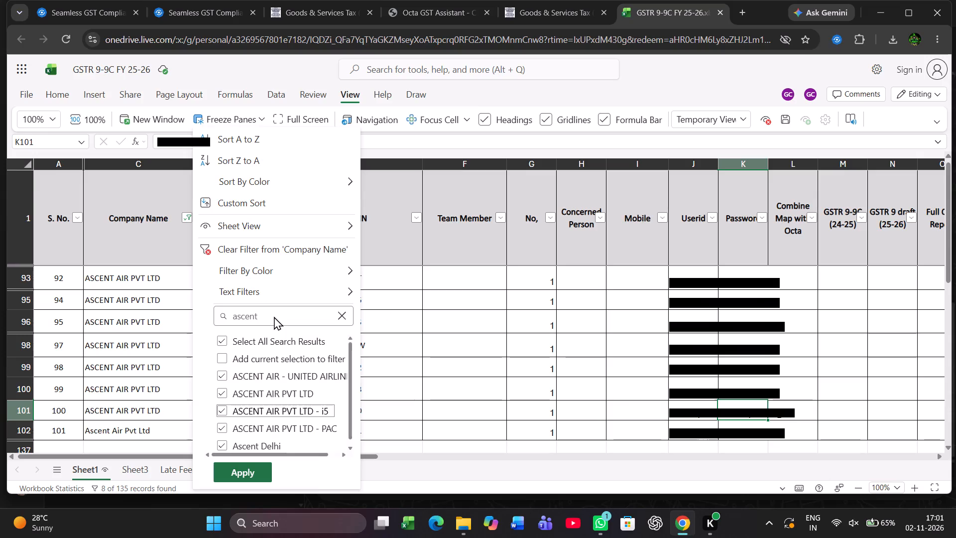
{"action": "key", "text": "space"}
{"action": "key", "text": "space"}
{"action": "key", "text": "Up"}
{"action": "key", "text": "Up"}
{"action": "key", "text": "Up"}
{"action": "key", "text": "Up"}
{"action": "key", "text": "Up"}
{"action": "key", "text": "Down"}
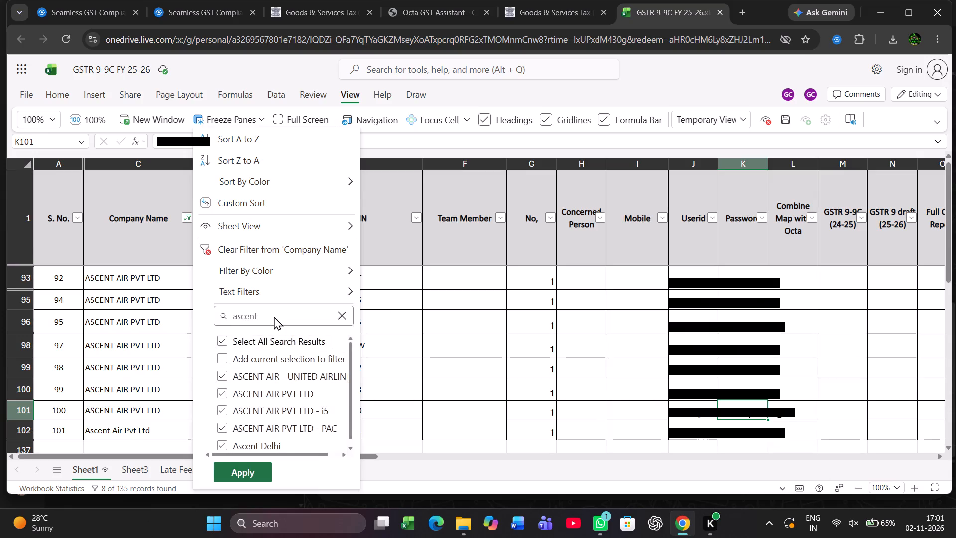
{"action": "key", "text": "space"}
{"action": "key", "text": "Down"}
{"action": "key", "text": "Down"}
{"action": "key", "text": "Down"}
{"action": "key", "text": "Down"}
{"action": "key", "text": "space"}
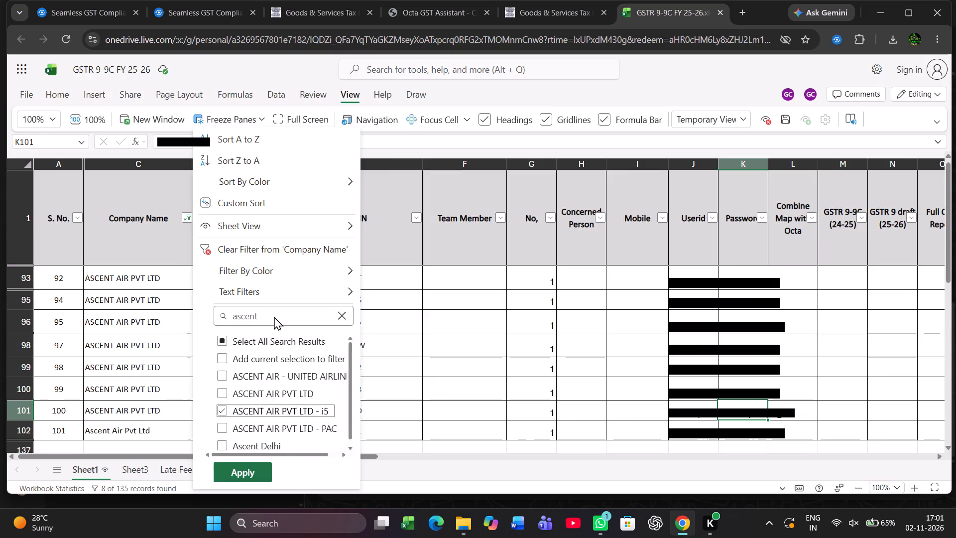
{"action": "key", "text": "Return"}
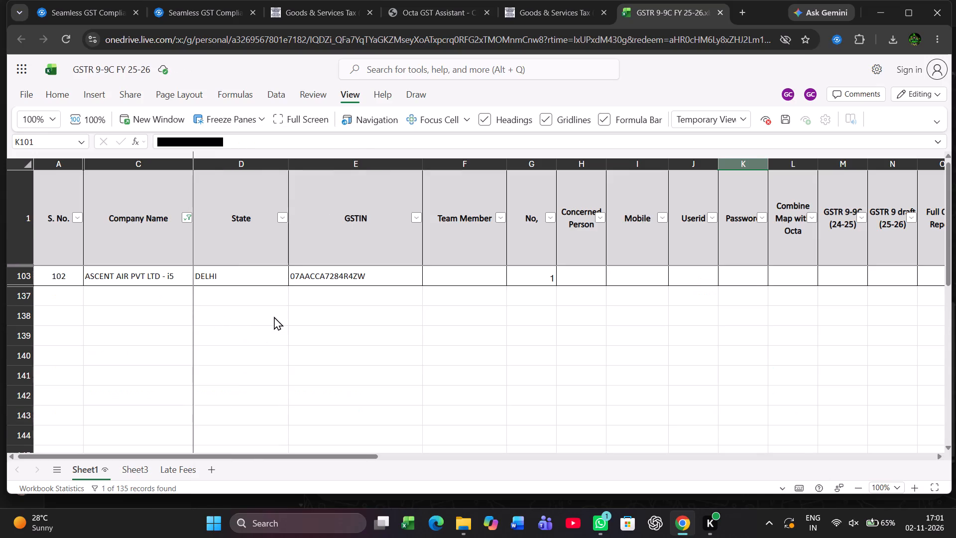
Go to the Userid cell of the ASCENT AIR PVT LTD - i5 Delhi row and check its credential columns.
{"action": "key", "text": "Right"}
{"action": "key", "text": "Right"}
{"action": "key", "text": "Left"}
{"action": "key", "text": "Left"}
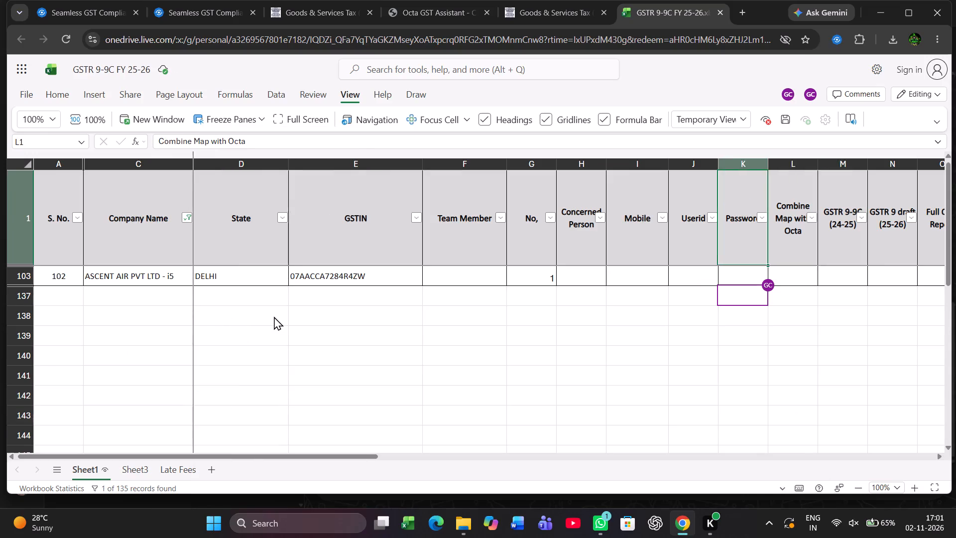
{"action": "key", "text": "Left"}
{"action": "key", "text": "Down"}
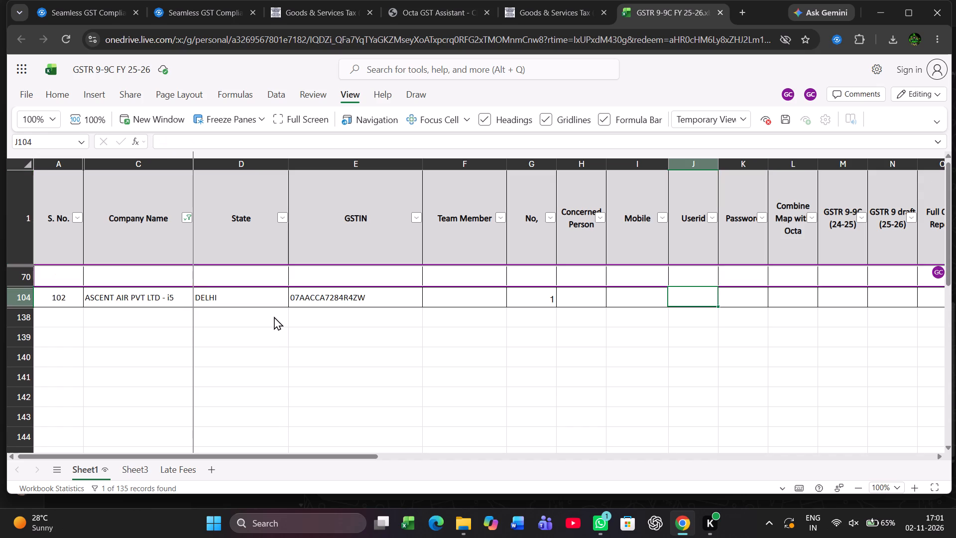
{"action": "scroll", "coordinate": [274, 316], "scroll_direction": "up", "scroll_amount": 1}
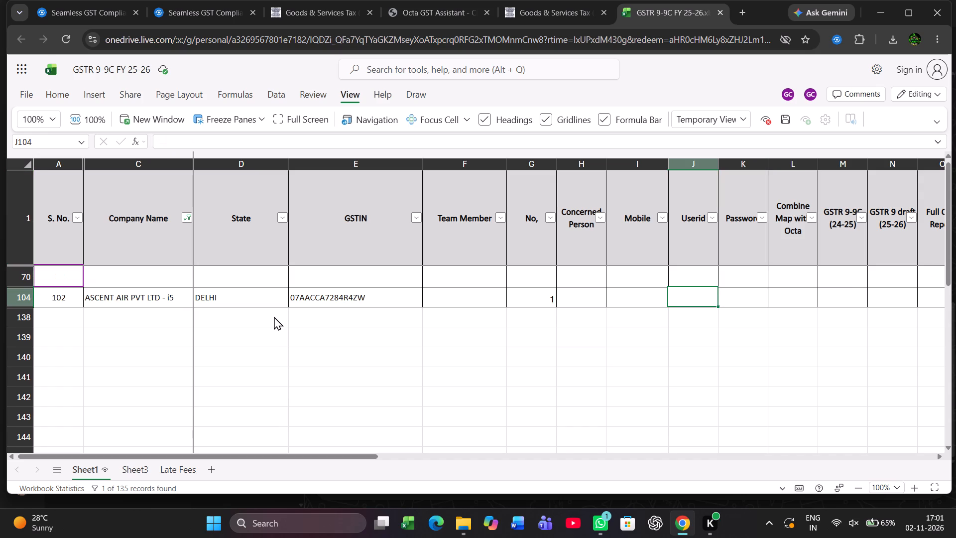
{"action": "scroll", "coordinate": [274, 316], "scroll_direction": "up", "scroll_amount": 1}
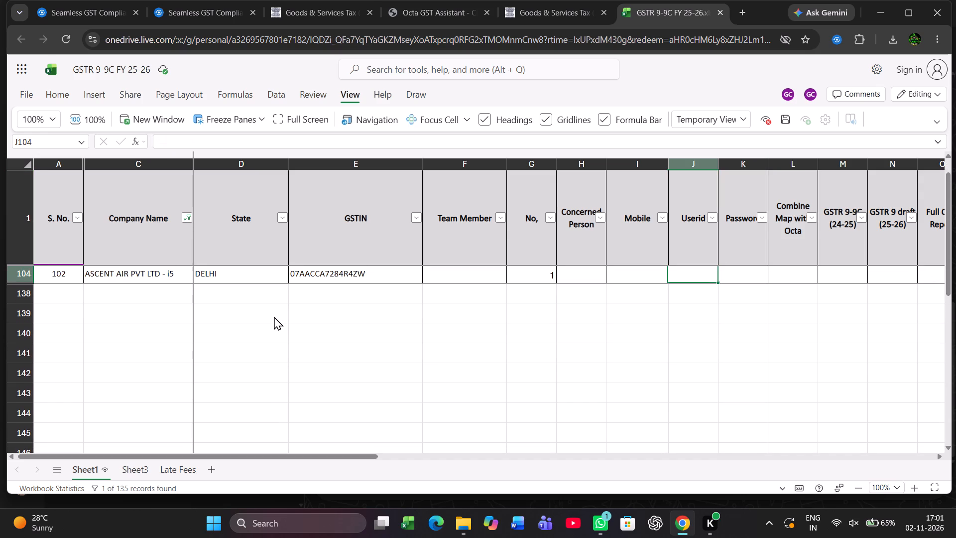
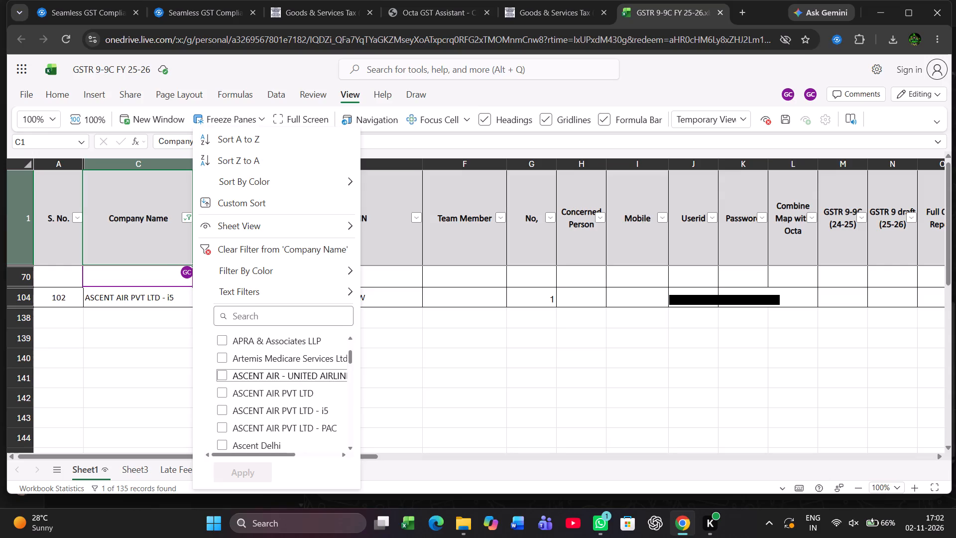
Filter the Company Name column to show only the ASCENT AIR - UNITED AIRLINES entry.
{"action": "key", "text": "space"}
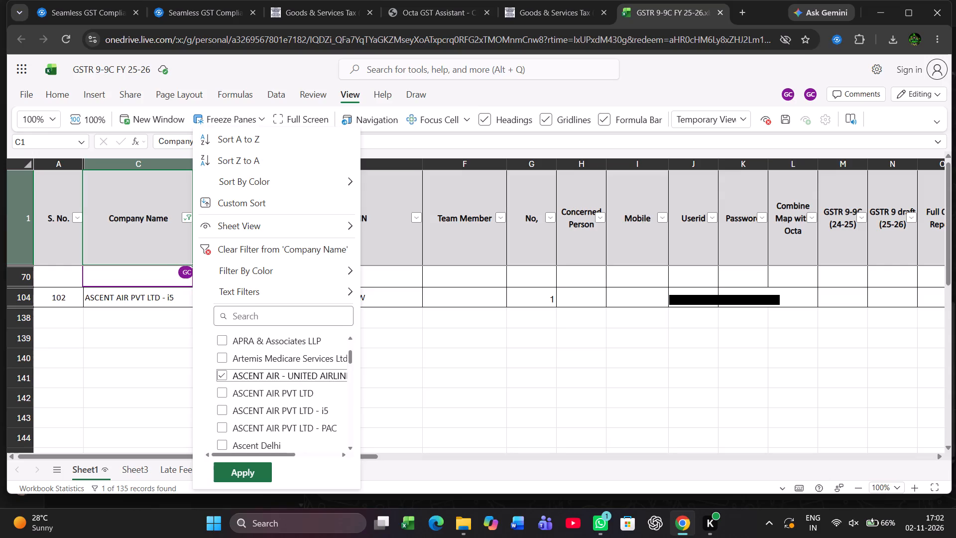
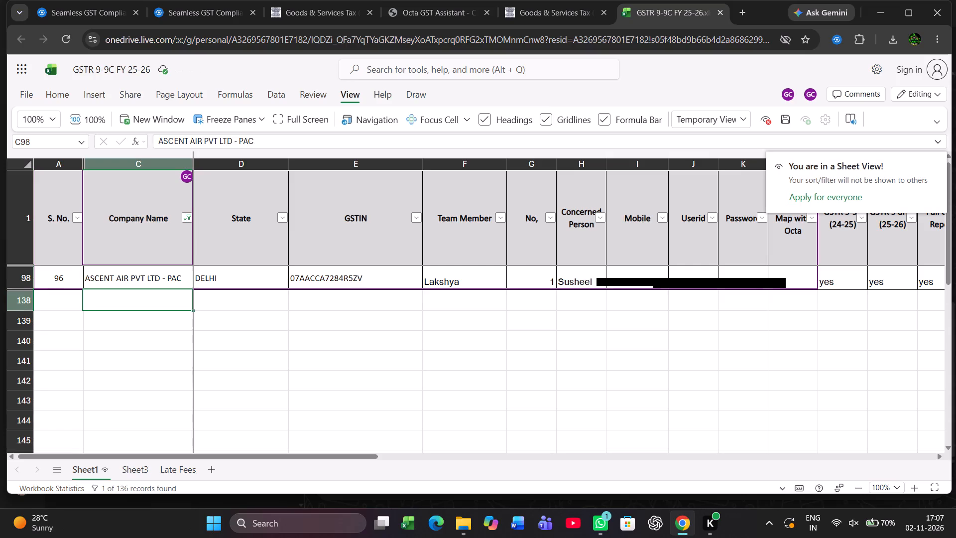
{"action": "key", "text": "Up"}
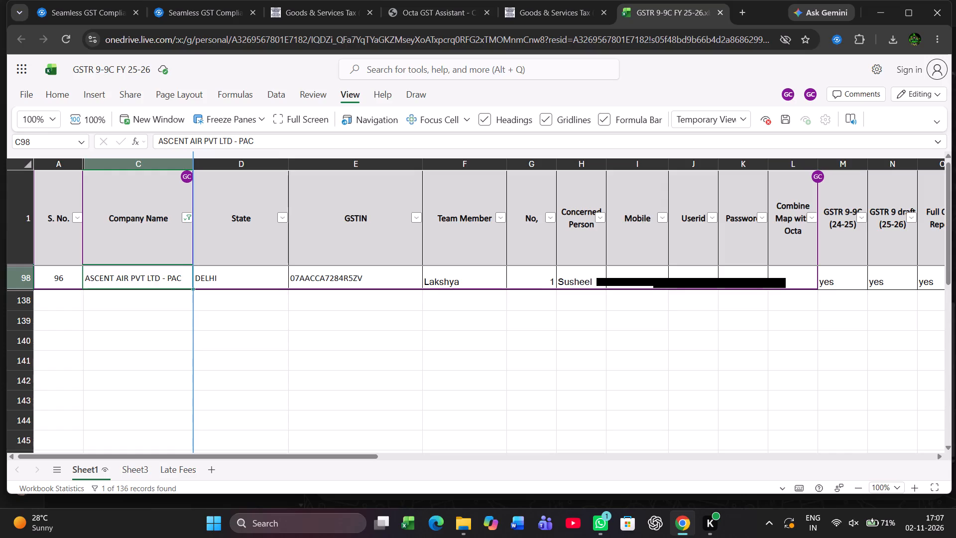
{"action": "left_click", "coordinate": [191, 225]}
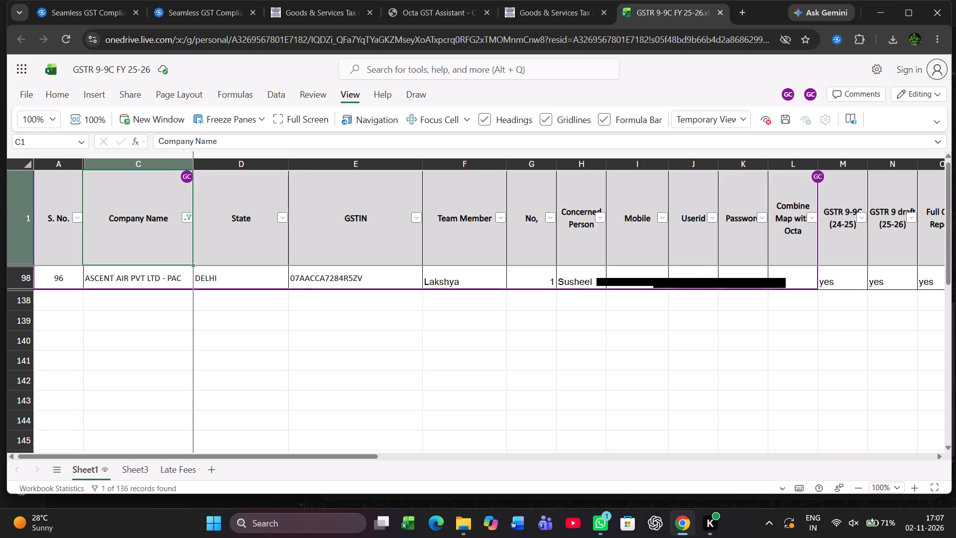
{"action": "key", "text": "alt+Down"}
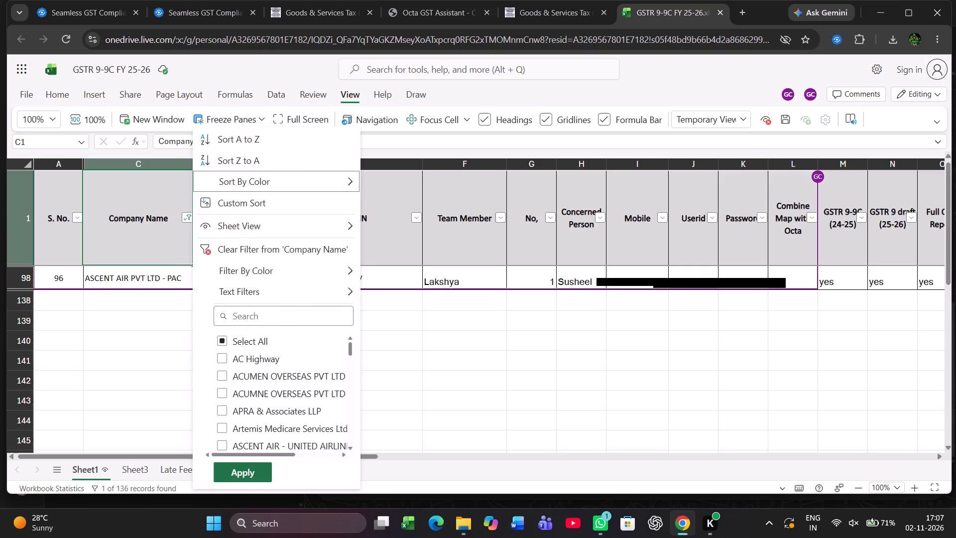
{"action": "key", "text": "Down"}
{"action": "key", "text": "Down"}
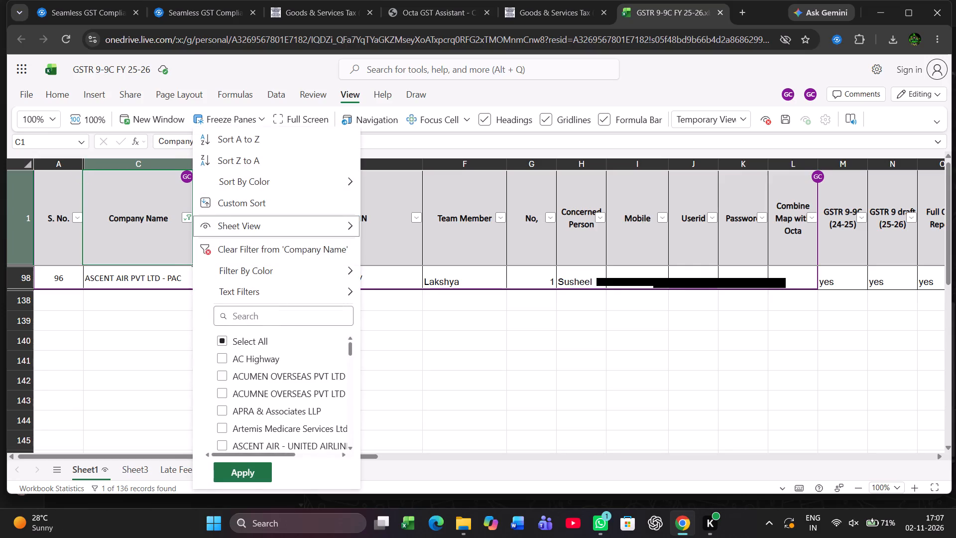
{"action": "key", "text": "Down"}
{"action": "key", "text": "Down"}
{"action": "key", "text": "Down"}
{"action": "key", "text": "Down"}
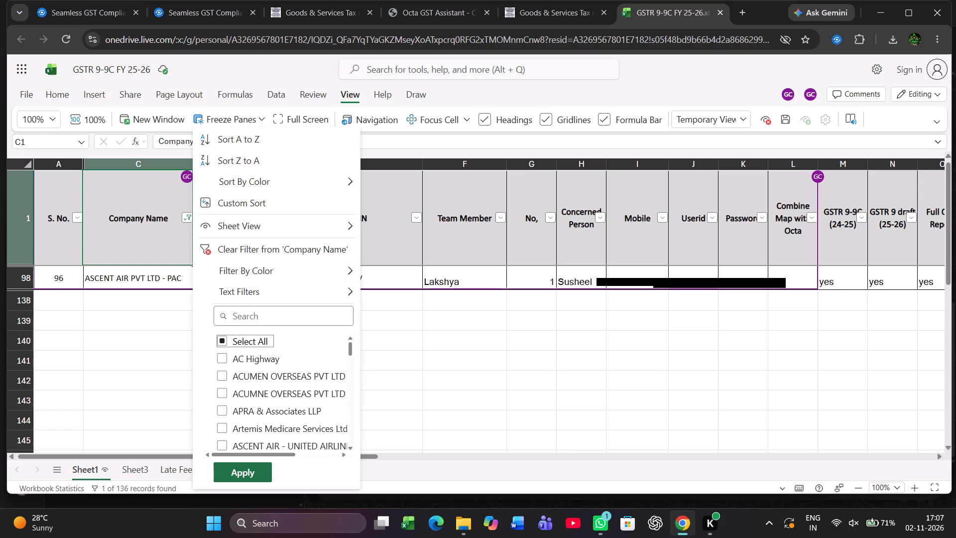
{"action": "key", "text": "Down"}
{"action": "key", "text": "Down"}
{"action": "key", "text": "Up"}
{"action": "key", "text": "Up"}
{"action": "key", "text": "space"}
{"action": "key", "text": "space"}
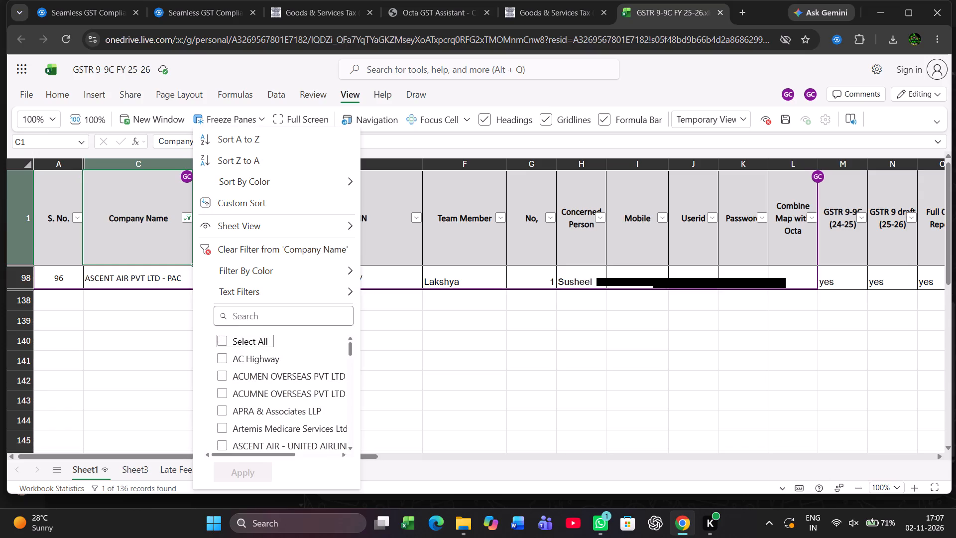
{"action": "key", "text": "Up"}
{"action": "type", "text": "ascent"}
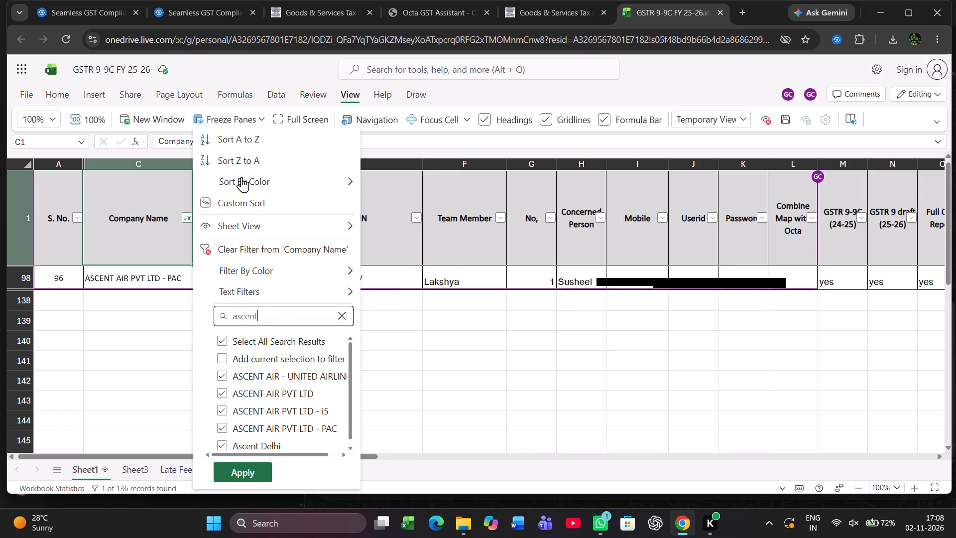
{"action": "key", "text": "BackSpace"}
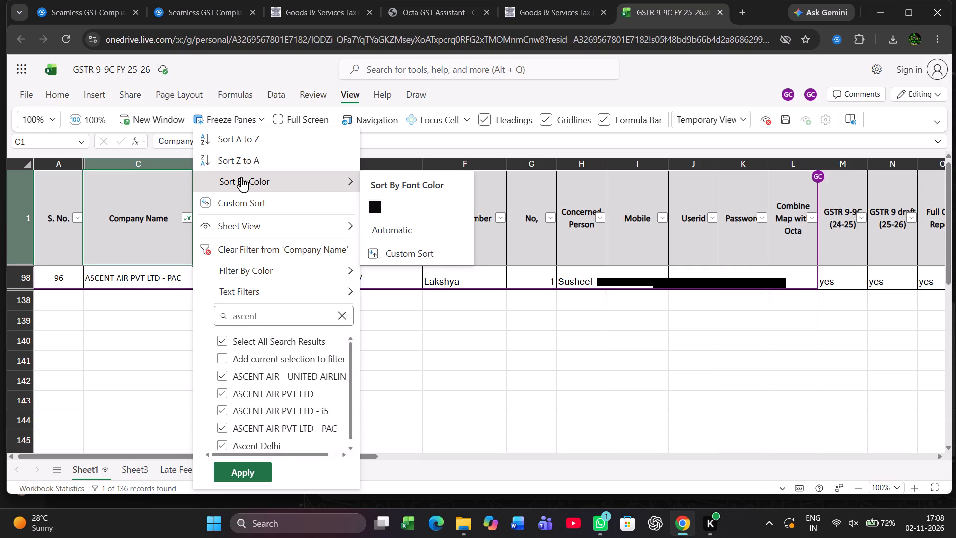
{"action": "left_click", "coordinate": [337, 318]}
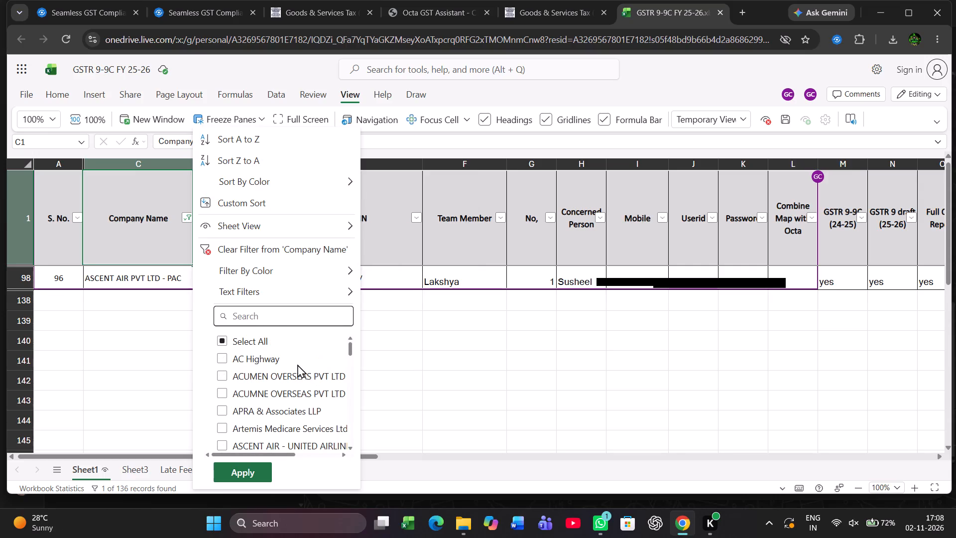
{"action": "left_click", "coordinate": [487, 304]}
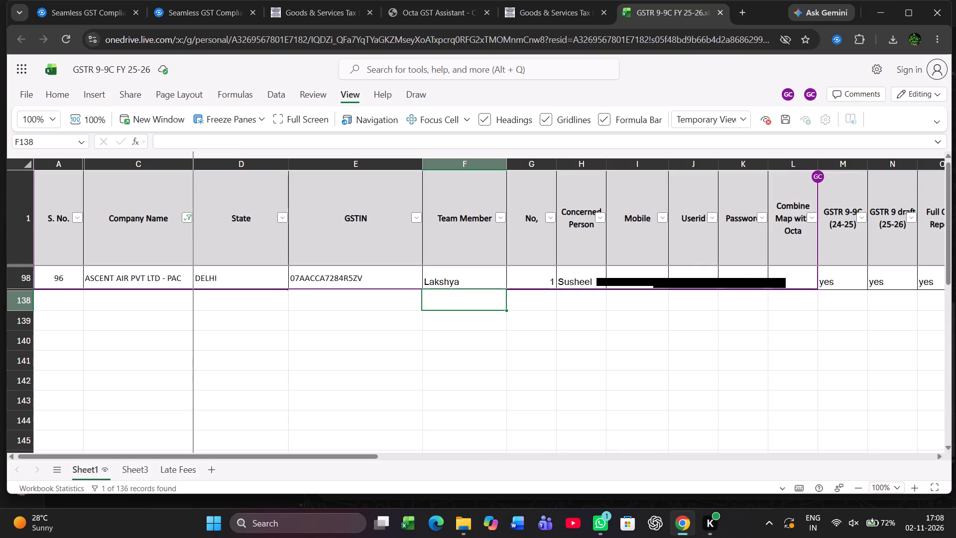
Reset the Company Name filter on Sheet1 by selecting all companies and applying it.
{"action": "key", "text": "Left"}
{"action": "key", "text": "Left"}
{"action": "key", "text": "Left"}
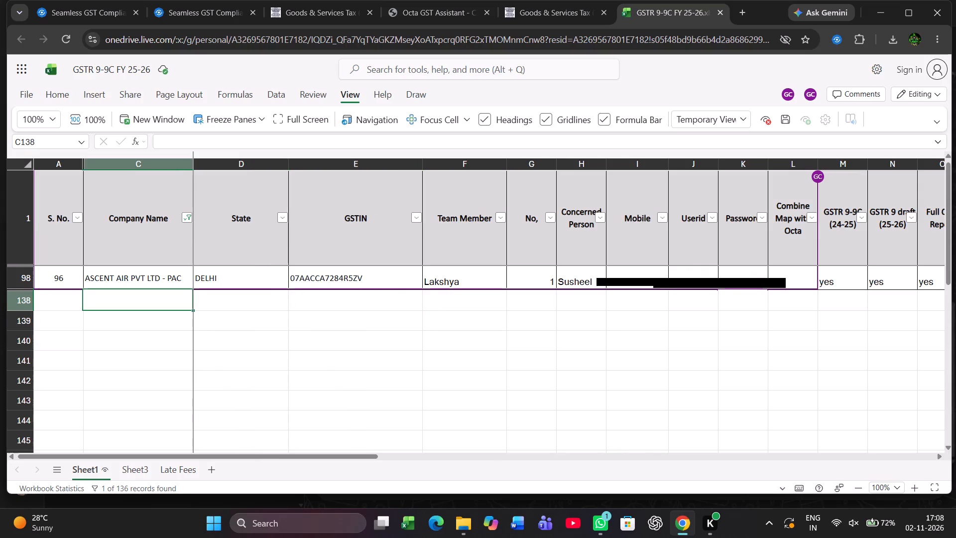
{"action": "key", "text": "Up"}
{"action": "key", "text": "Up"}
{"action": "key", "text": "alt+Down"}
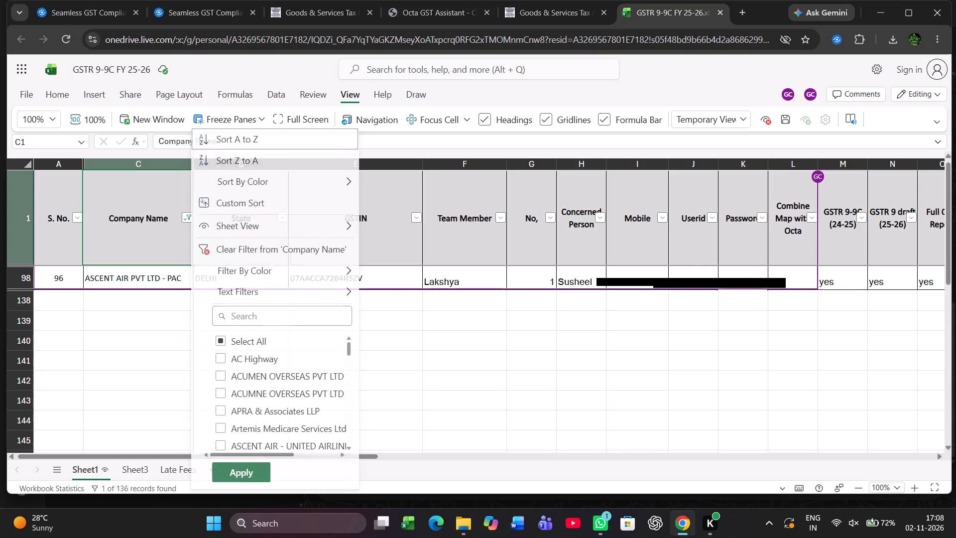
{"action": "key", "text": "Down"}
{"action": "key", "text": "Down"}
{"action": "key", "text": "Down"}
{"action": "key", "text": "Down"}
{"action": "key", "text": "Down"}
{"action": "key", "text": "Down"}
{"action": "key", "text": "Down"}
{"action": "key", "text": "Down"}
{"action": "key", "text": "Down"}
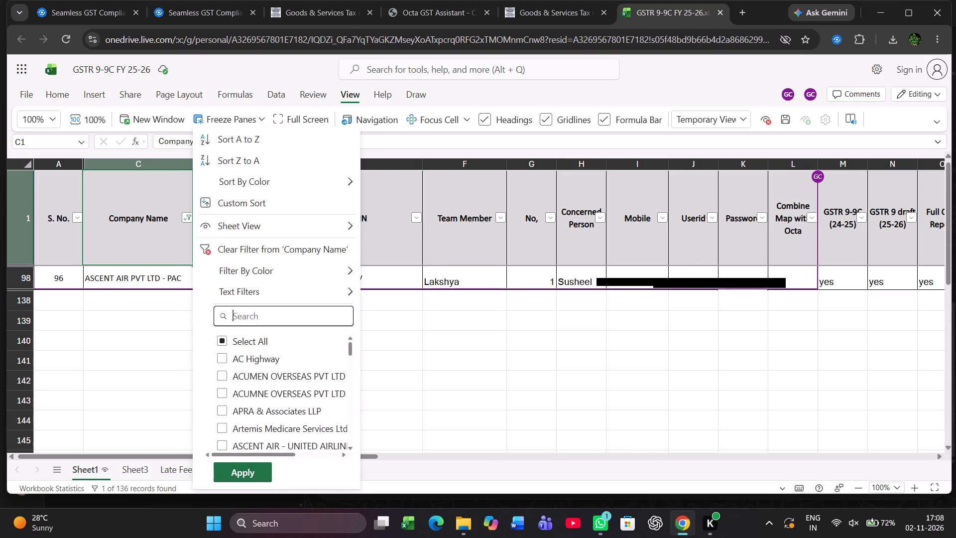
{"action": "key", "text": "Down"}
{"action": "key", "text": "Up"}
{"action": "key", "text": "space"}
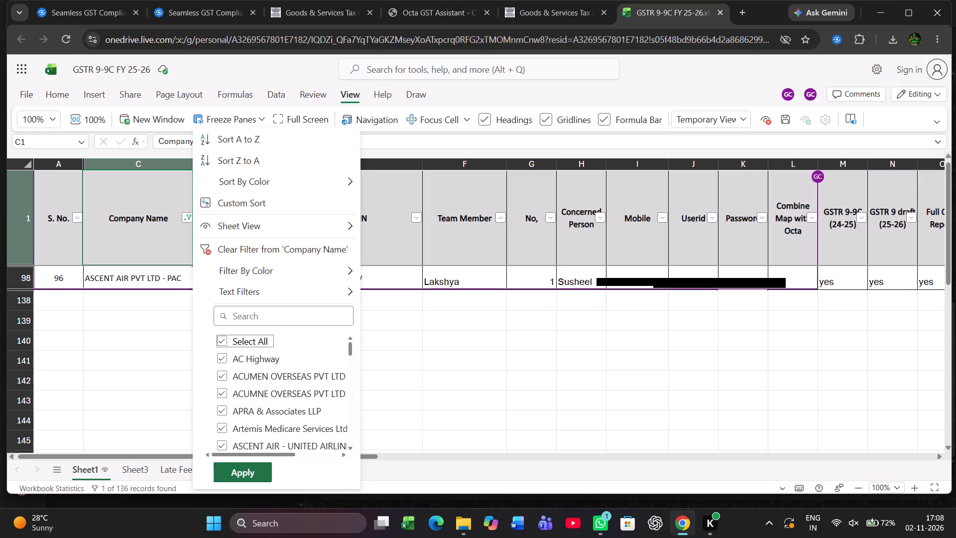
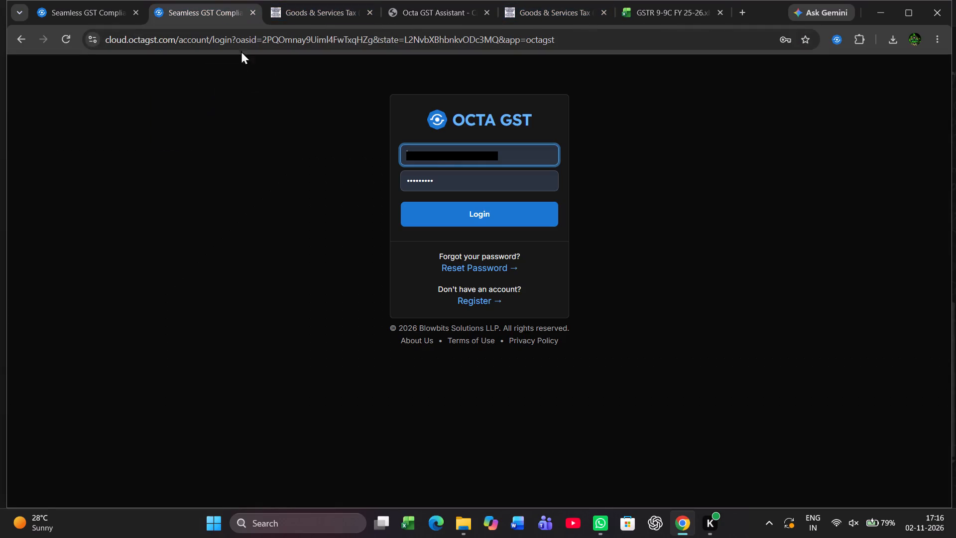
{"action": "left_click", "coordinate": [439, 214]}
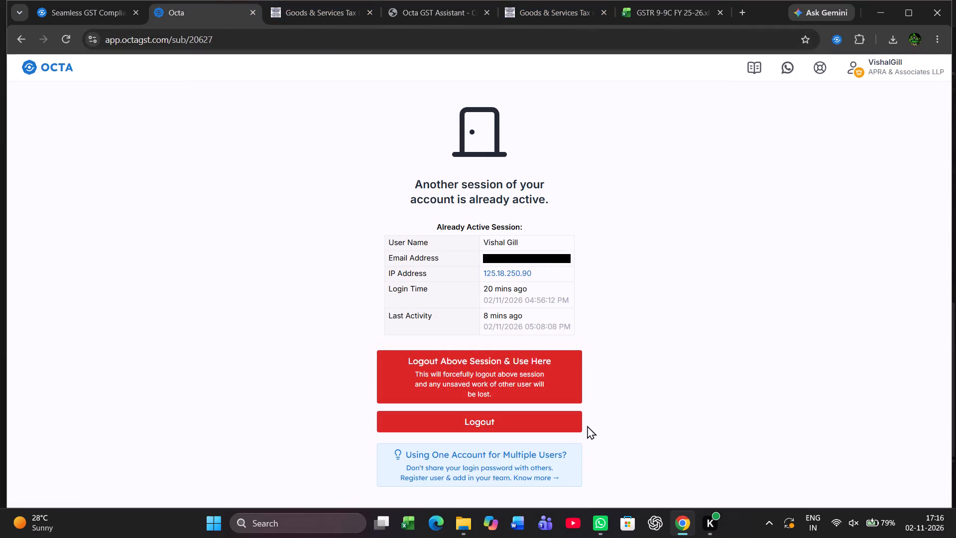
{"action": "scroll", "coordinate": [570, 428], "scroll_direction": "down", "scroll_amount": 1}
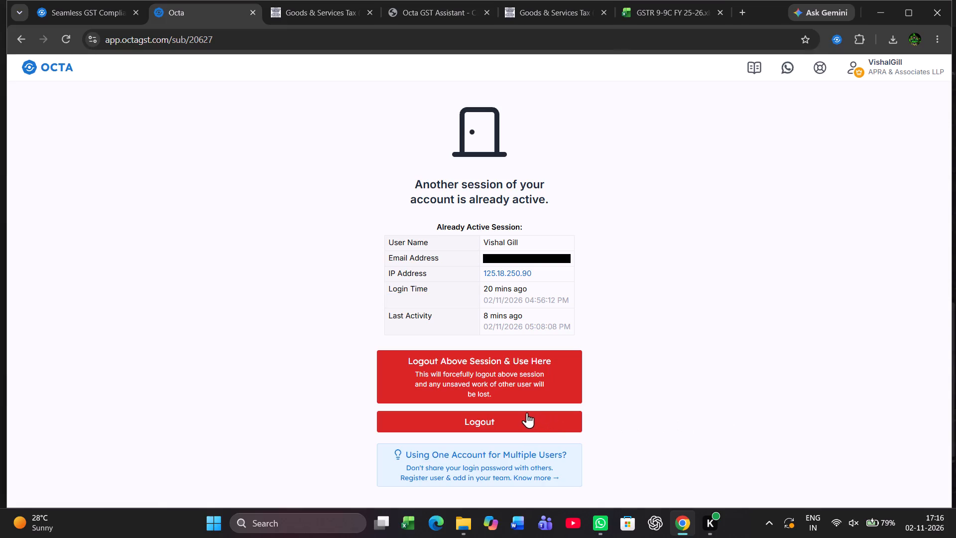
{"action": "left_click", "coordinate": [498, 371]}
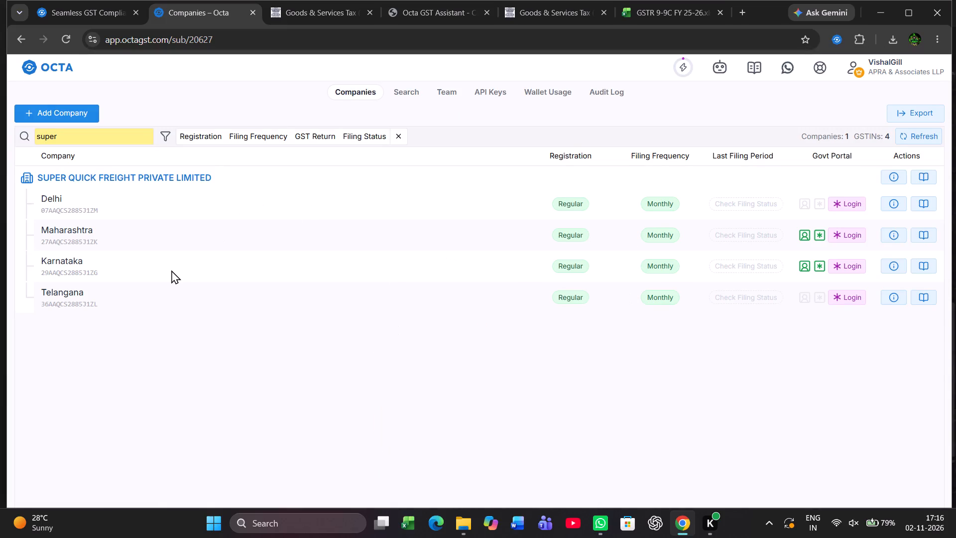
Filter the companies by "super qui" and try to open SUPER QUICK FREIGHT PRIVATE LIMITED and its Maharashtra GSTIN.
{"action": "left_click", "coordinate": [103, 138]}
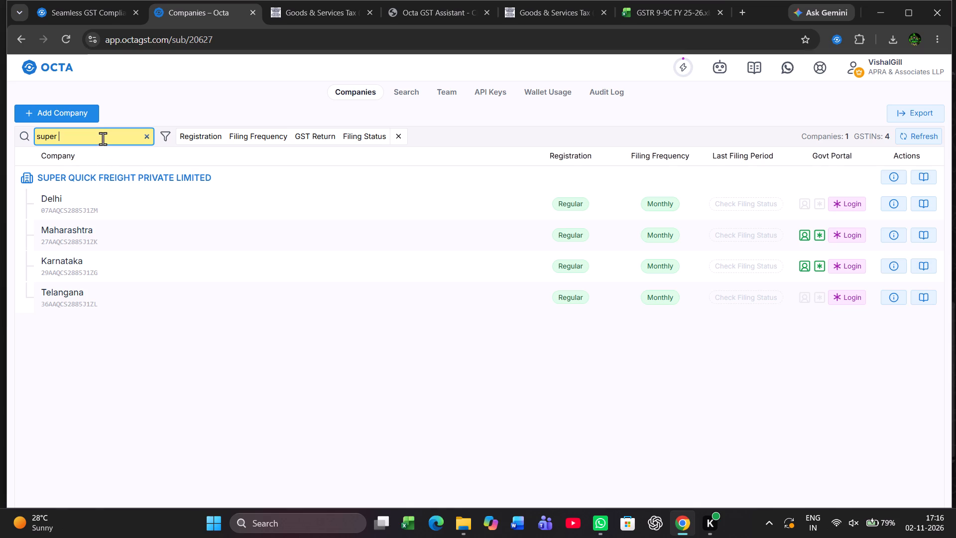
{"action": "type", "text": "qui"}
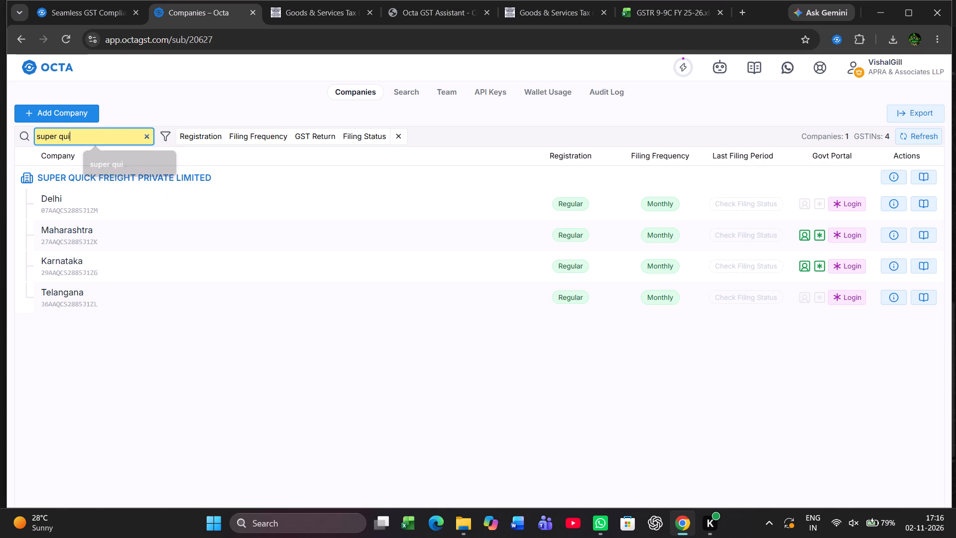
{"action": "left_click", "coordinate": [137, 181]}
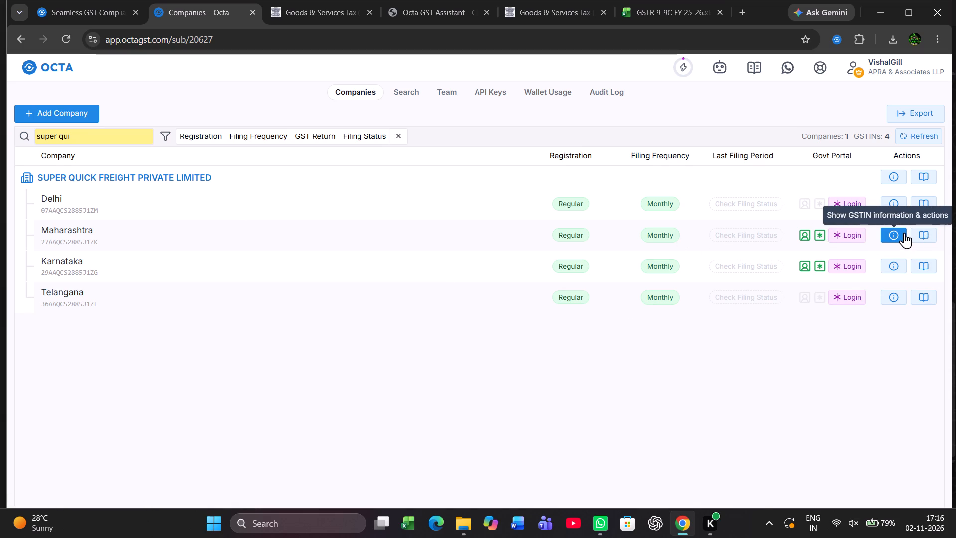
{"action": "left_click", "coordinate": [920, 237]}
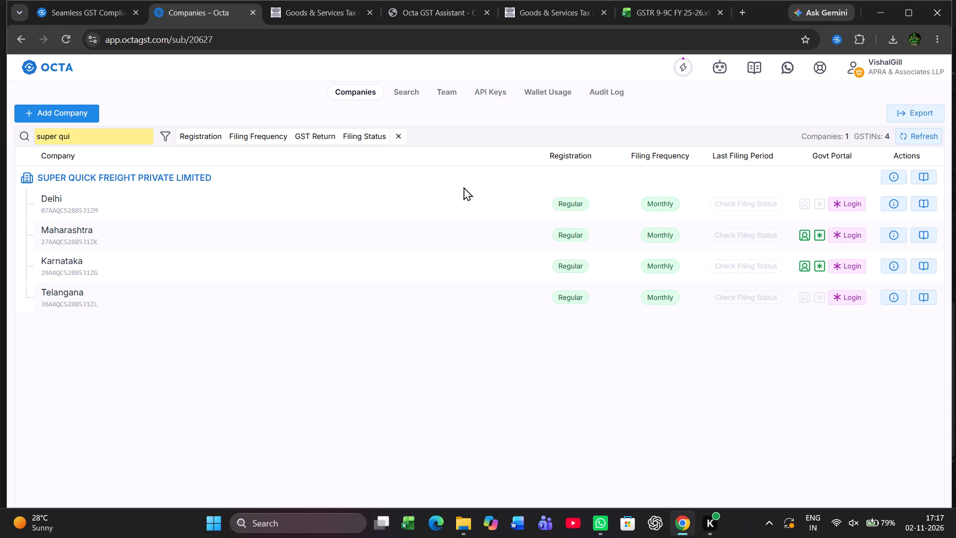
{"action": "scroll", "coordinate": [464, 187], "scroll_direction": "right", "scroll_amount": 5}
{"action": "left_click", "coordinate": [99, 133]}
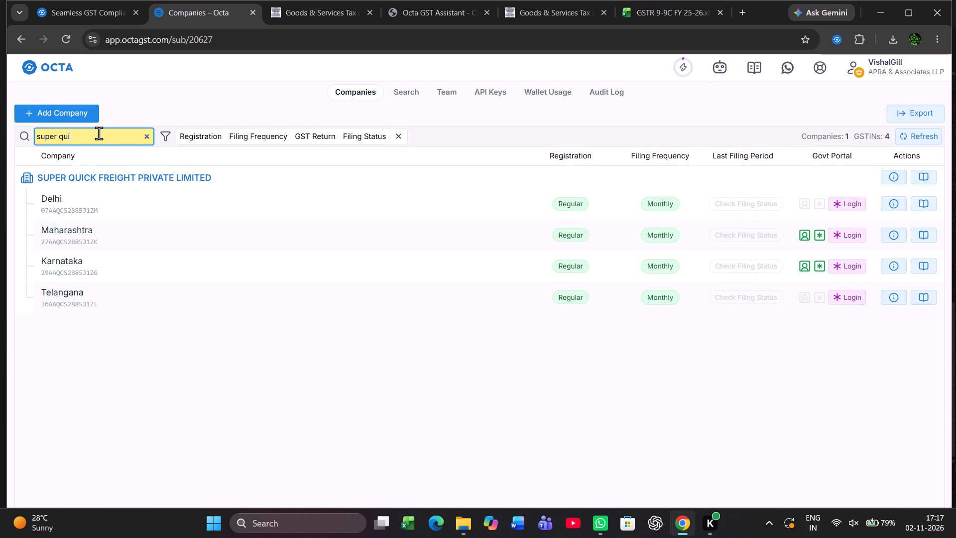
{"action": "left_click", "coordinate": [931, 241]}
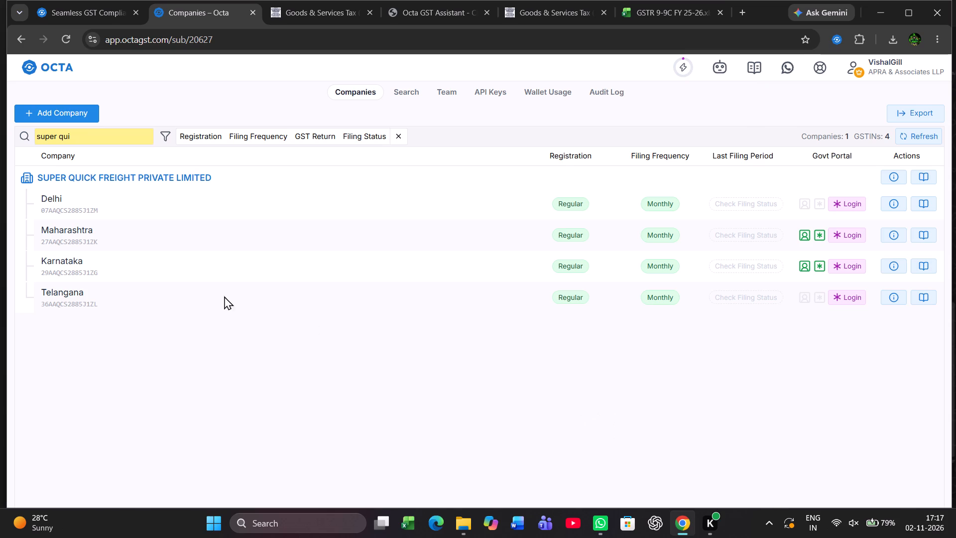
Try to return to the Octa home page and clear the company search text.
{"action": "left_click", "coordinate": [52, 71]}
{"action": "left_click", "coordinate": [52, 71]}
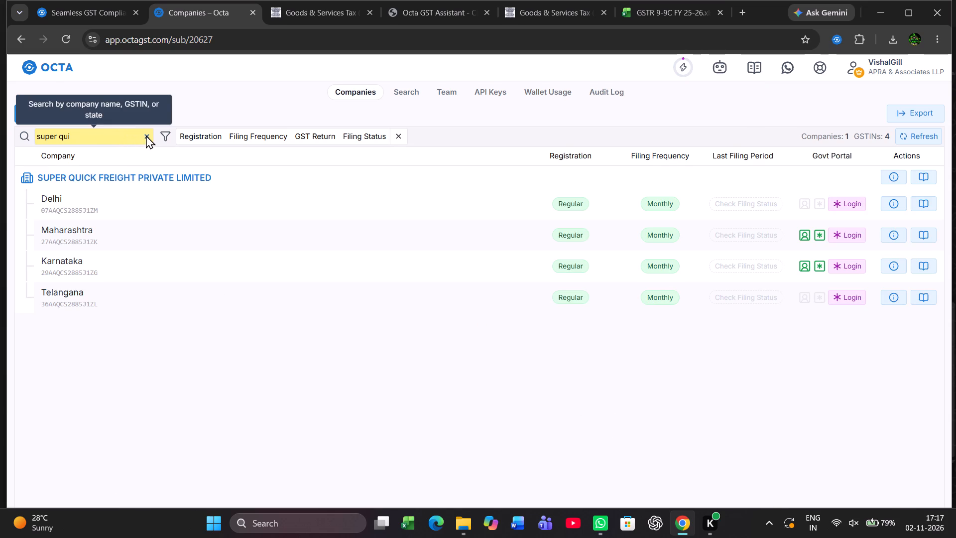
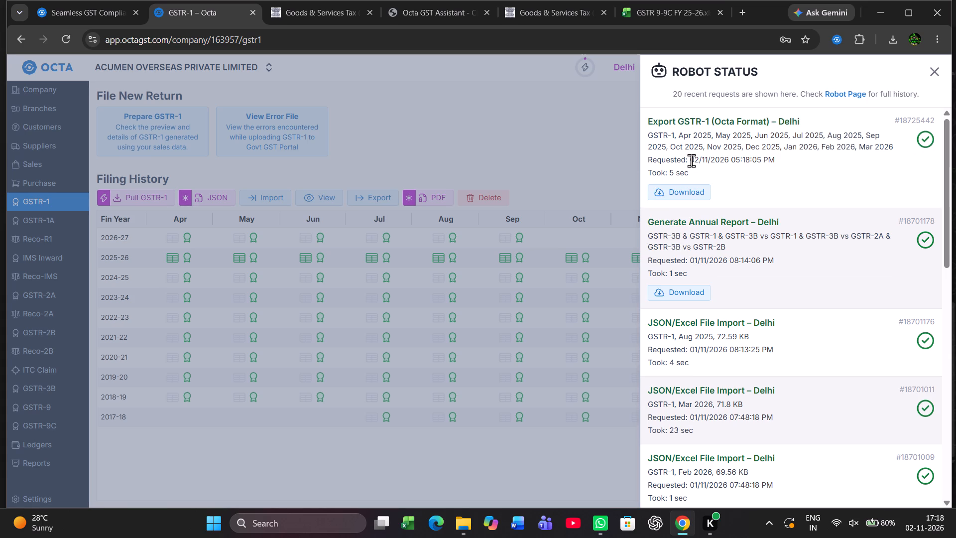
Download the April 2025 to March 2026 GSTR-1 Octa-format export for Delhi and close the robot status.
{"action": "left_click", "coordinate": [674, 187]}
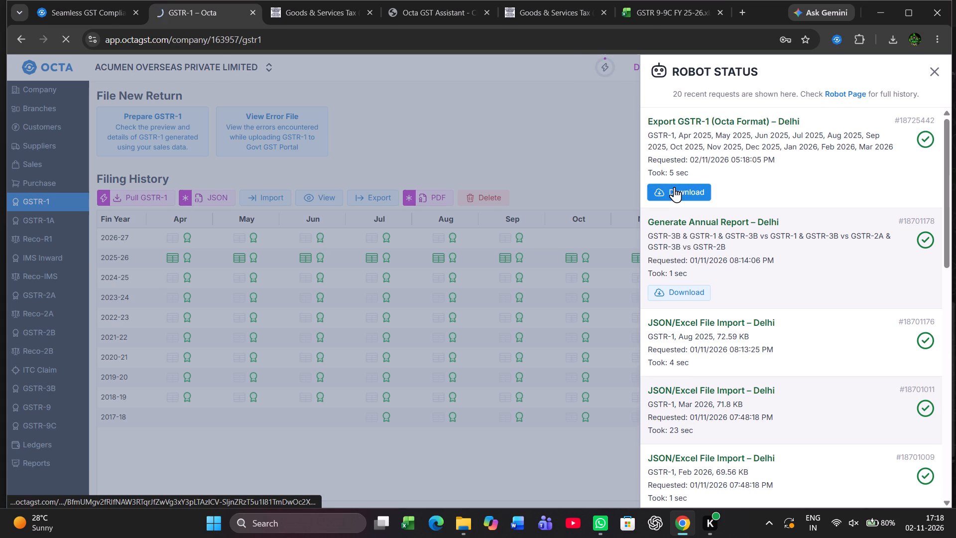
{"action": "left_click", "coordinate": [498, 163]}
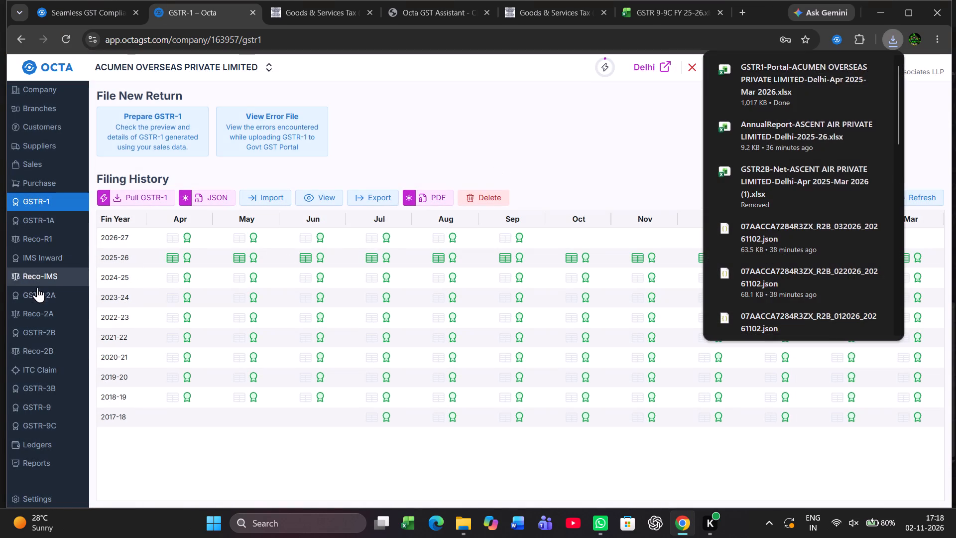
Download the GSTR-2B JSON files for all periods of financial year 2025-26 for the Delhi GSTIN.
{"action": "left_click", "coordinate": [52, 331]}
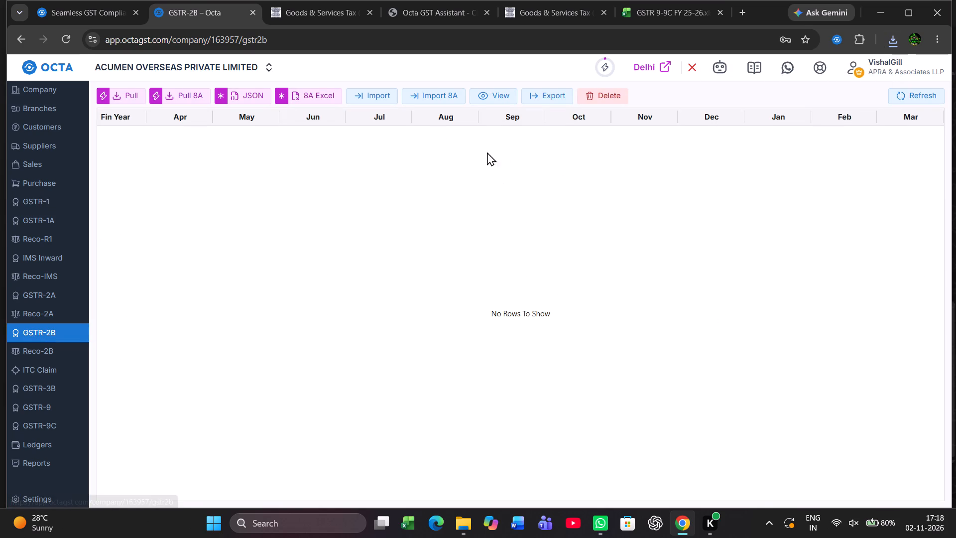
{"action": "left_click", "coordinate": [249, 90]}
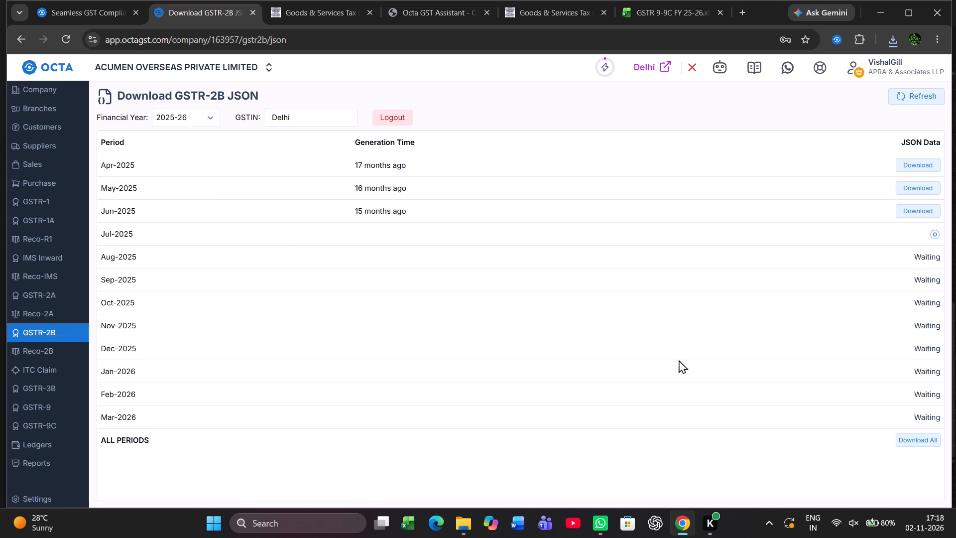
{"action": "scroll", "coordinate": [629, 351], "scroll_direction": "up", "scroll_amount": 3}
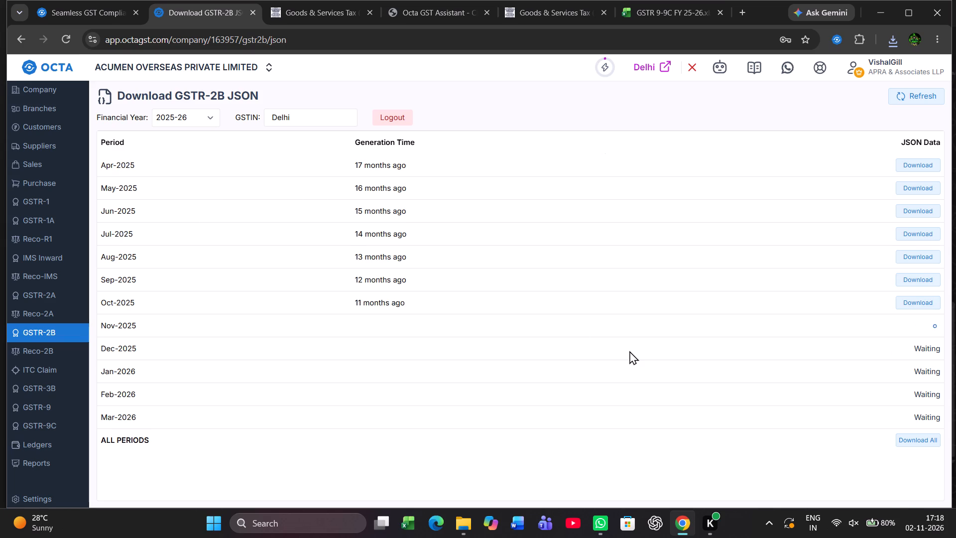
{"action": "scroll", "coordinate": [629, 351], "scroll_direction": "up", "scroll_amount": 11}
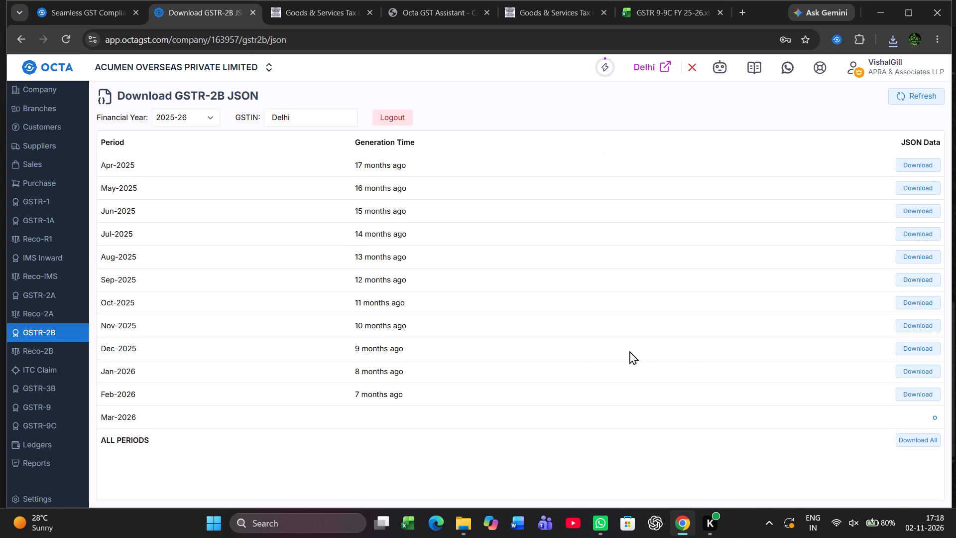
{"action": "left_click", "coordinate": [923, 441]}
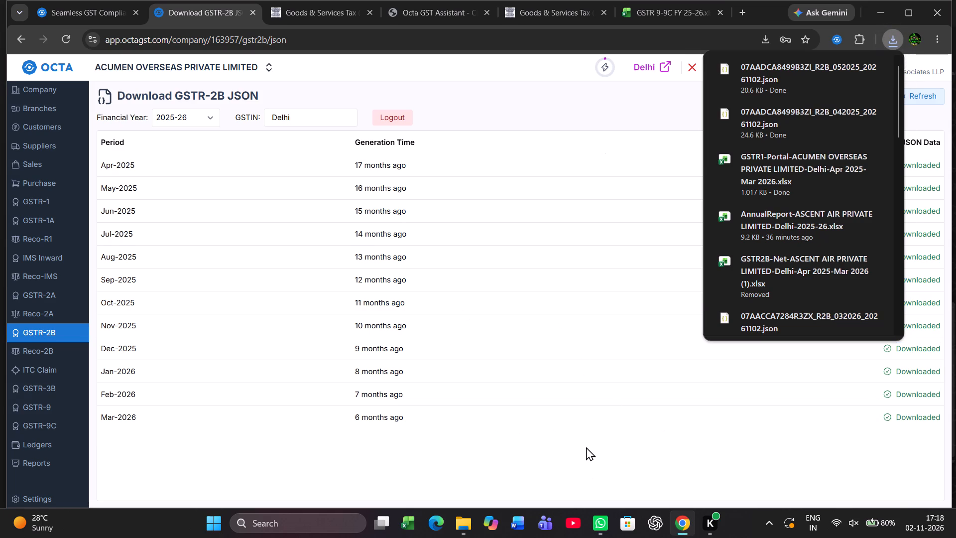
Return to the company's GSTR-2B page and start a GSTR-2B data import.
{"action": "left_click", "coordinate": [45, 336]}
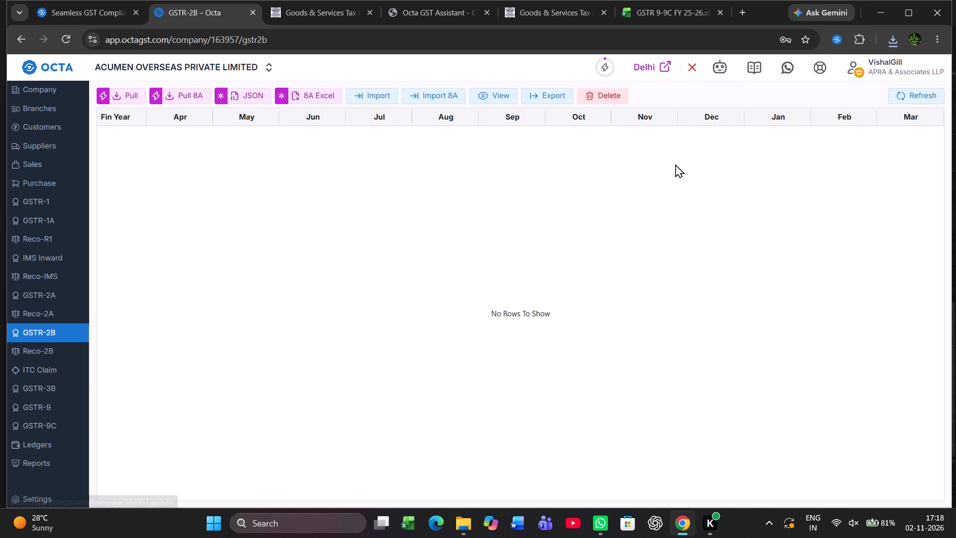
{"action": "left_click", "coordinate": [376, 90]}
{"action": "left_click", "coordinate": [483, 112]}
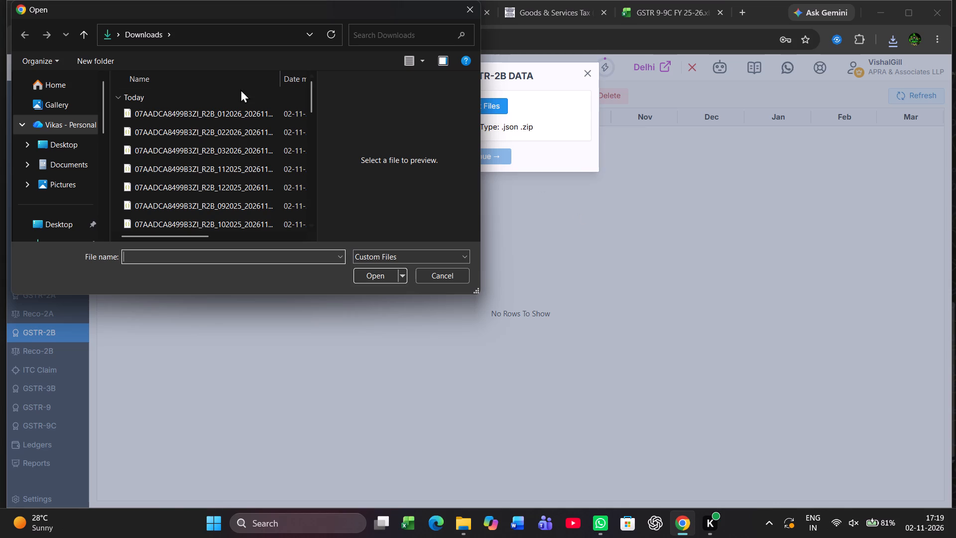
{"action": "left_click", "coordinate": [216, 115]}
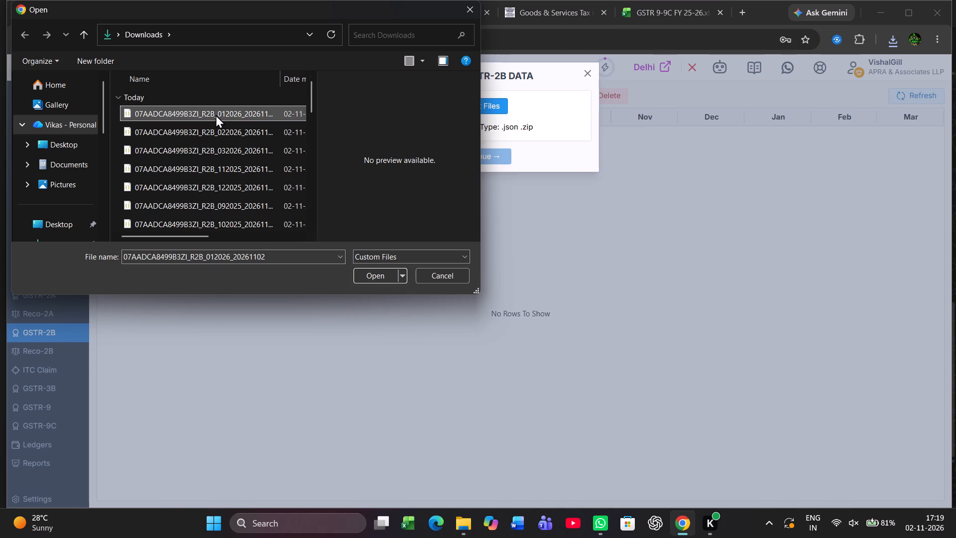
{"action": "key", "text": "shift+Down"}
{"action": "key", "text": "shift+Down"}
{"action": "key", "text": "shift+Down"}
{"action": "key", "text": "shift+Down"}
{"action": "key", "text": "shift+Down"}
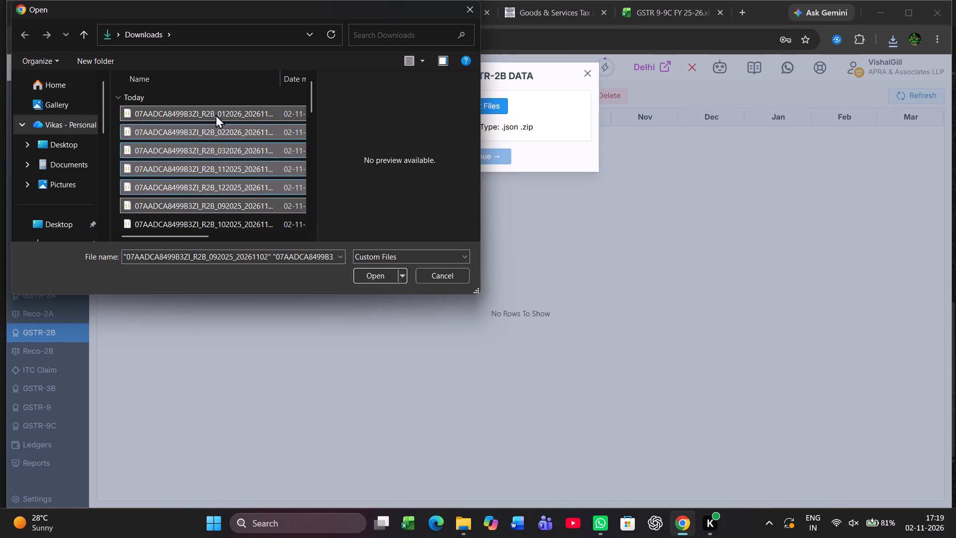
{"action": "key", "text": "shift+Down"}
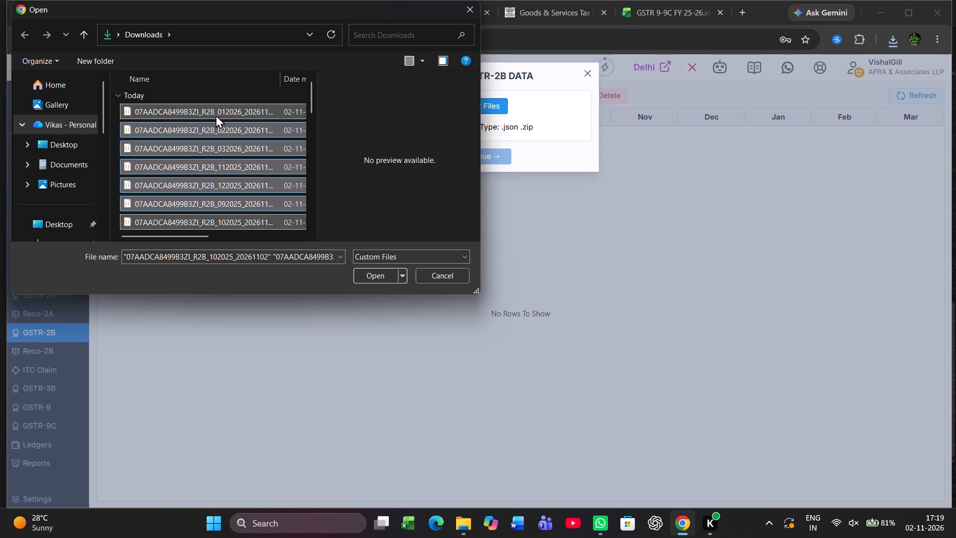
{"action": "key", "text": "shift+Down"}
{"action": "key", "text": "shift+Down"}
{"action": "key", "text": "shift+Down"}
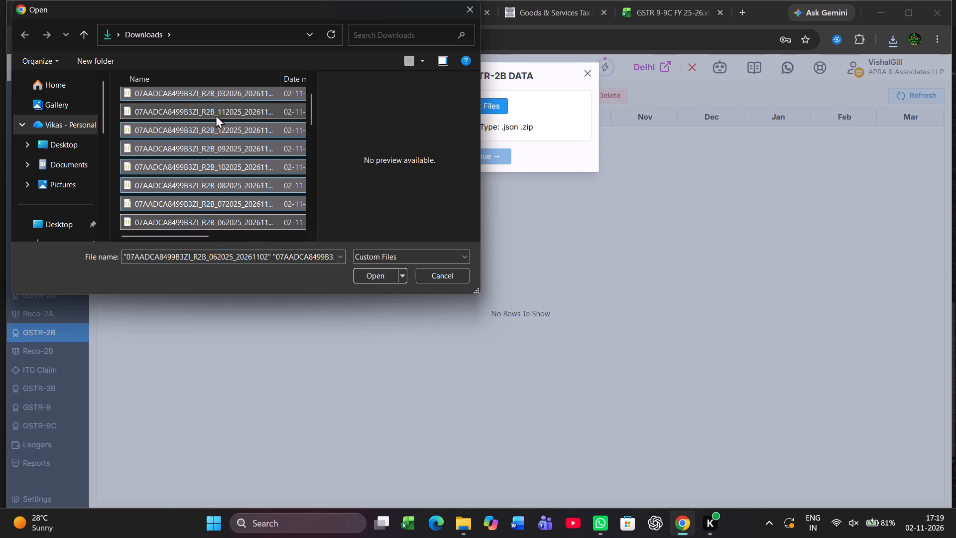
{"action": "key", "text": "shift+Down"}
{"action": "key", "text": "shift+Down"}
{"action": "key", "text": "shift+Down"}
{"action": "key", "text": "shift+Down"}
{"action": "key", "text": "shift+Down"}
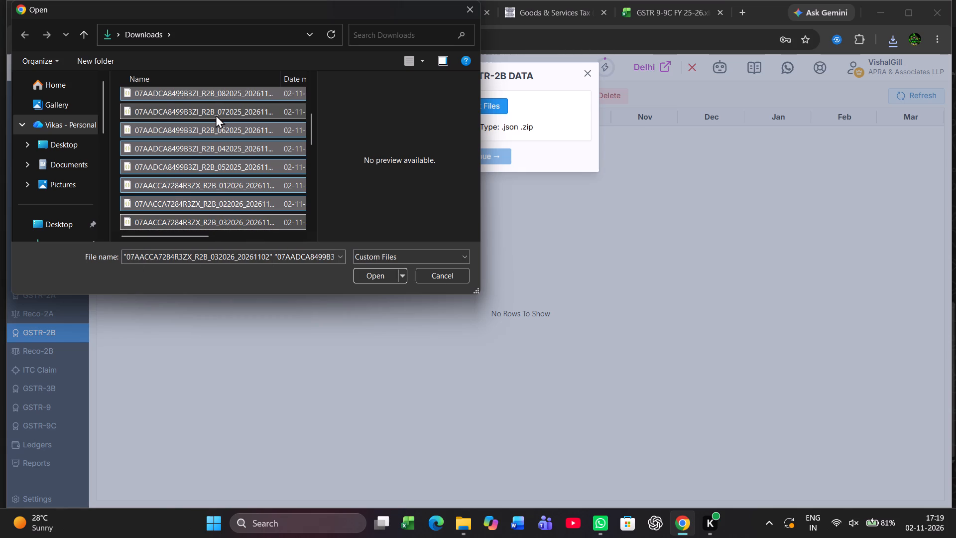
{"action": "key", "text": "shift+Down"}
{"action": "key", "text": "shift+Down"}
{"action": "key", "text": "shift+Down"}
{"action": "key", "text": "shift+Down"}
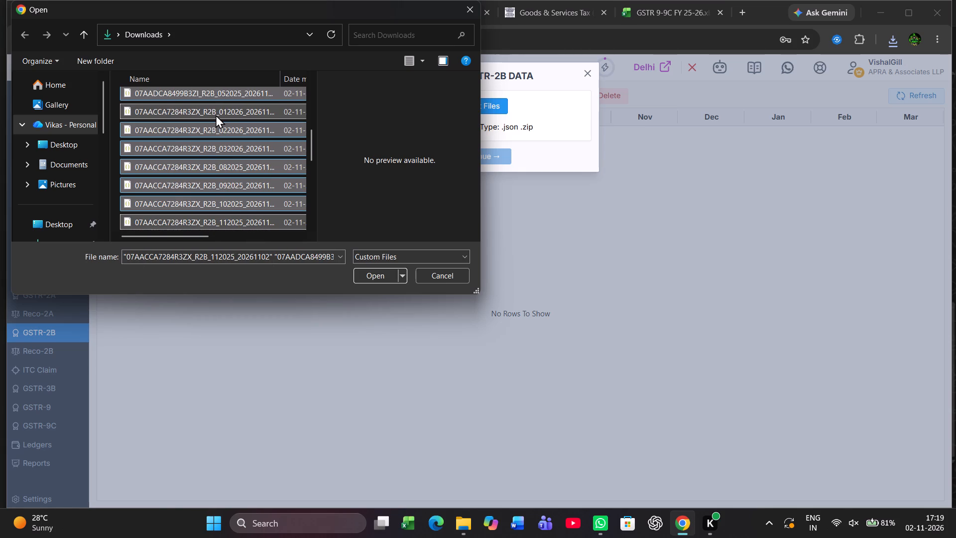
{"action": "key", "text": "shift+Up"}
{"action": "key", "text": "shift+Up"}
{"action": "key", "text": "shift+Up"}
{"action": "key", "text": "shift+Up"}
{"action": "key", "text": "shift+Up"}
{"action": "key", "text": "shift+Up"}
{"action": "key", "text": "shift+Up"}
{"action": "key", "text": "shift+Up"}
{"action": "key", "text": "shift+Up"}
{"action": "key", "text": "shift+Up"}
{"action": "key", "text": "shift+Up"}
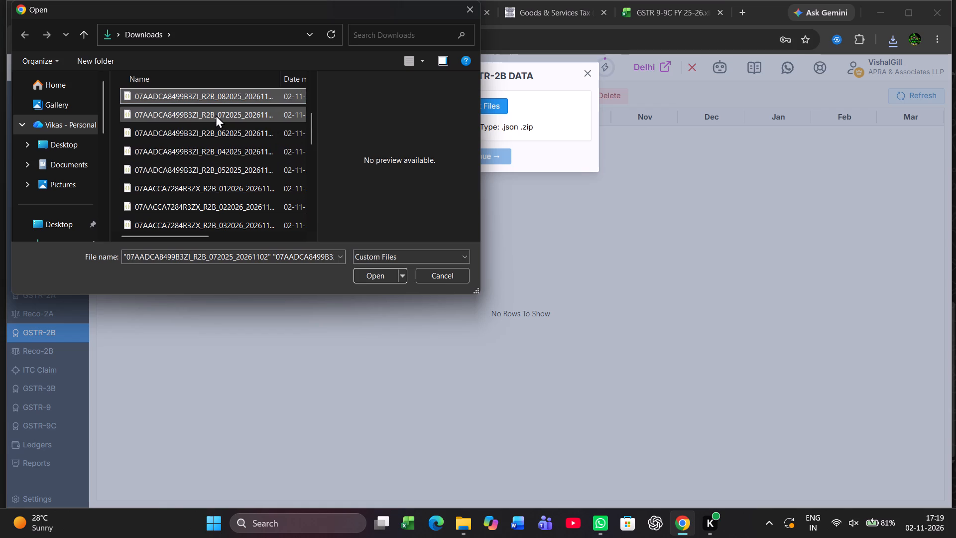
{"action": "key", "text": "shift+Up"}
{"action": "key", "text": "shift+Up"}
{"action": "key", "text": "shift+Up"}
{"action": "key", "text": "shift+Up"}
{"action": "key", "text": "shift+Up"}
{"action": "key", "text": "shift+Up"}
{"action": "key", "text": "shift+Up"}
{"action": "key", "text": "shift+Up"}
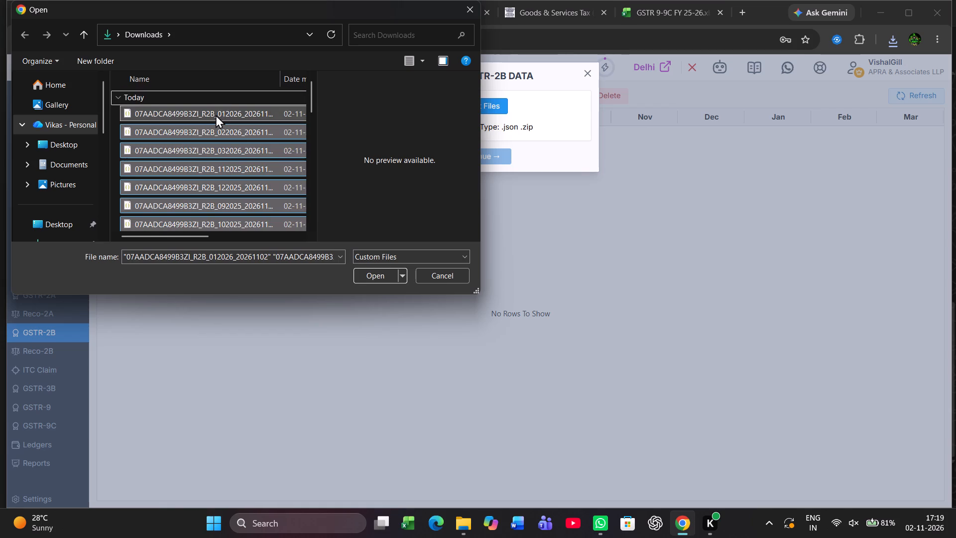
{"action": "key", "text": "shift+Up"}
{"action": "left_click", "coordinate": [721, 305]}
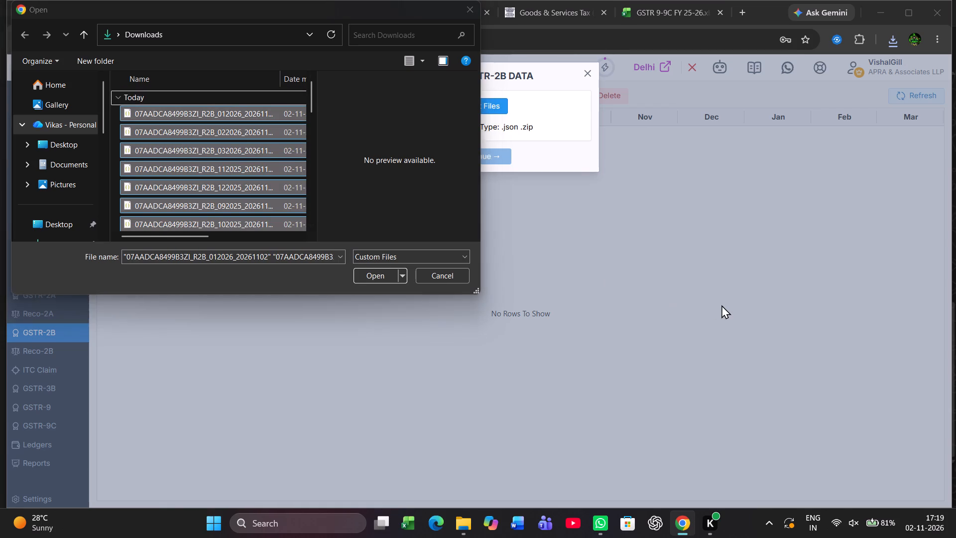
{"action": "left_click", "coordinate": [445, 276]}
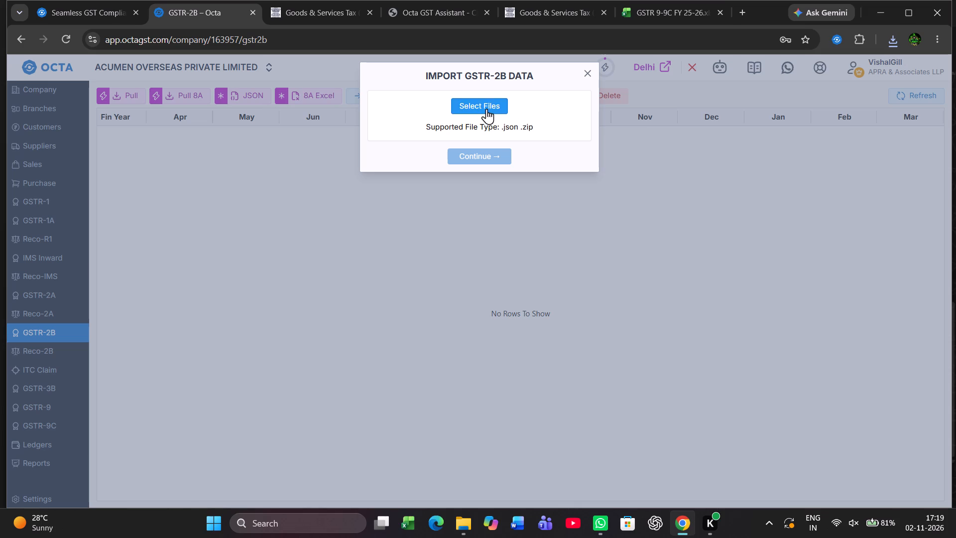
Import the company's twelve April 2025 to March 2026 GSTR-2B JSON files from Downloads, review their upload status, and close the import.
{"action": "left_click", "coordinate": [486, 109]}
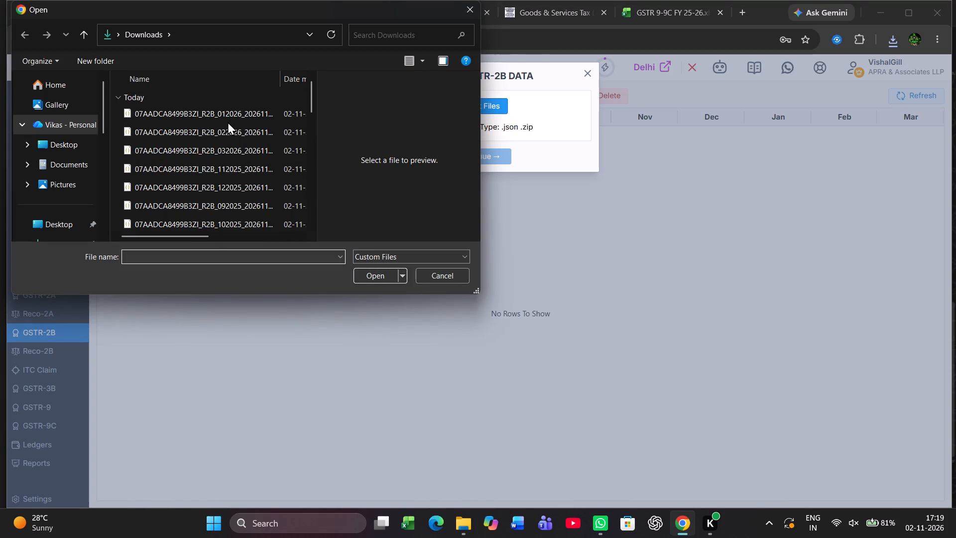
{"action": "left_click", "coordinate": [231, 114]}
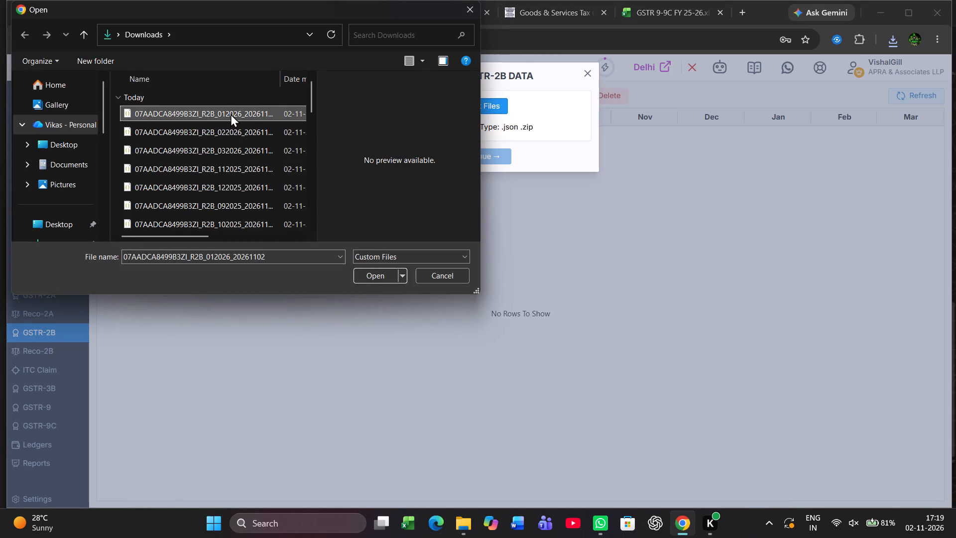
{"action": "key", "text": "shift+Down"}
{"action": "key", "text": "shift+Down"}
{"action": "key", "text": "shift+Down"}
{"action": "key", "text": "shift+Down"}
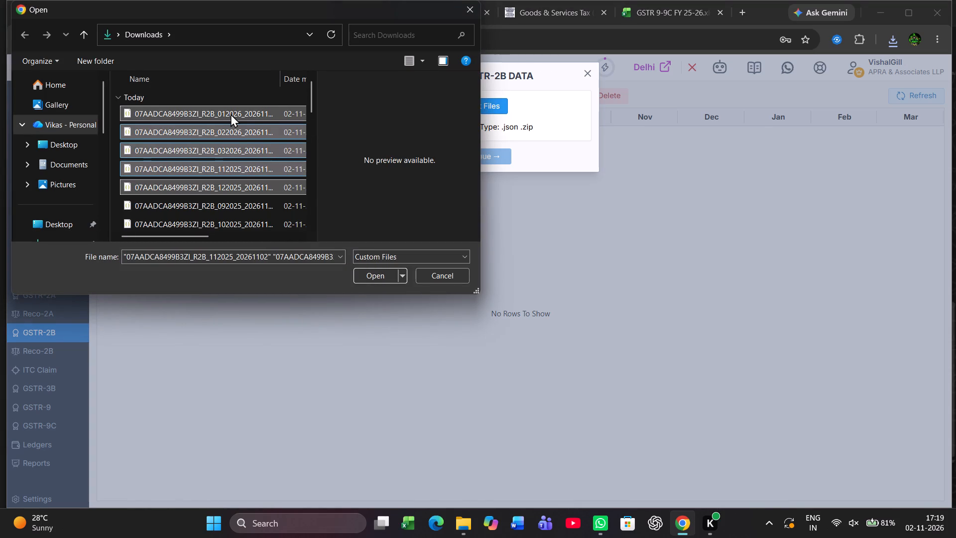
{"action": "key", "text": "shift+Down"}
{"action": "key", "text": "shift+Down"}
{"action": "key", "text": "shift+Down"}
{"action": "key", "text": "shift+Down"}
{"action": "key", "text": "shift+Down"}
{"action": "key", "text": "shift+Down"}
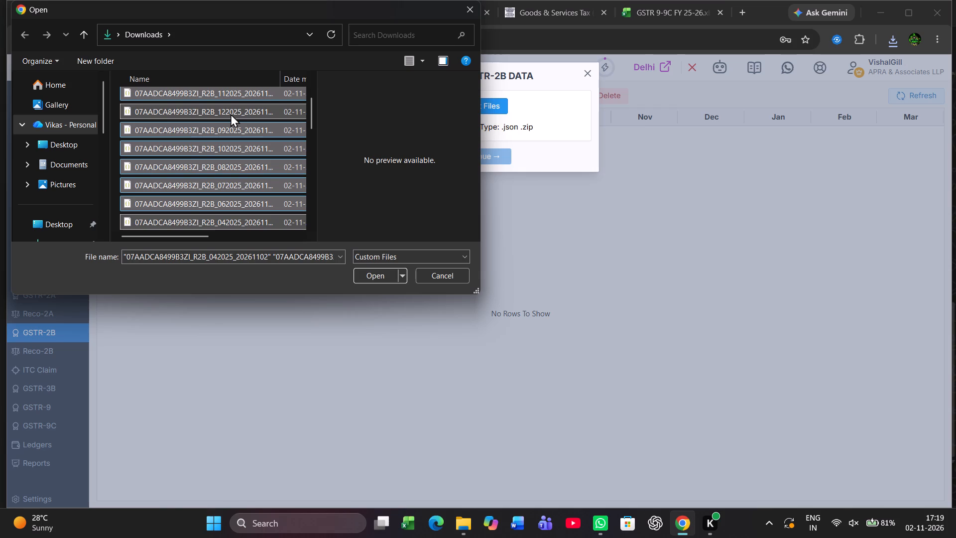
{"action": "key", "text": "shift+Down"}
{"action": "key", "text": "shift+Down"}
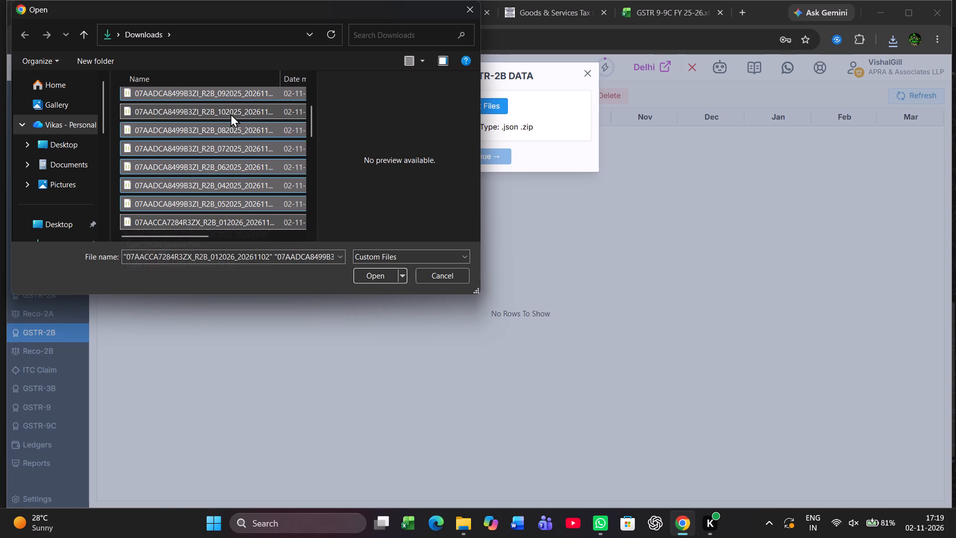
{"action": "key", "text": "shift+Down"}
{"action": "key", "text": "shift+Down"}
{"action": "key", "text": "shift+Down"}
{"action": "key", "text": "shift+Down"}
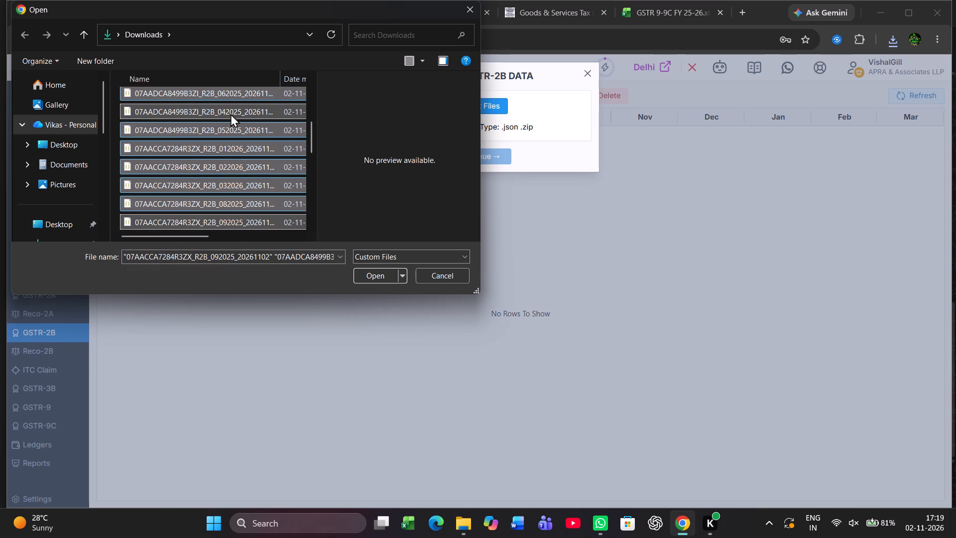
{"action": "key", "text": "Return"}
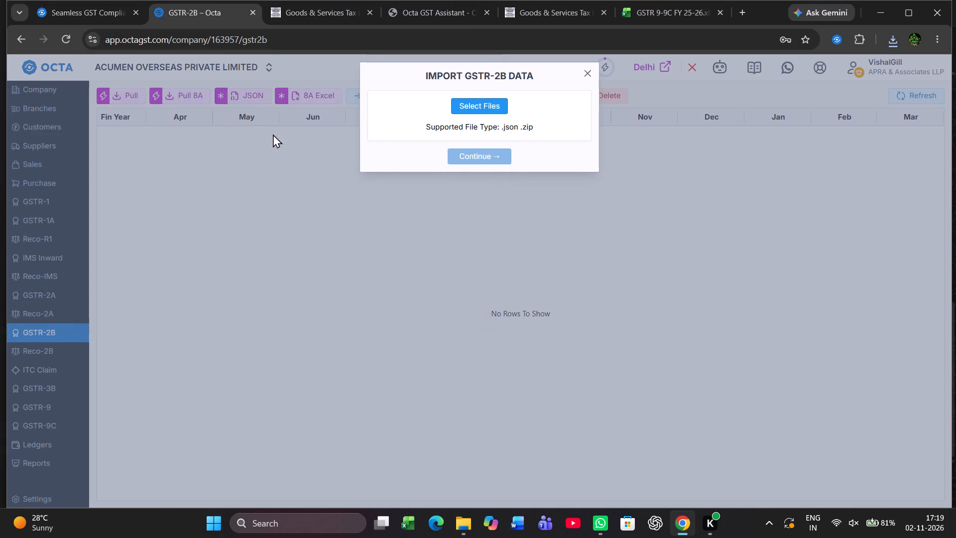
{"action": "left_click", "coordinate": [469, 171]}
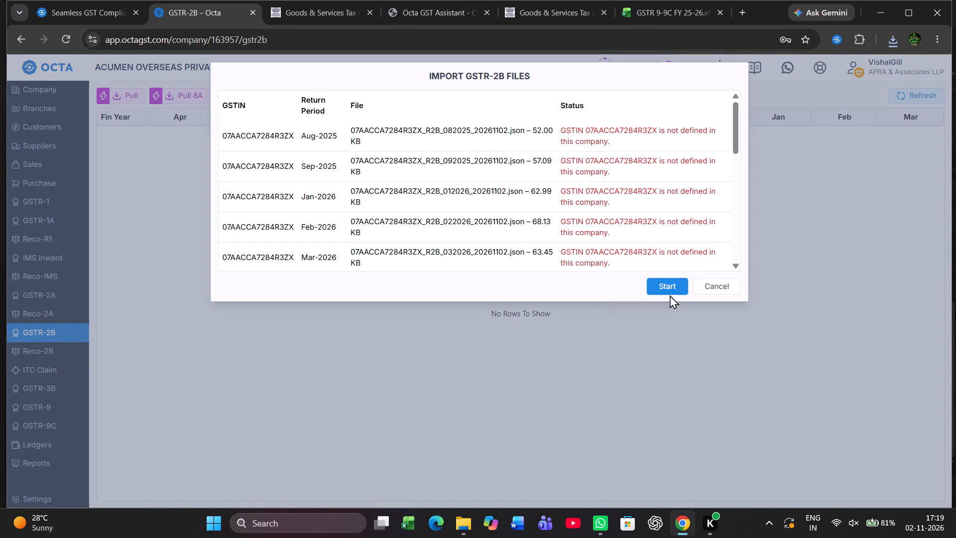
{"action": "left_click", "coordinate": [669, 285]}
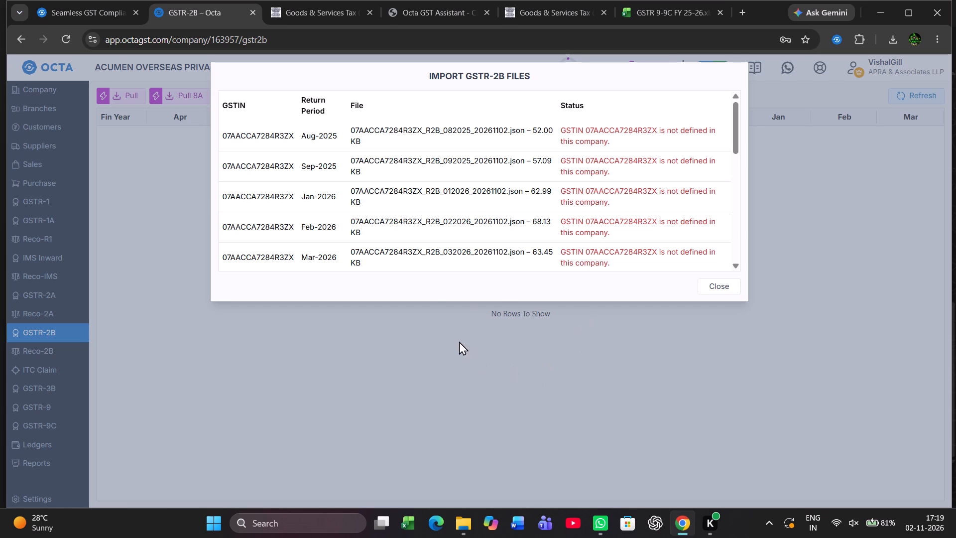
{"action": "scroll", "coordinate": [603, 249], "scroll_direction": "down", "scroll_amount": 2}
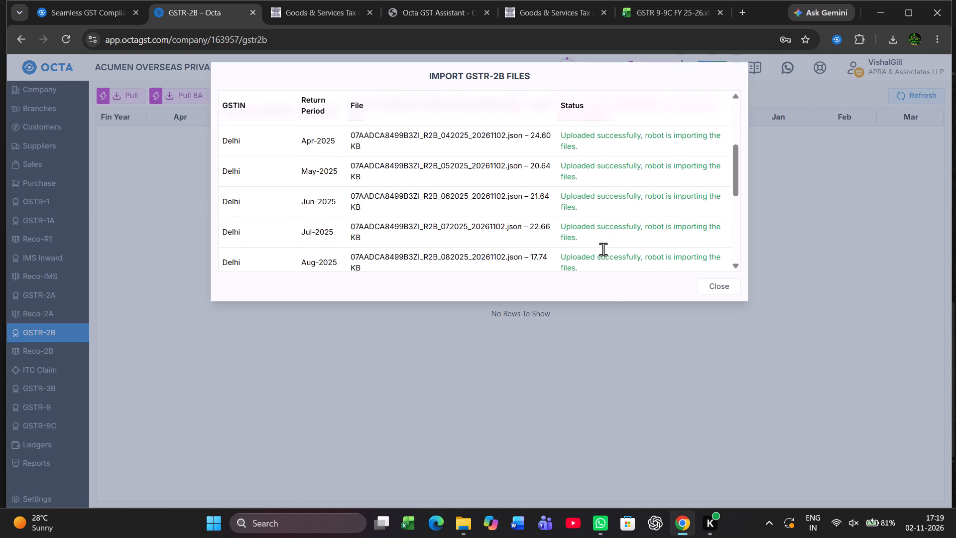
{"action": "scroll", "coordinate": [603, 249], "scroll_direction": "down", "scroll_amount": 7}
{"action": "scroll", "coordinate": [603, 249], "scroll_direction": "up", "scroll_amount": 4}
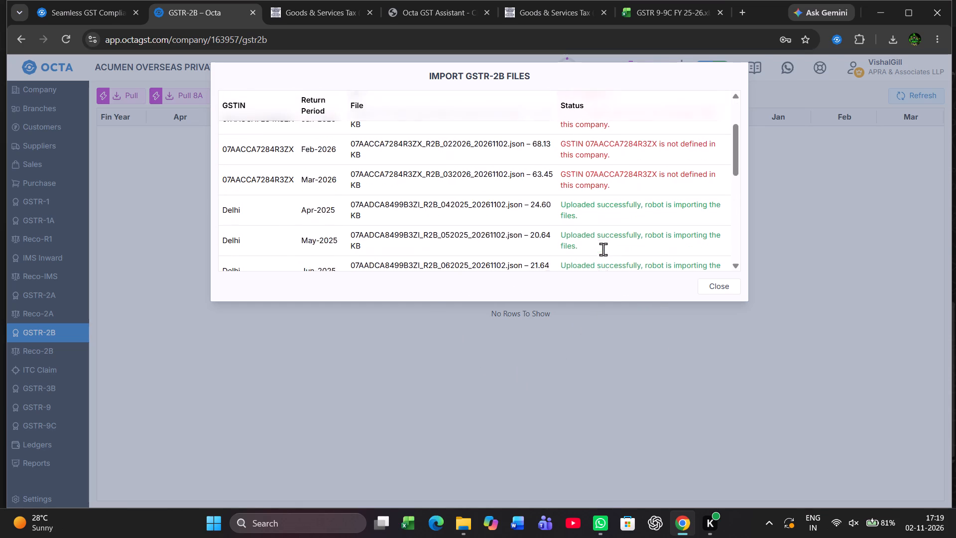
{"action": "left_click", "coordinate": [708, 284]}
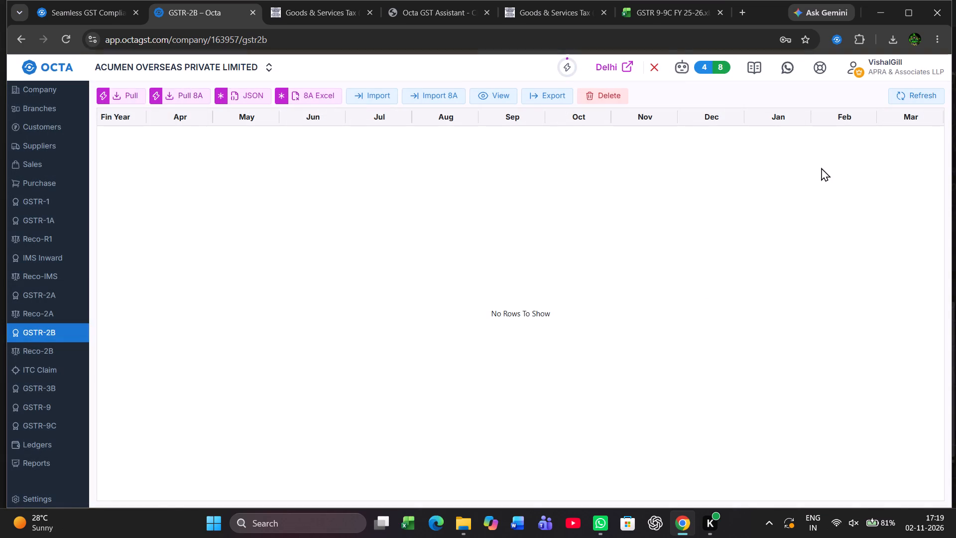
Refresh the company's GSTR-2B grid repeatedly until all imported 2025-26 months, April to March, are loaded.
{"action": "left_click", "coordinate": [912, 95]}
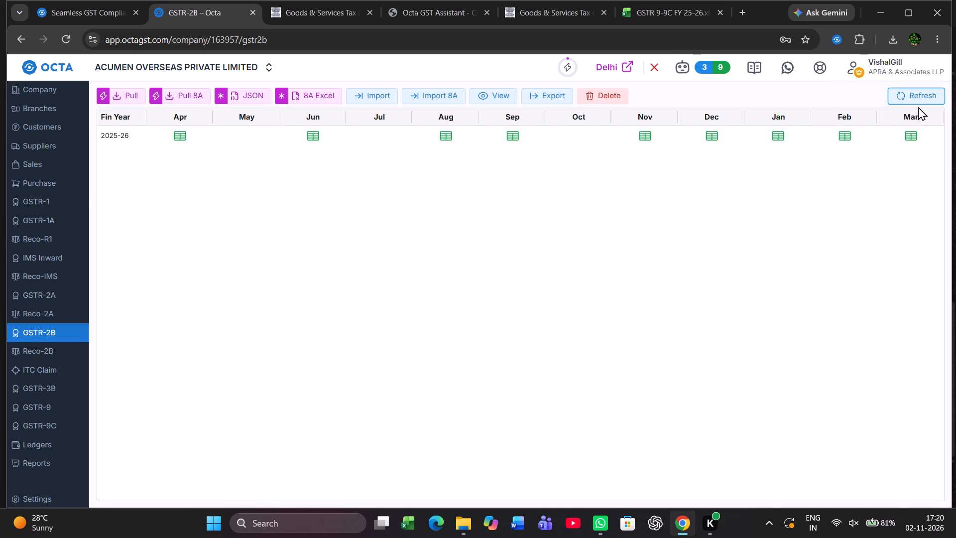
{"action": "left_click", "coordinate": [911, 98]}
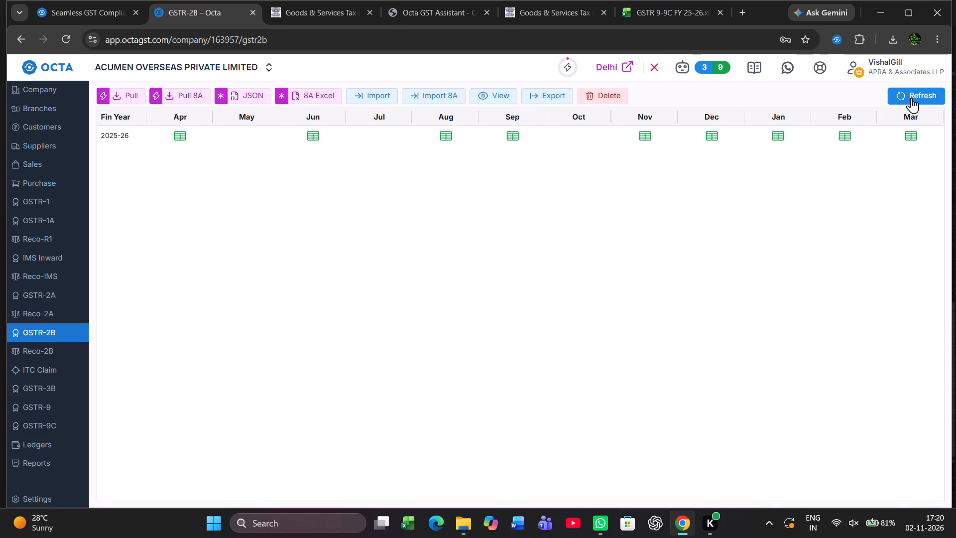
{"action": "left_click", "coordinate": [911, 98]}
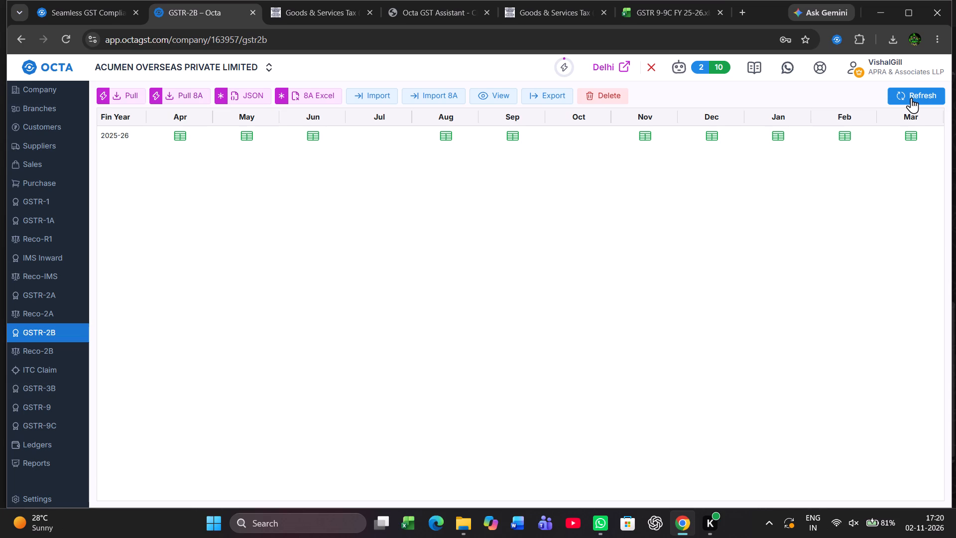
{"action": "left_click", "coordinate": [911, 98]}
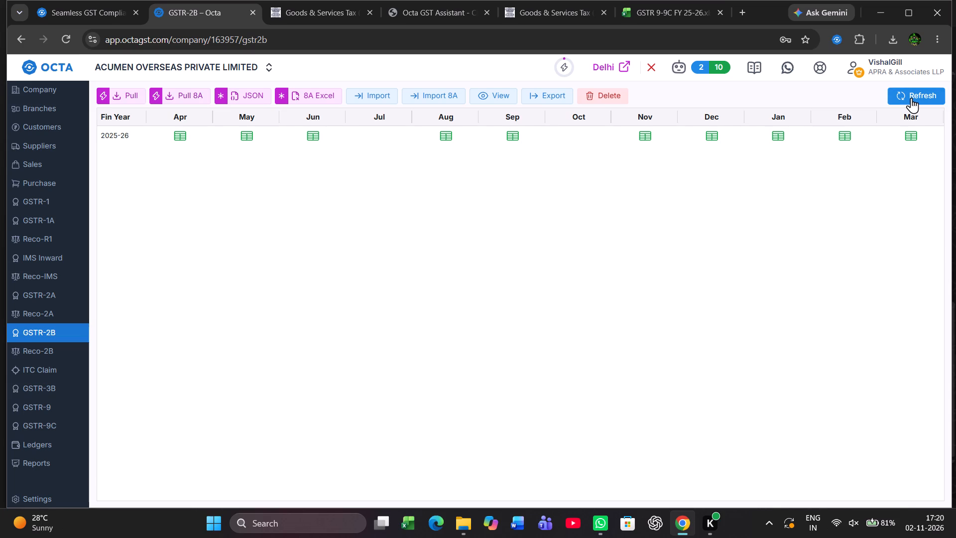
{"action": "left_click", "coordinate": [911, 98]}
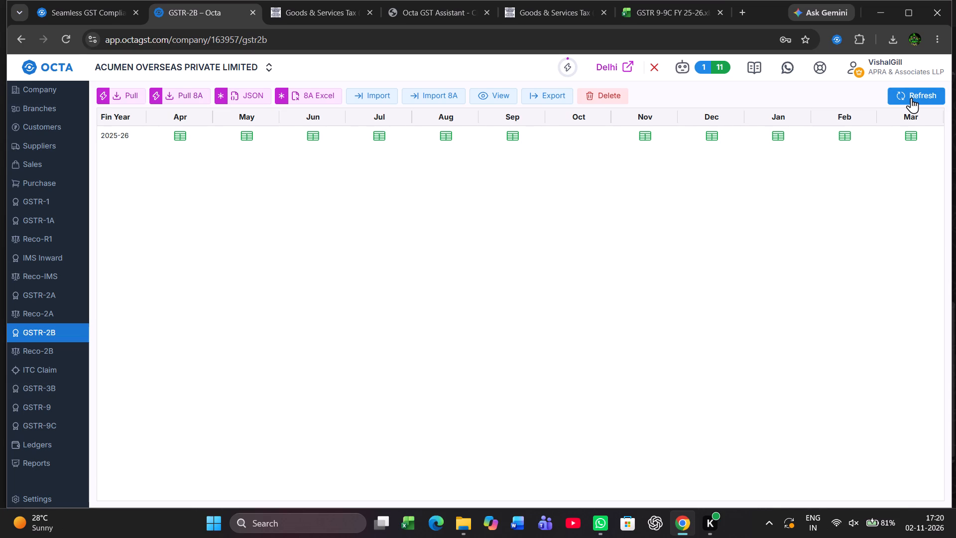
{"action": "left_click", "coordinate": [911, 98]}
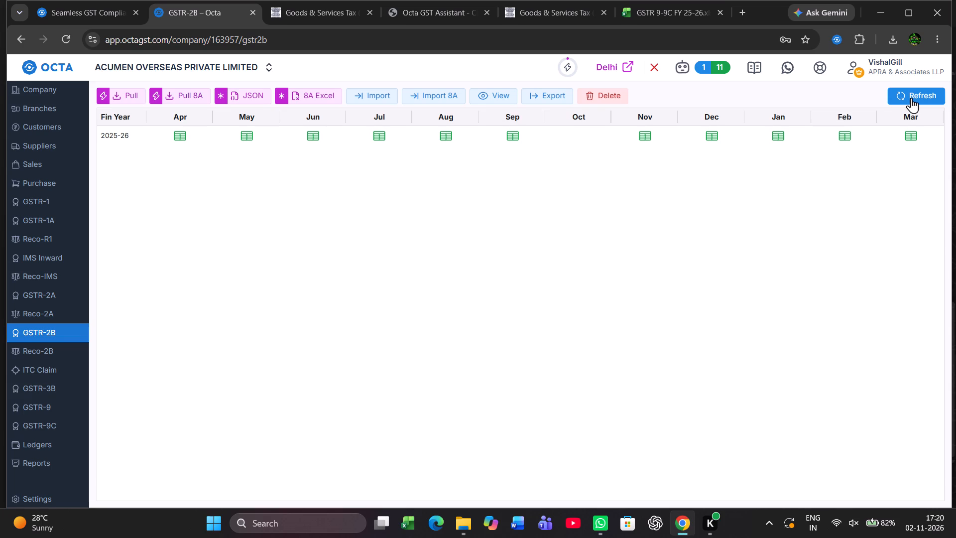
{"action": "left_click", "coordinate": [911, 98]}
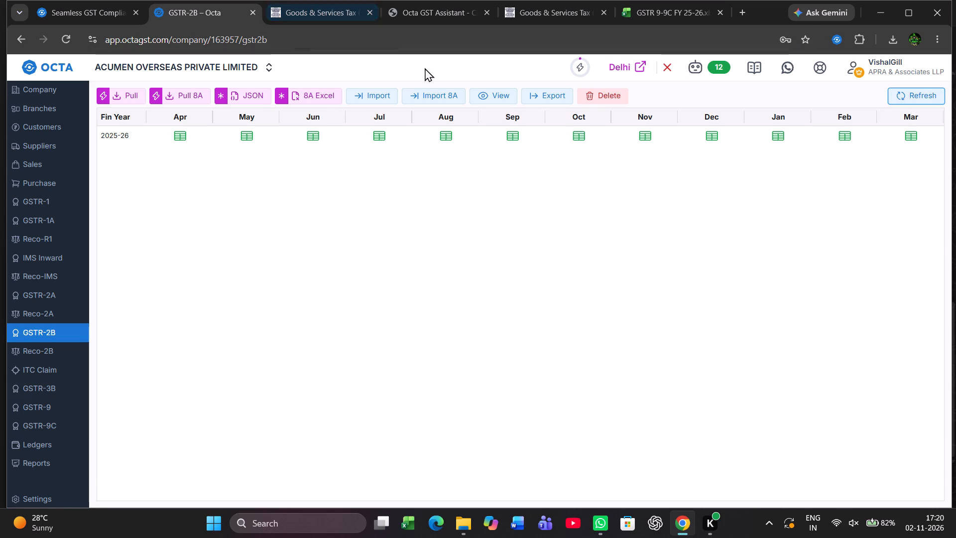
Export Delhi's GSTR-2B data for 04-2025 to 03-2026 in Octa Format – Smart, download the file, and close the robot status.
{"action": "left_click", "coordinate": [536, 92]}
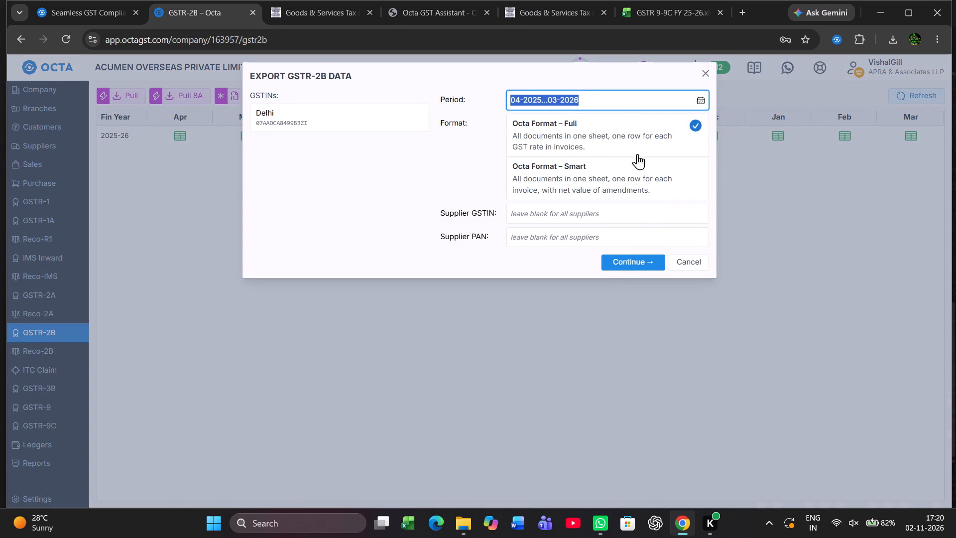
{"action": "left_click", "coordinate": [637, 174]}
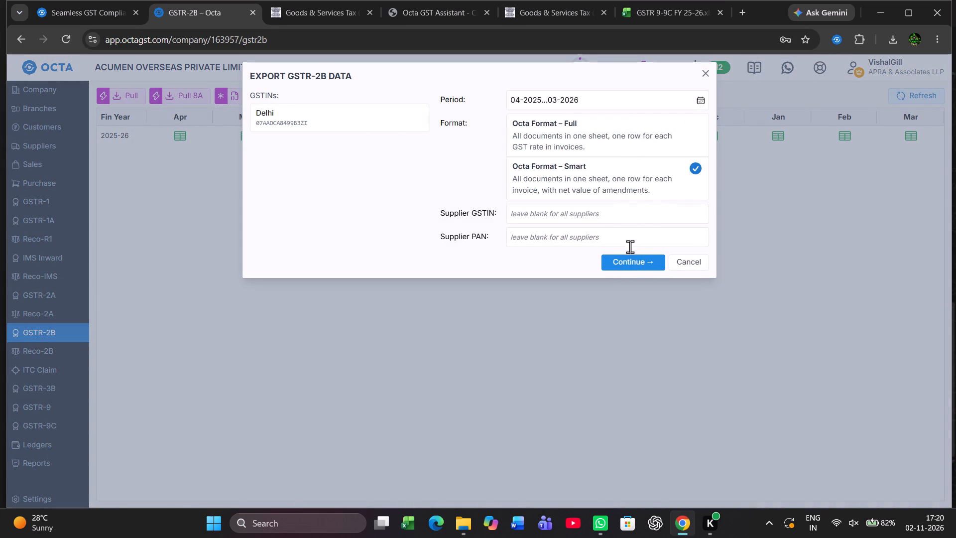
{"action": "left_click", "coordinate": [632, 260]}
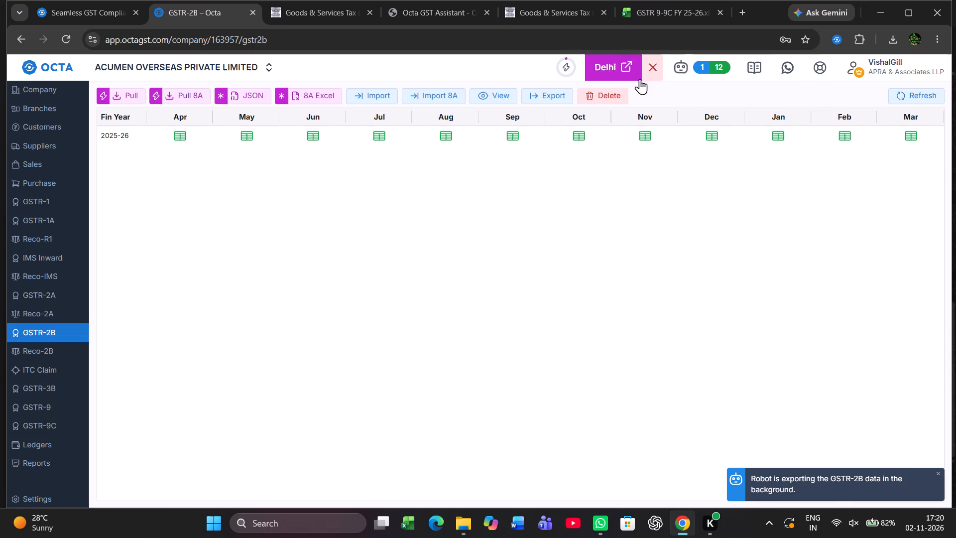
{"action": "left_click", "coordinate": [701, 61]}
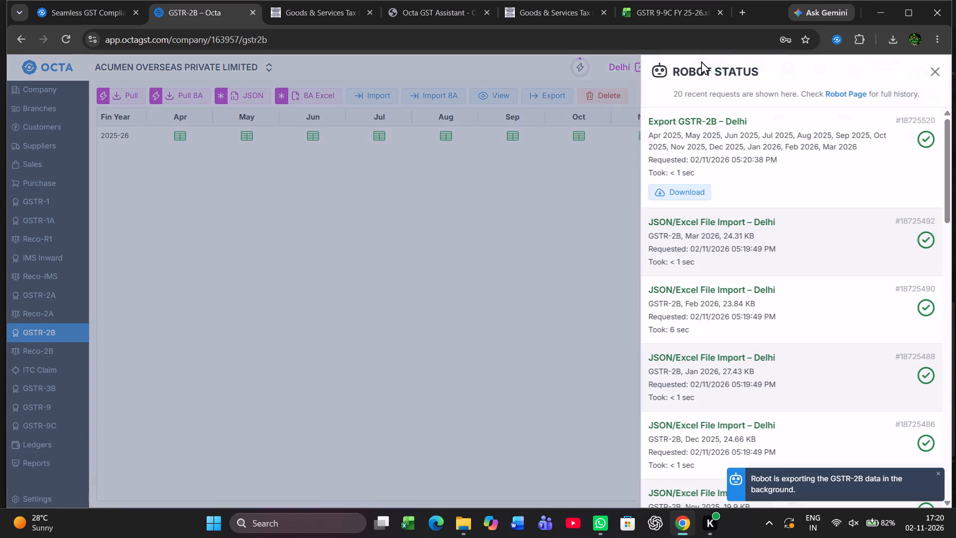
{"action": "left_click", "coordinate": [696, 189]}
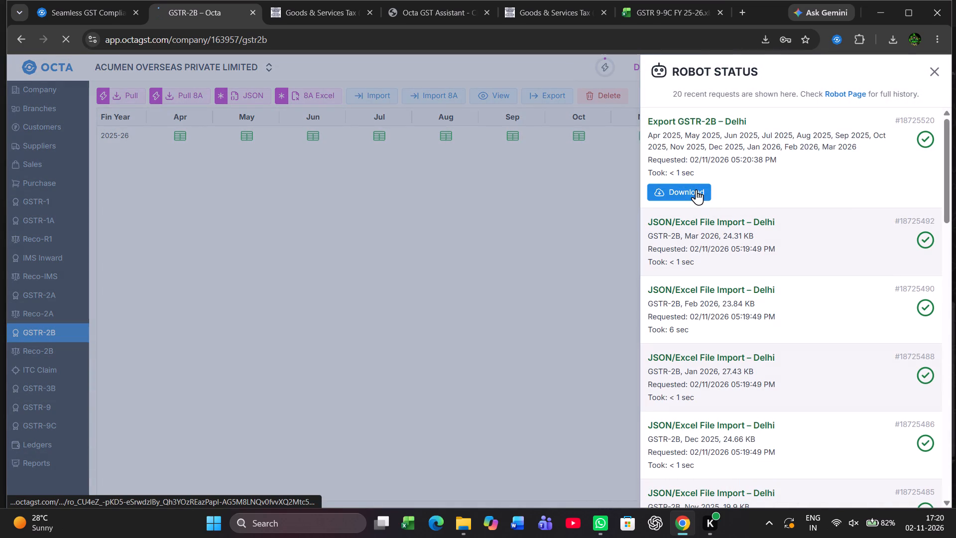
{"action": "left_click", "coordinate": [549, 262]}
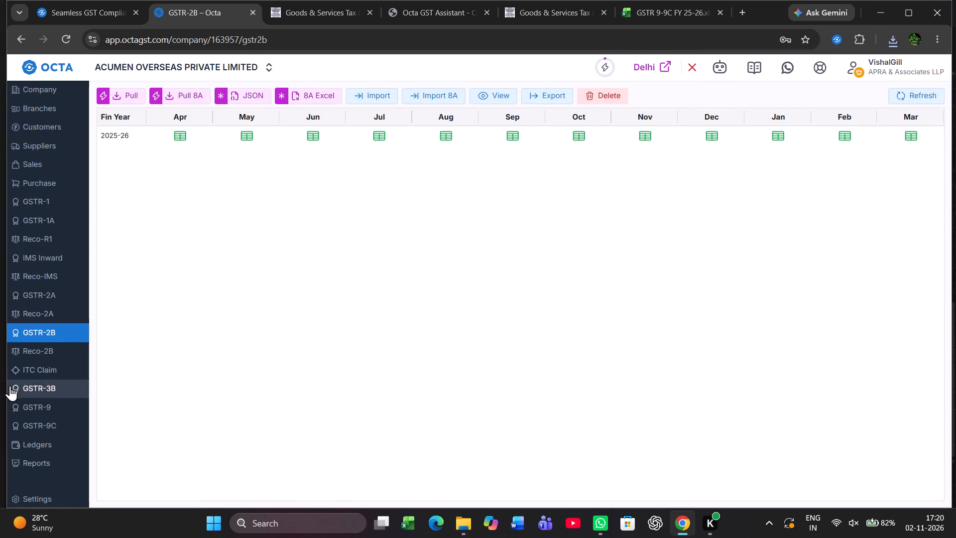
{"action": "left_click", "coordinate": [36, 379]}
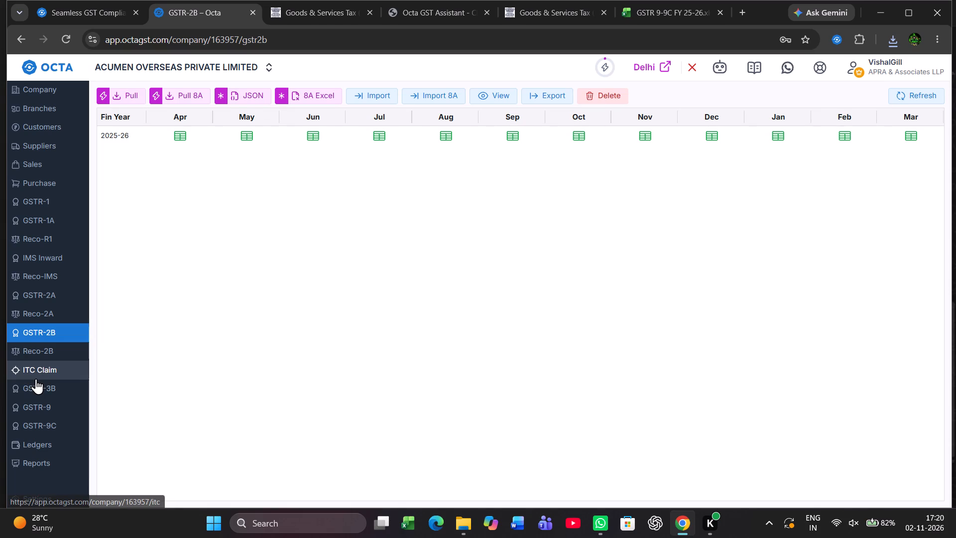
{"action": "left_click", "coordinate": [39, 384]}
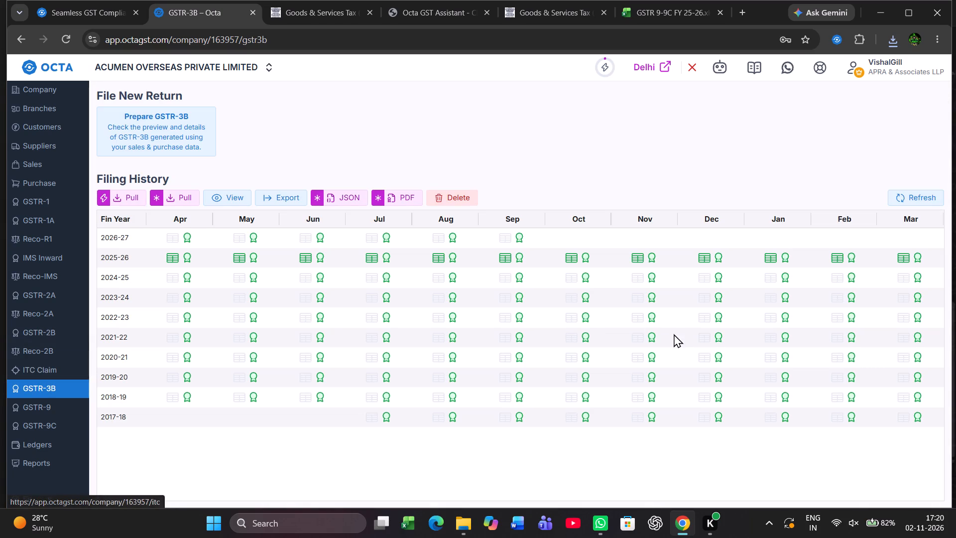
{"action": "left_click", "coordinate": [297, 193]}
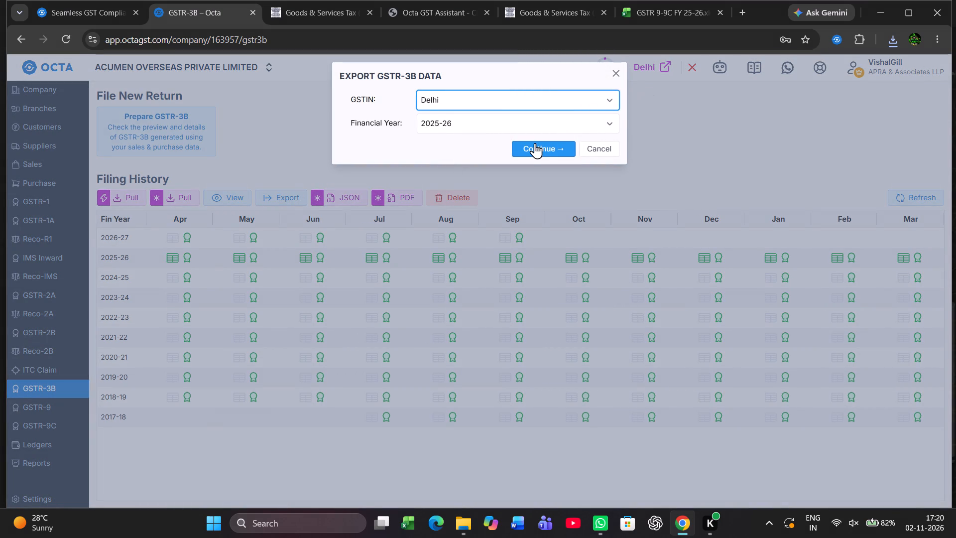
{"action": "left_click", "coordinate": [535, 143]}
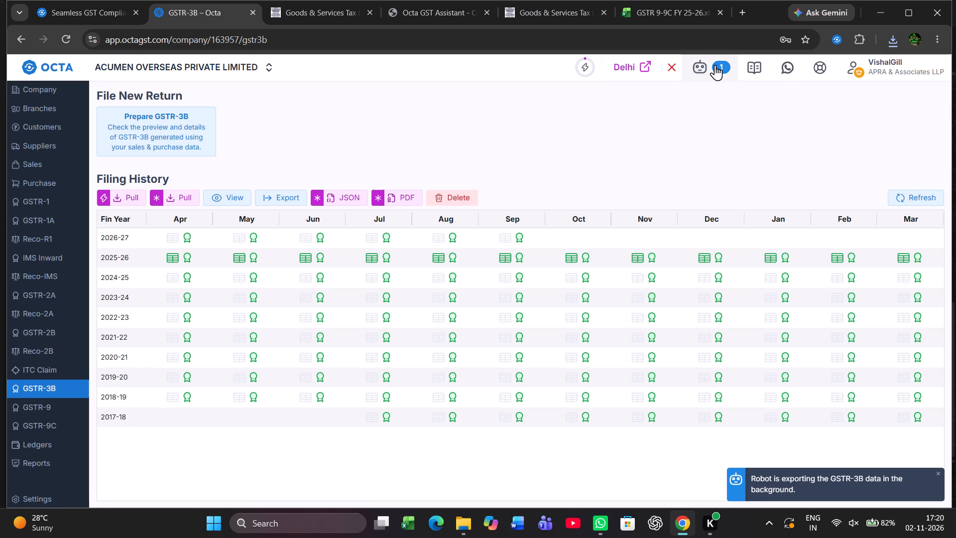
{"action": "left_click", "coordinate": [715, 65]}
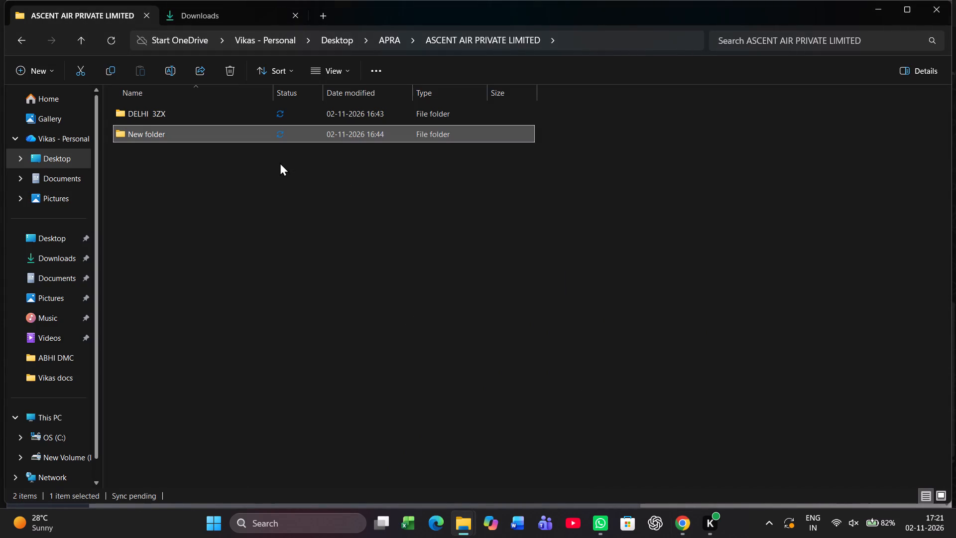
{"action": "left_click", "coordinate": [393, 41]}
{"action": "left_click", "coordinate": [221, 197]}
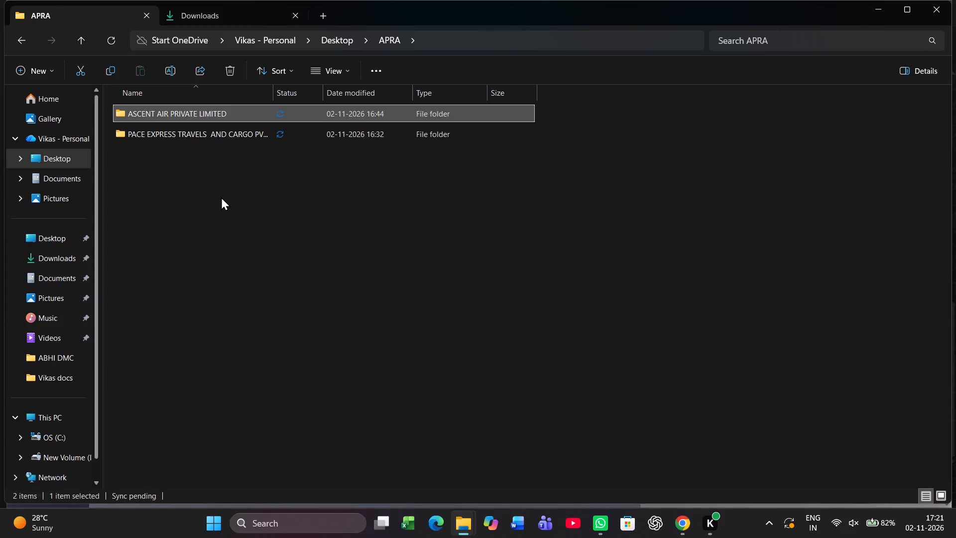
{"action": "key", "text": "ctrl+shift+n"}
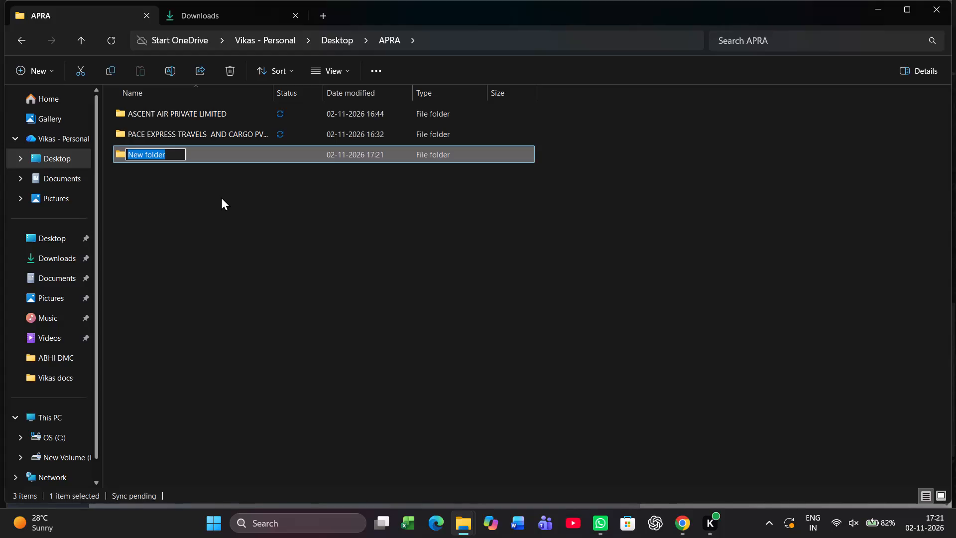
{"action": "type", "text": "aa"}
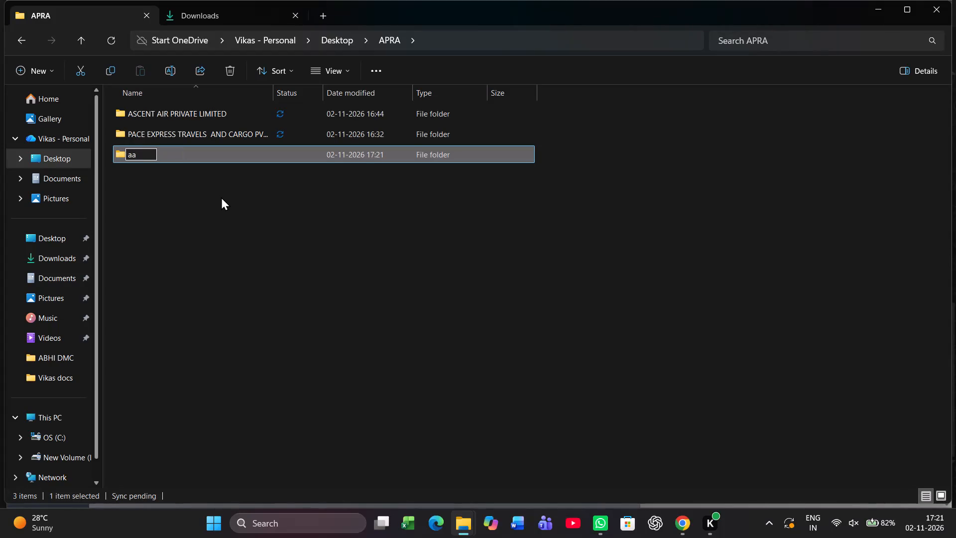
{"action": "key", "text": "BackSpace"}
{"action": "key", "text": "BackSpace"}
{"action": "type", "text": "Acu"}
{"action": "key", "text": "BackSpace"}
{"action": "key", "text": "BackSpace"}
{"action": "type", "text": "CUMEN"}
{"action": "key", "text": "space"}
{"action": "type", "text": "OVERSEAS PVT LTD"}
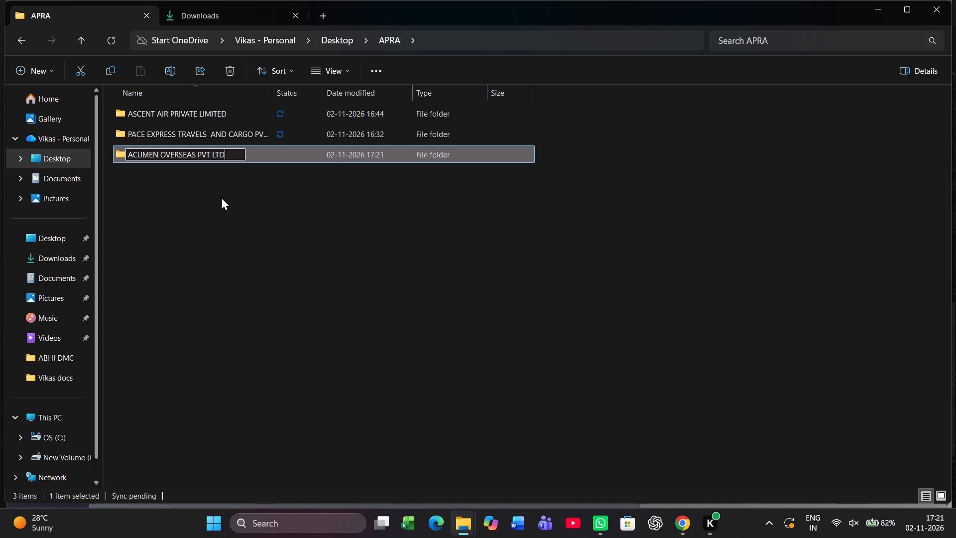
{"action": "key", "text": "Return"}
{"action": "key", "text": "Return"}
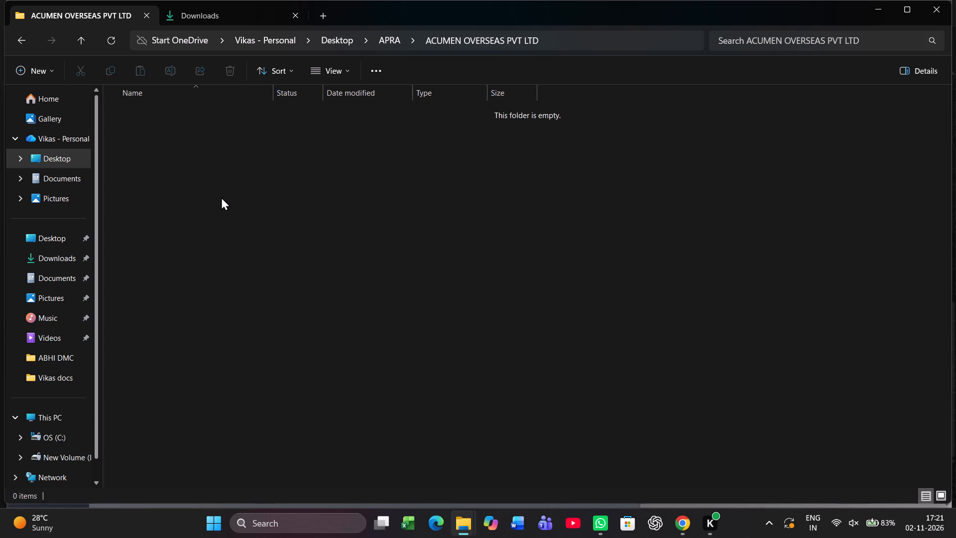
Check the Delhi GSTIN's ending on Octa's company page, then create and open a DELHI 3ZI subfolder in the ACUMEN OVERSEAS PVT LTD folder.
{"action": "key", "text": "alt+Tab"}
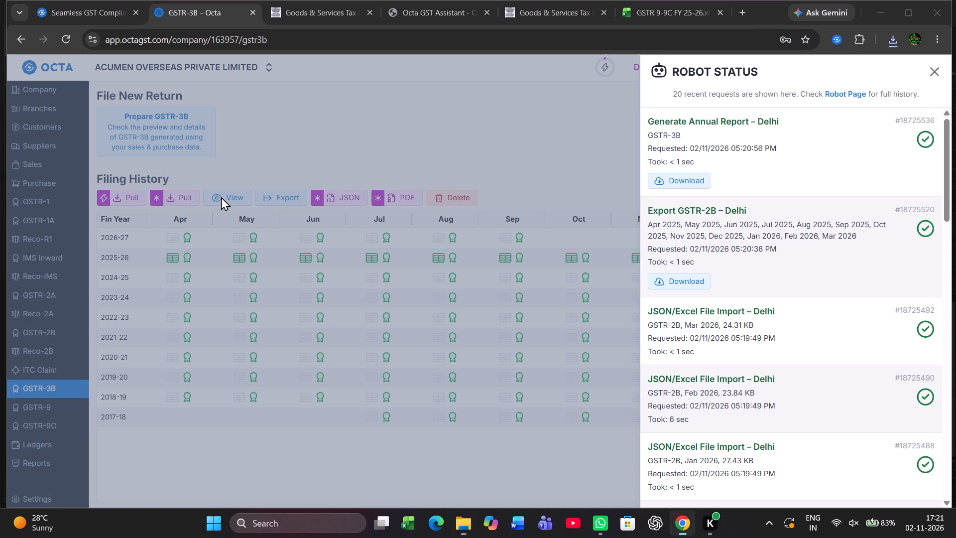
{"action": "left_click", "coordinate": [372, 162]}
{"action": "left_click", "coordinate": [71, 89]}
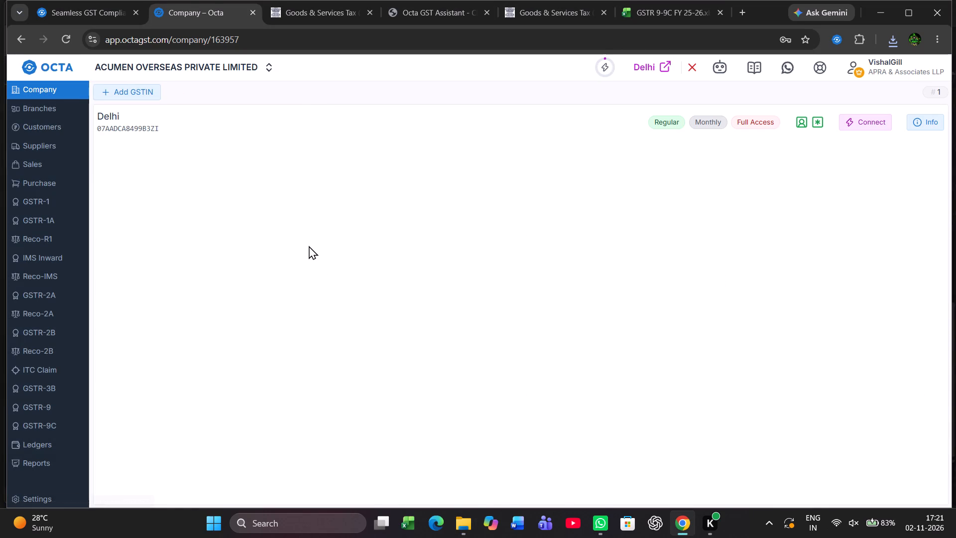
{"action": "key", "text": "alt+Tab"}
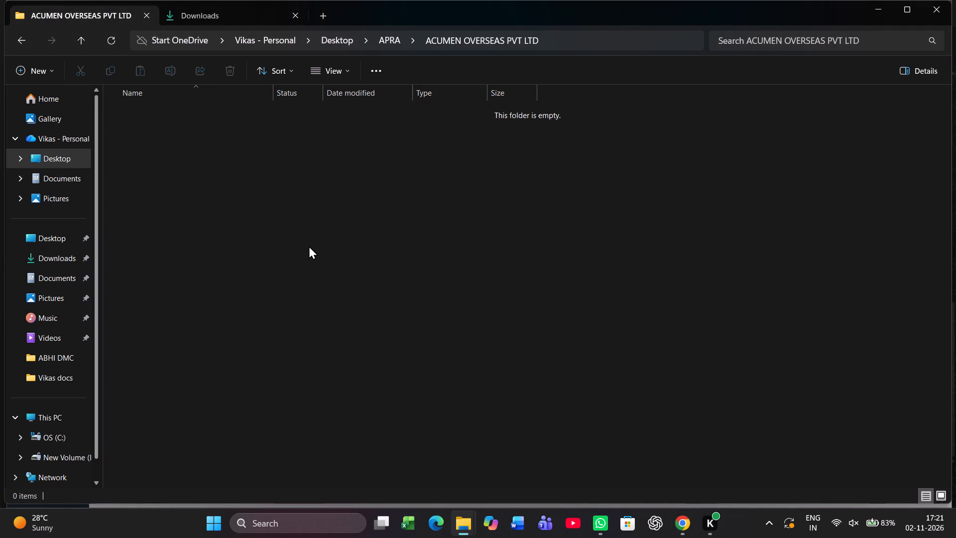
{"action": "key", "text": "ctrl+shift+n"}
{"action": "type", "text": "dEL"}
{"action": "key", "text": "BackSpace"}
{"action": "key", "text": "BackSpace"}
{"action": "key", "text": "BackSpace"}
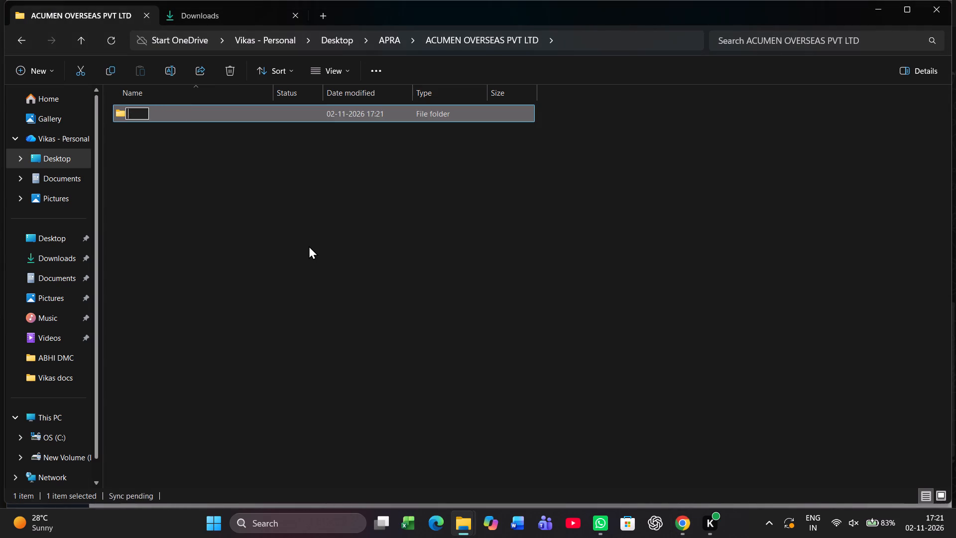
{"action": "type", "text": "DELHI"}
{"action": "key", "text": "space"}
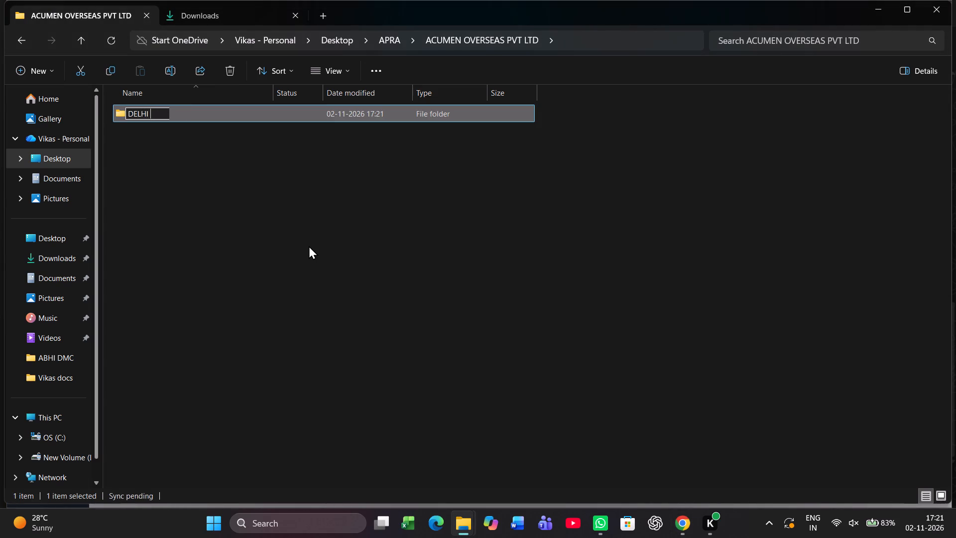
{"action": "key", "text": "space"}
{"action": "type", "text": "3"}
{"action": "type", "text": "ZI"}
{"action": "key", "text": "Return"}
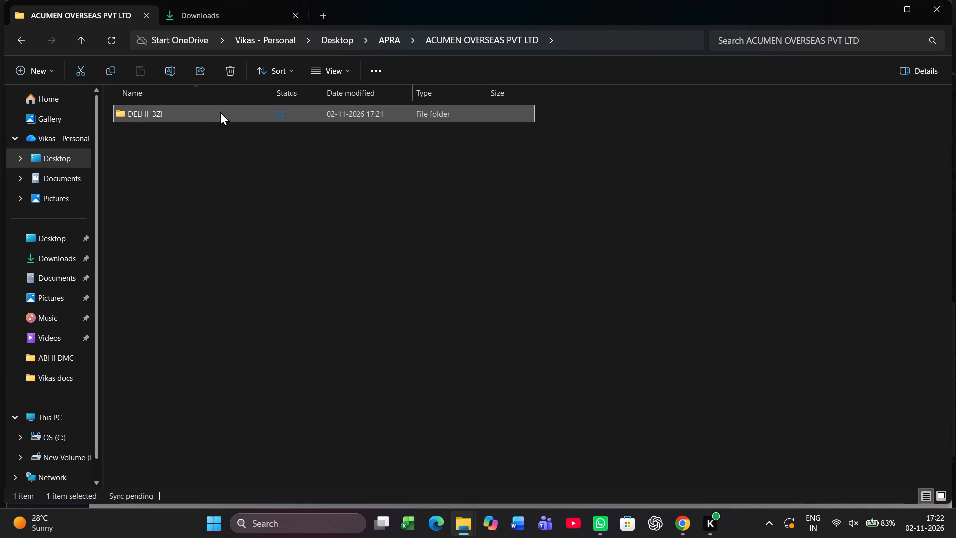
{"action": "key", "text": "Return"}
Check Downloads for the ACUMEN OVERSEAS exports, and download Delhi's GSTR-3B annual report again from Octa's robot status in Chrome.
{"action": "key", "text": "alt+Tab"}
{"action": "key", "text": "alt+Tab"}
{"action": "key", "text": "alt+Tab"}
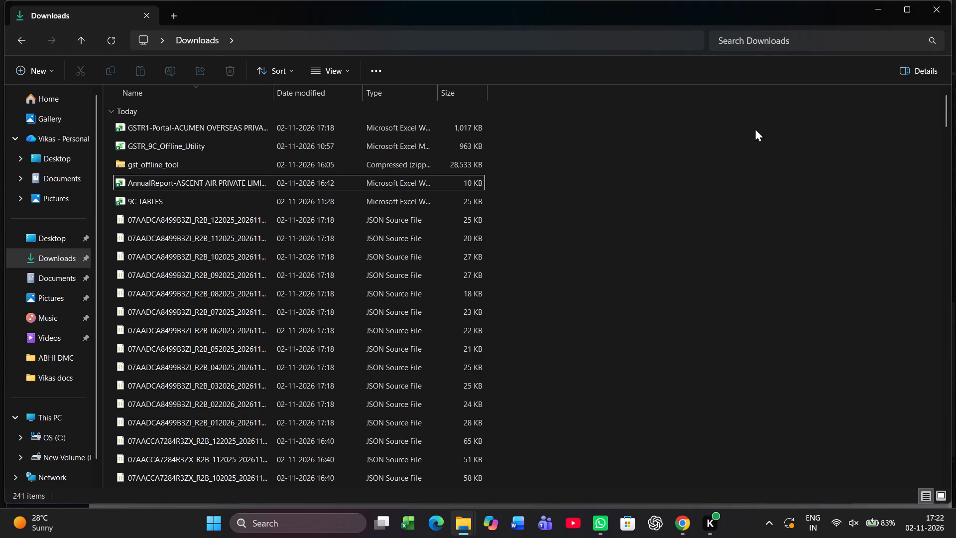
{"action": "left_click", "coordinate": [150, 93]}
{"action": "left_click", "coordinate": [150, 93]}
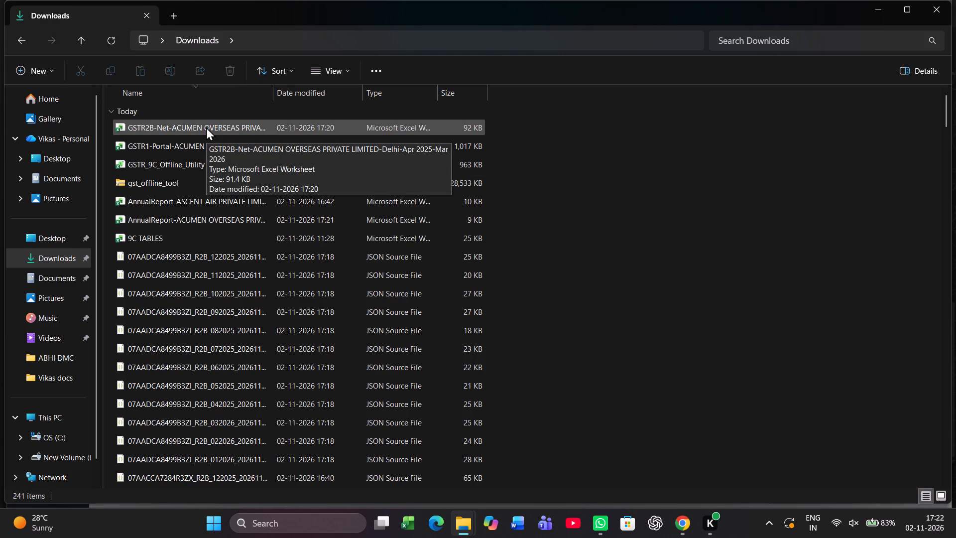
{"action": "key", "text": "alt+Tab"}
{"action": "key", "text": "alt+Tab"}
{"action": "key", "text": "alt+Tab"}
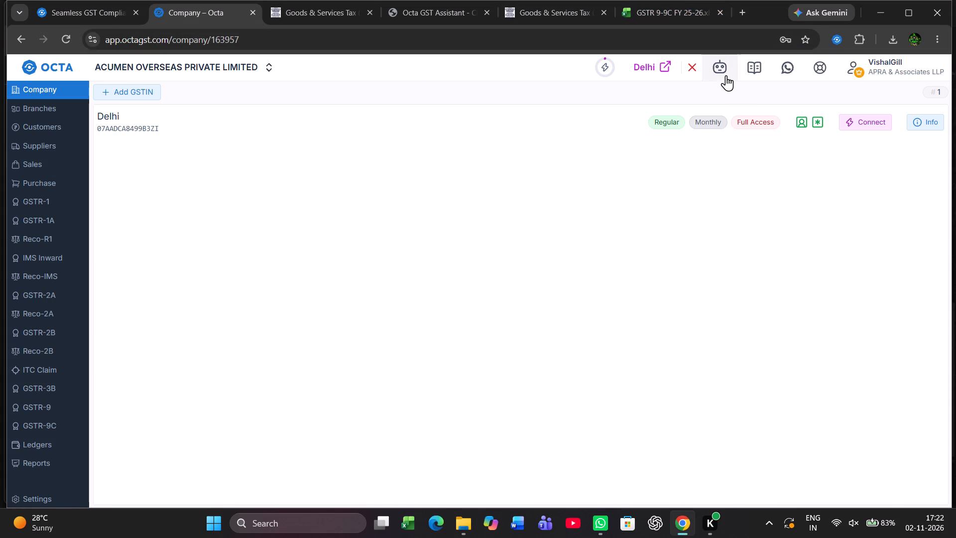
{"action": "left_click", "coordinate": [726, 75]}
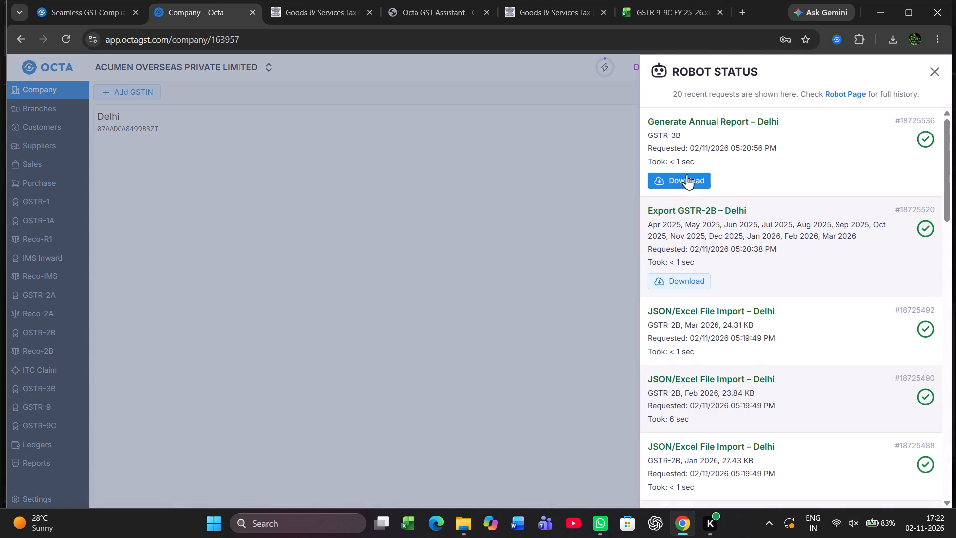
{"action": "left_click", "coordinate": [685, 176]}
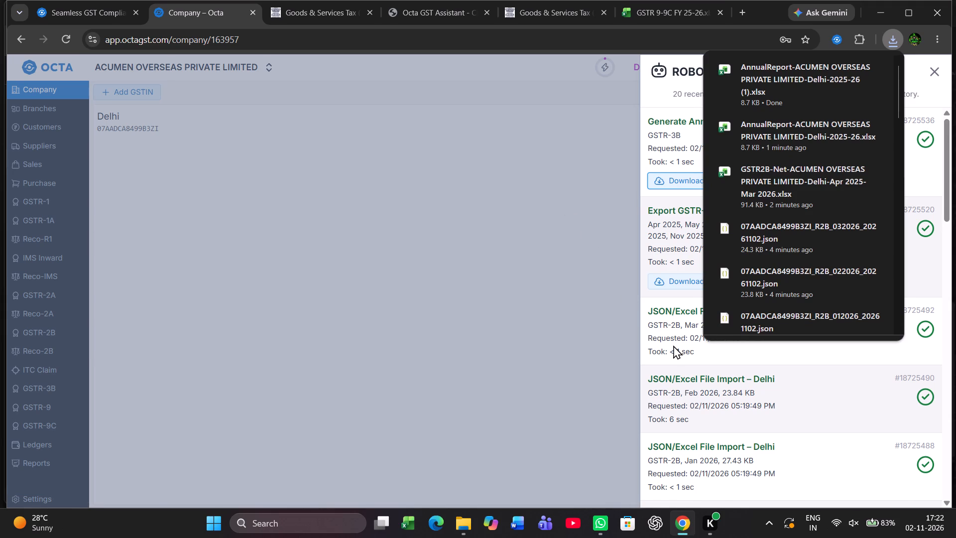
{"action": "scroll", "coordinate": [673, 345], "scroll_direction": "down", "scroll_amount": 4}
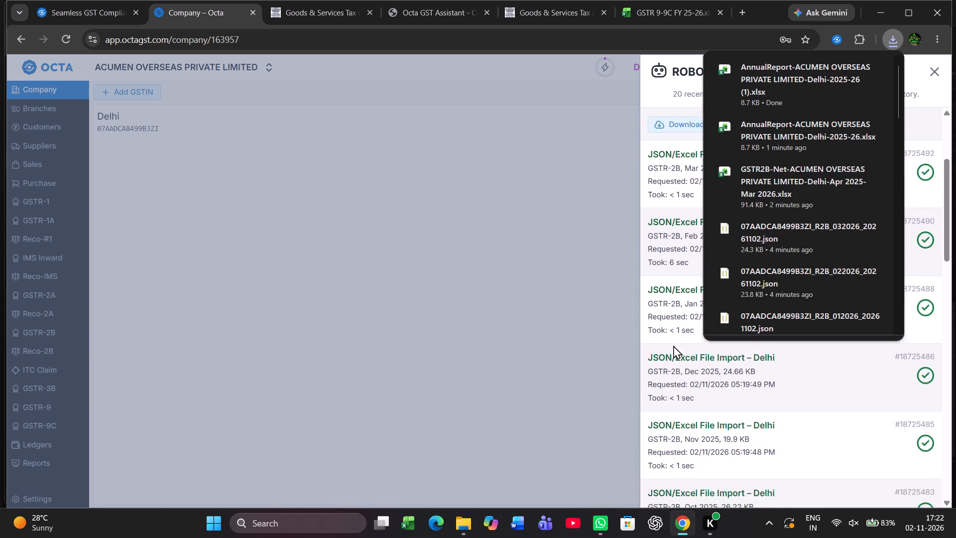
{"action": "scroll", "coordinate": [673, 345], "scroll_direction": "down", "scroll_amount": 6}
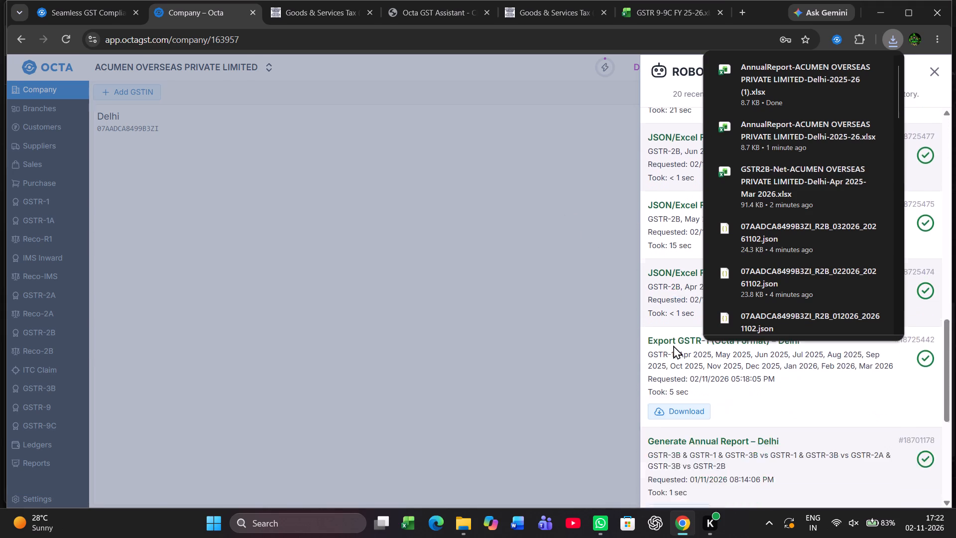
{"action": "scroll", "coordinate": [673, 345], "scroll_direction": "down", "scroll_amount": 1}
{"action": "scroll", "coordinate": [673, 345], "scroll_direction": "up", "scroll_amount": 4}
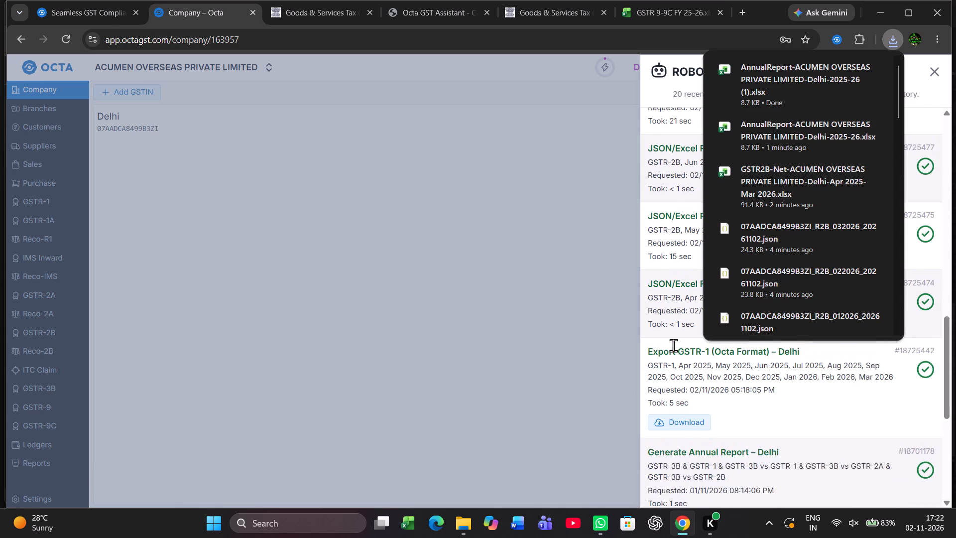
{"action": "scroll", "coordinate": [673, 345], "scroll_direction": "up", "scroll_amount": 1}
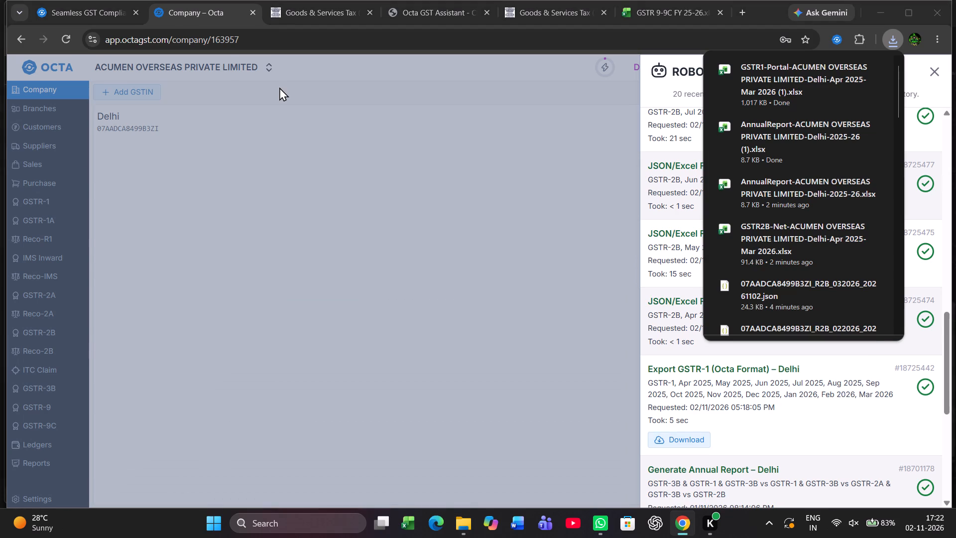
{"action": "key", "text": "alt+Tab"}
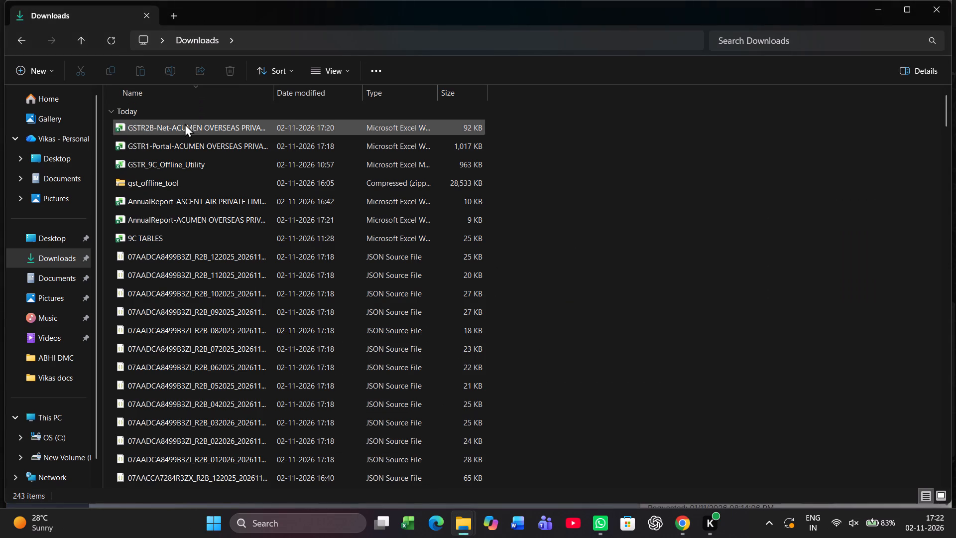
{"action": "left_click", "coordinate": [187, 97]}
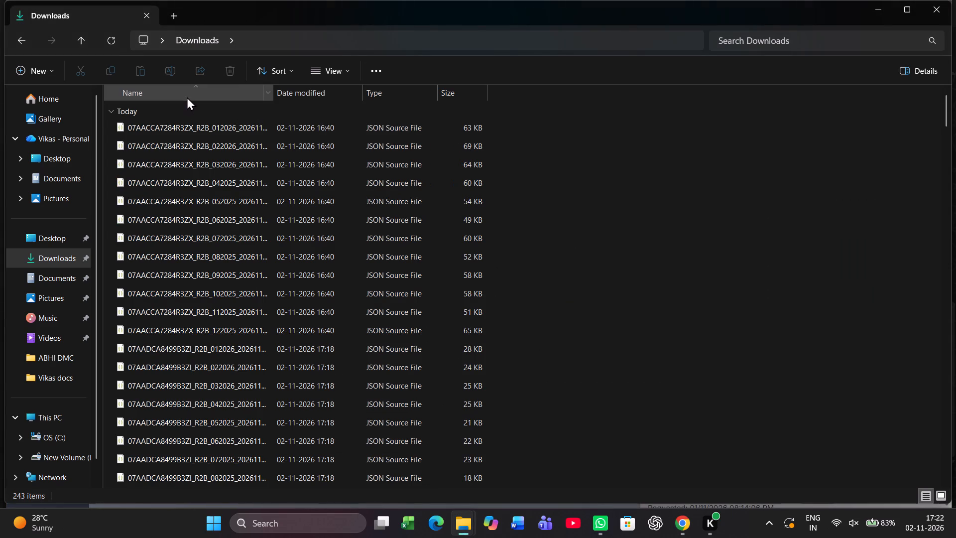
{"action": "left_click", "coordinate": [187, 97]}
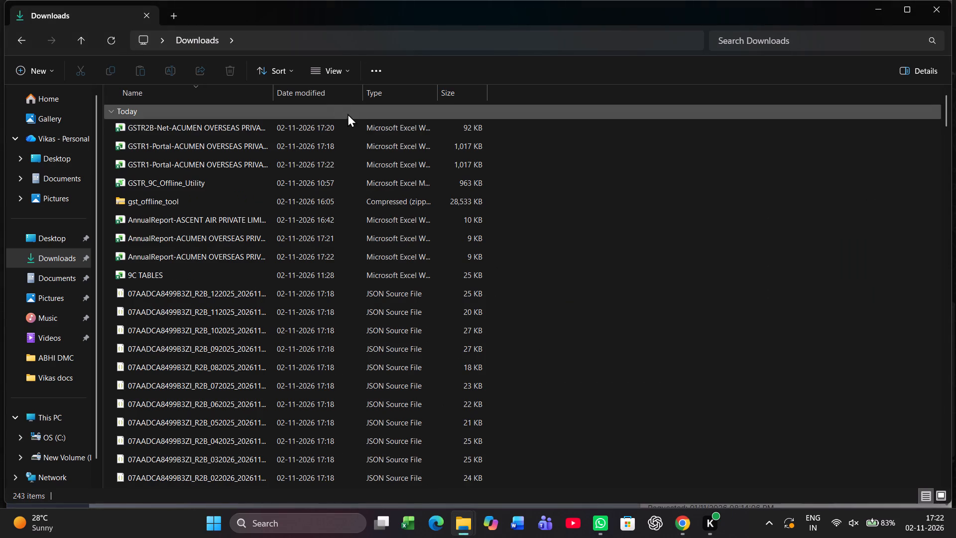
{"action": "left_click", "coordinate": [325, 94]}
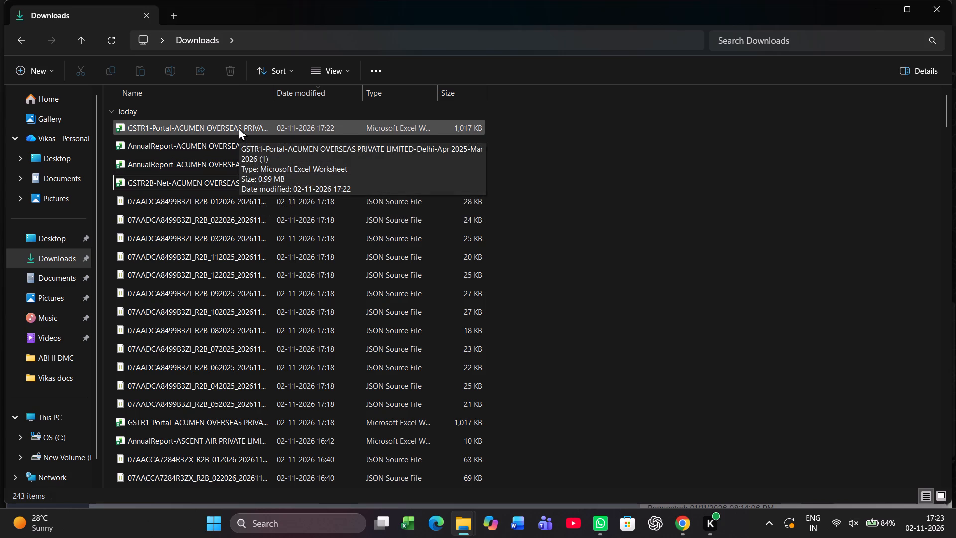
{"action": "left_click", "coordinate": [313, 98]}
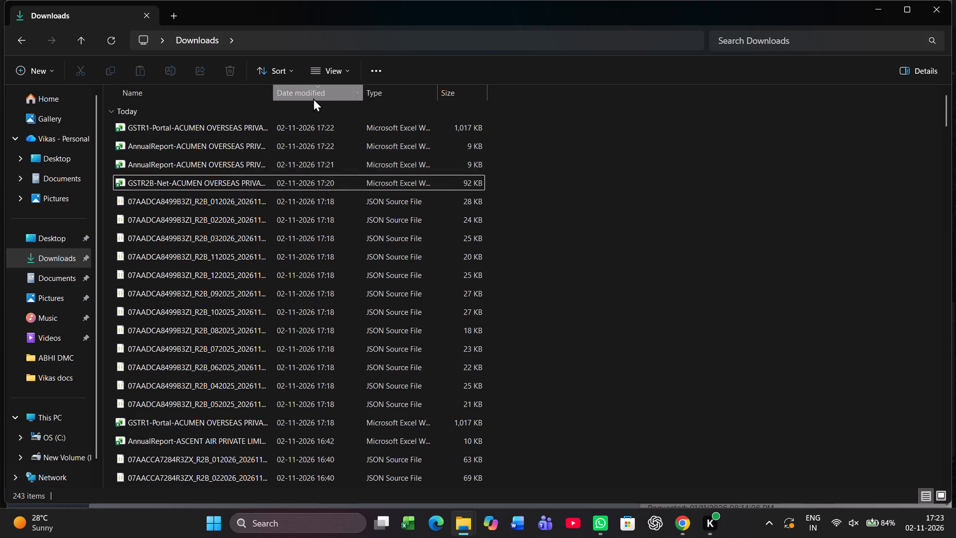
{"action": "left_click", "coordinate": [313, 98]}
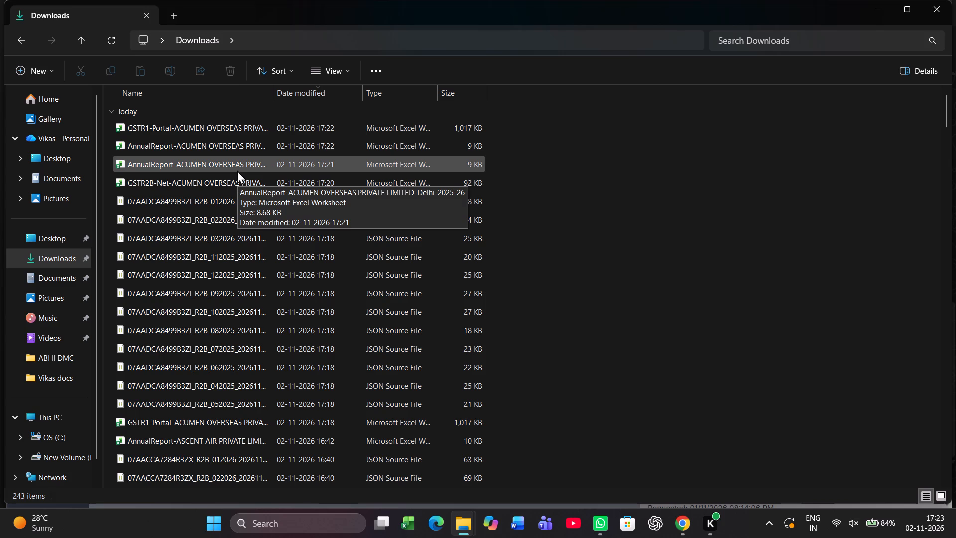
Move the newest ACUMEN OVERSEAS GSTR1-Portal file, the 17:21 AnnualReport and the GSTR2B-Net file from Downloads into the DELHI 3ZI folder.
{"action": "left_click", "coordinate": [248, 130], "text": "ctrl"}
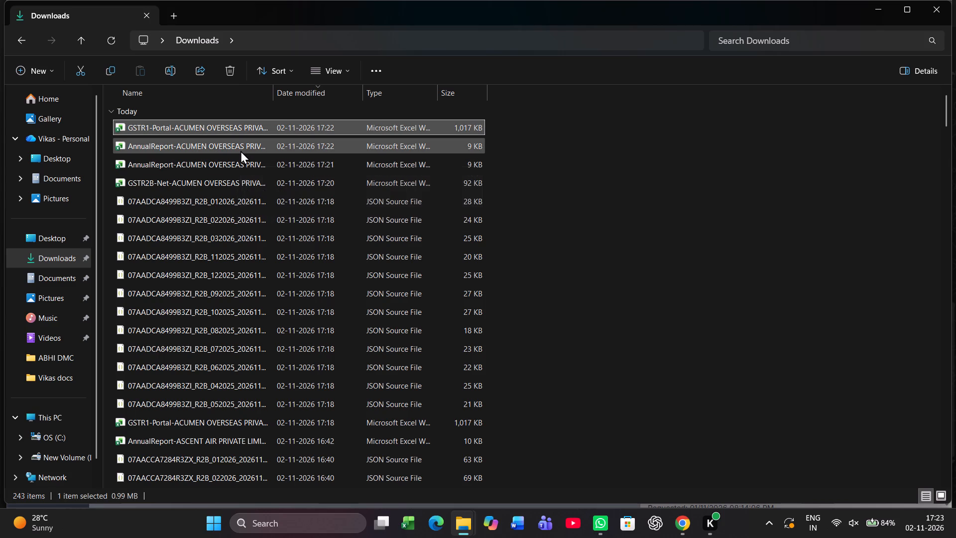
{"action": "left_click", "coordinate": [241, 163], "text": "ctrl"}
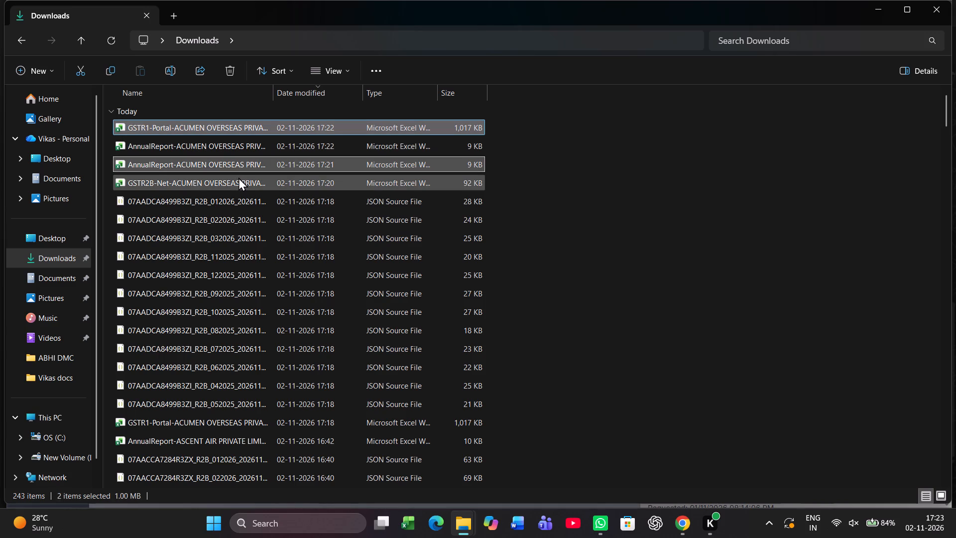
{"action": "left_click", "coordinate": [239, 177], "text": "ctrl"}
{"action": "key", "text": "ctrl+x"}
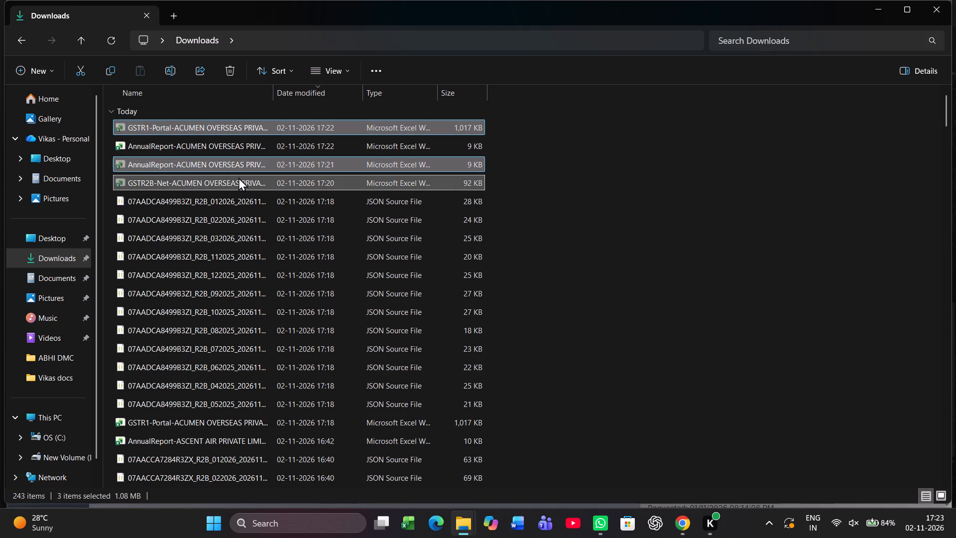
{"action": "key", "text": "alt+Tab"}
{"action": "key", "text": "alt+Tab"}
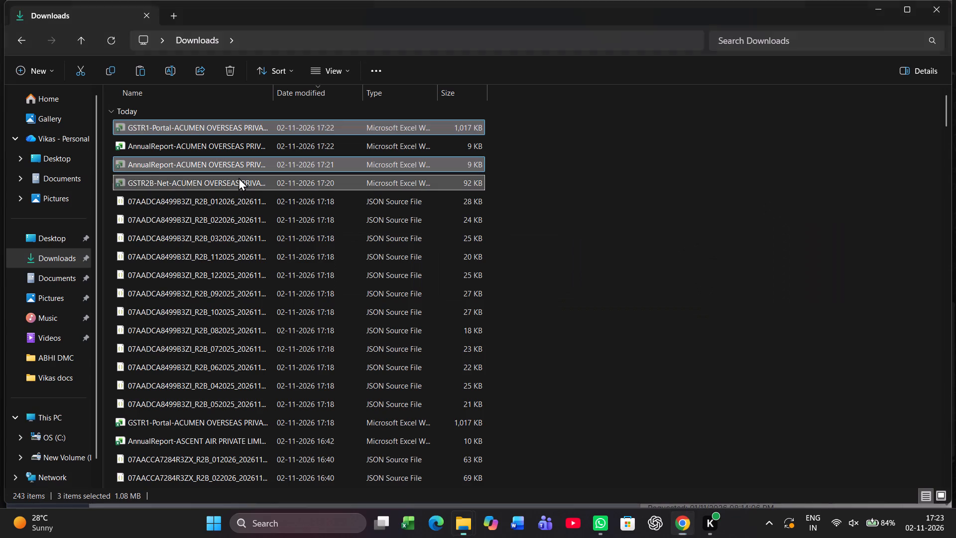
{"action": "key", "text": "alt+Tab"}
{"action": "key", "text": "alt+Tab"}
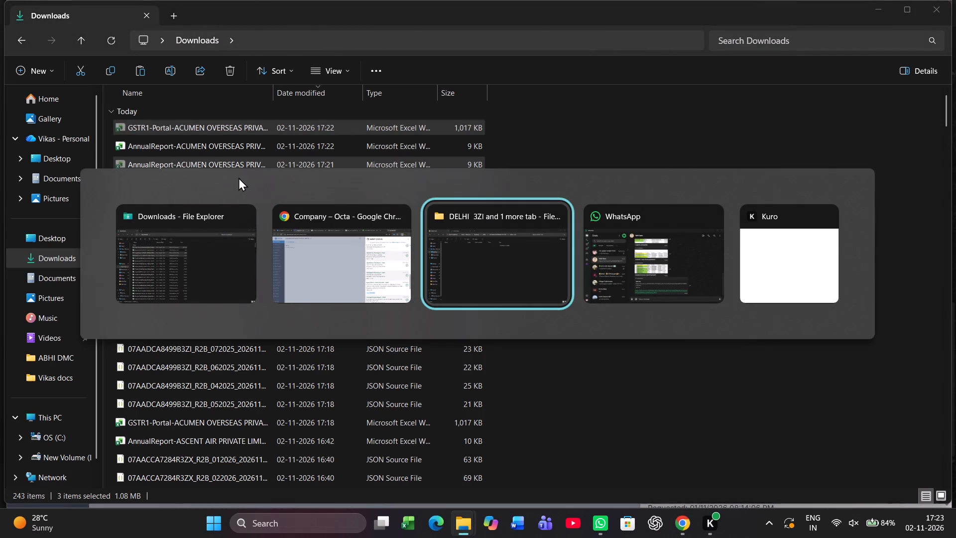
{"action": "key", "text": "ctrl+v"}
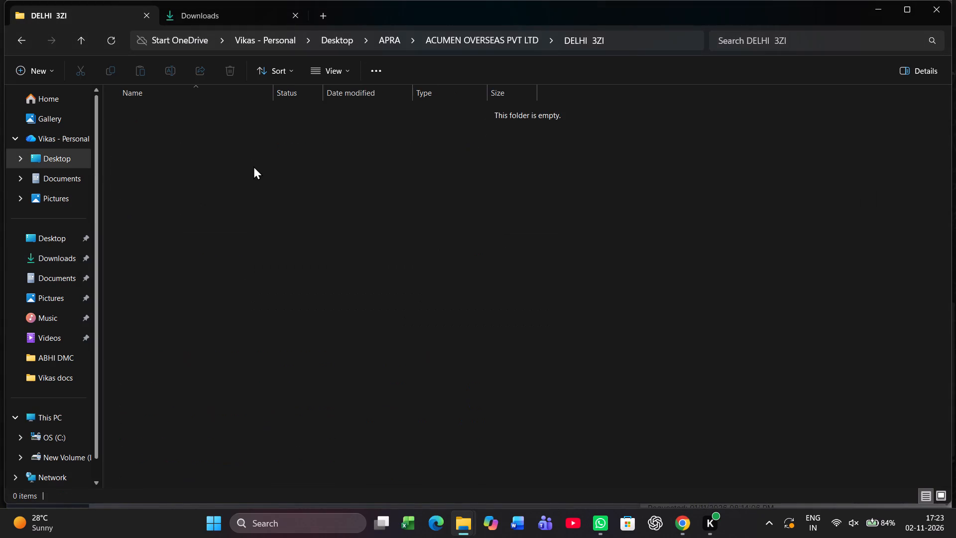
{"action": "left_click", "coordinate": [292, 197]}
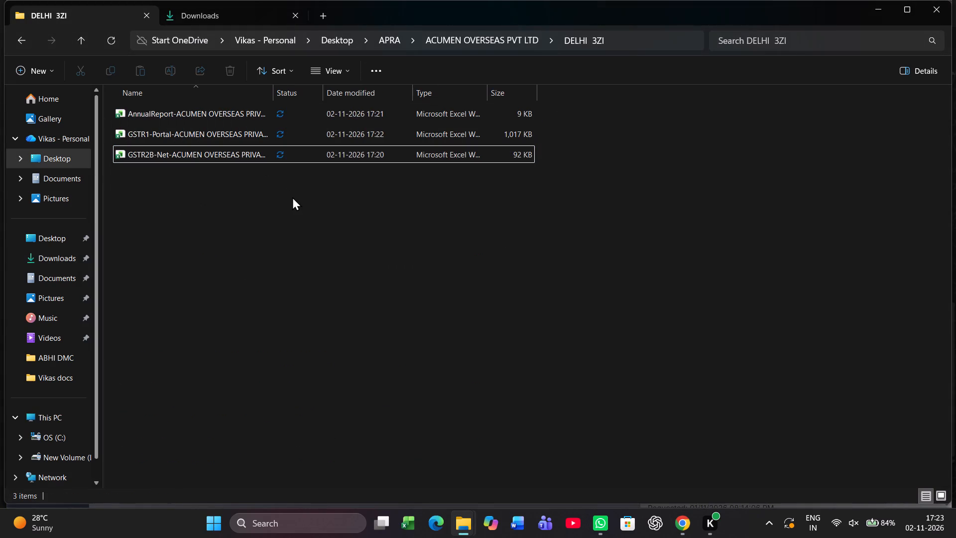
Examine the ASCENT AIR PRIVATE LIMITED folder in APRA, checking its New folder and the export files in DELHI 3ZX.
{"action": "key", "text": "BackSpace"}
{"action": "key", "text": "BackSpace"}
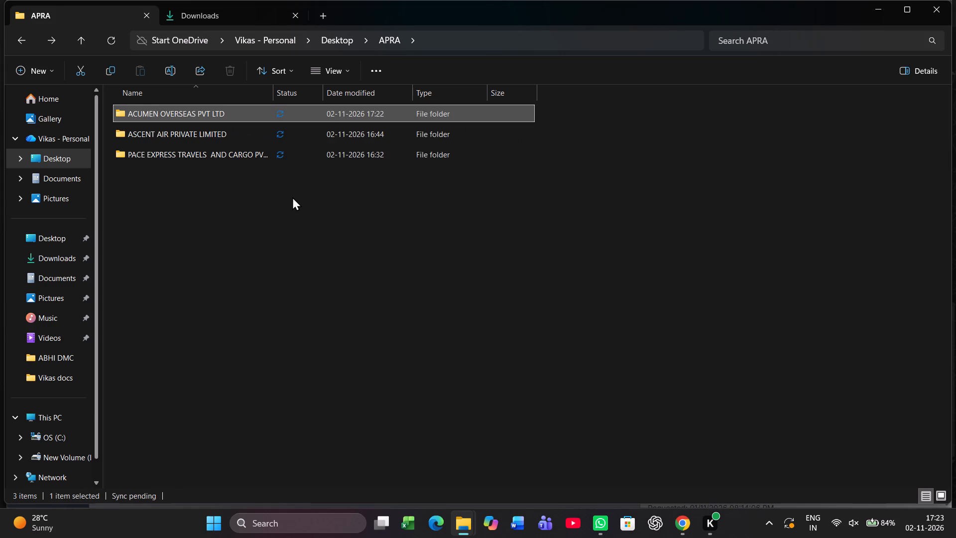
{"action": "key", "text": "Down"}
{"action": "key", "text": "Return"}
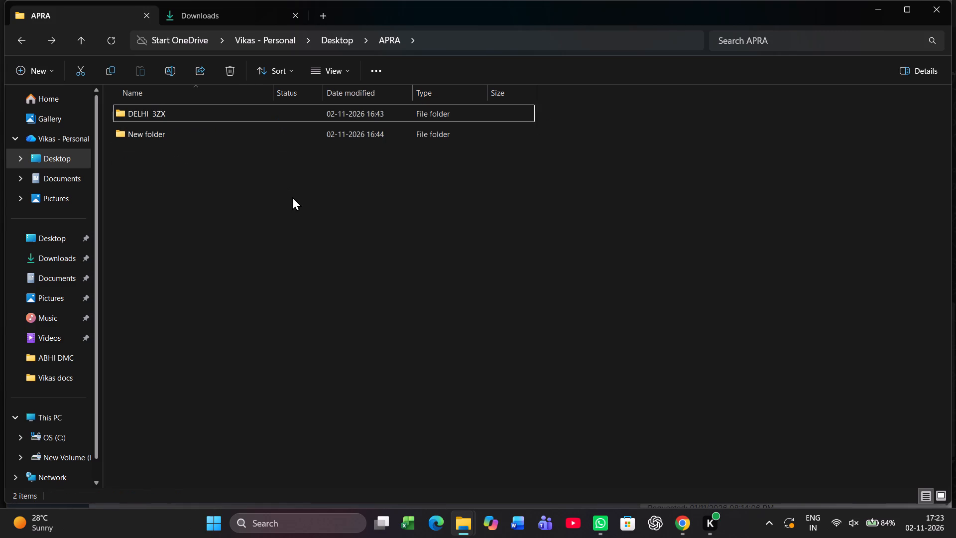
{"action": "key", "text": "Return"}
{"action": "key", "text": "Down"}
{"action": "key", "text": "Return"}
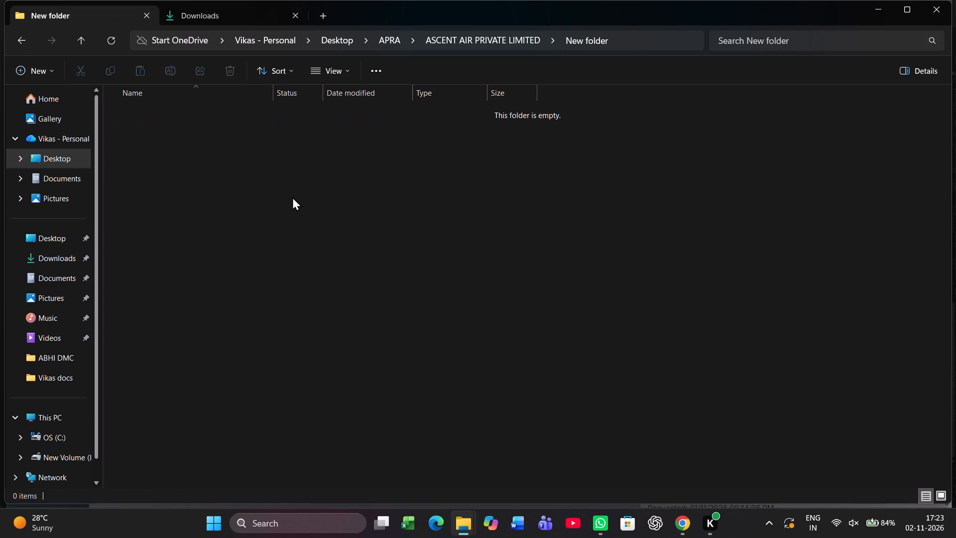
{"action": "key", "text": "BackSpace"}
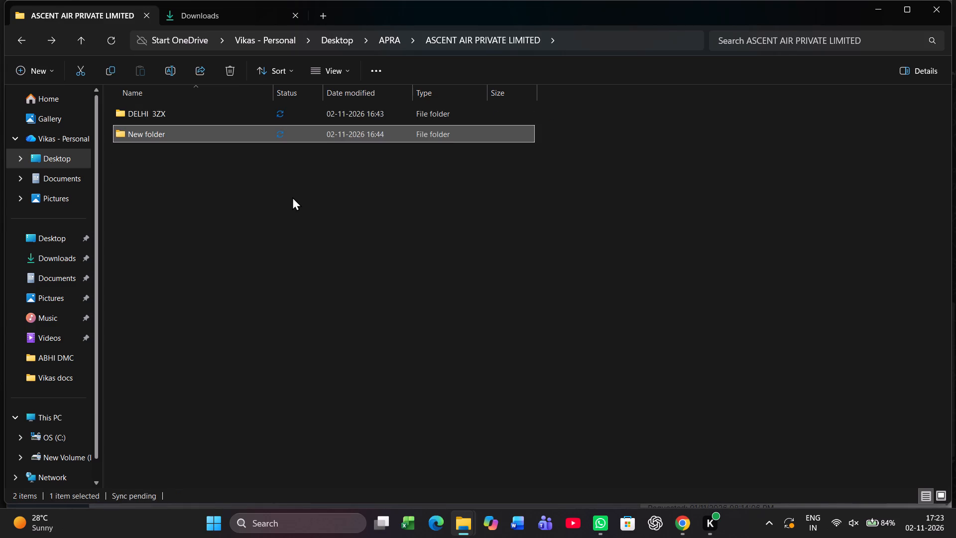
{"action": "key", "text": "Up"}
{"action": "key", "text": "Return"}
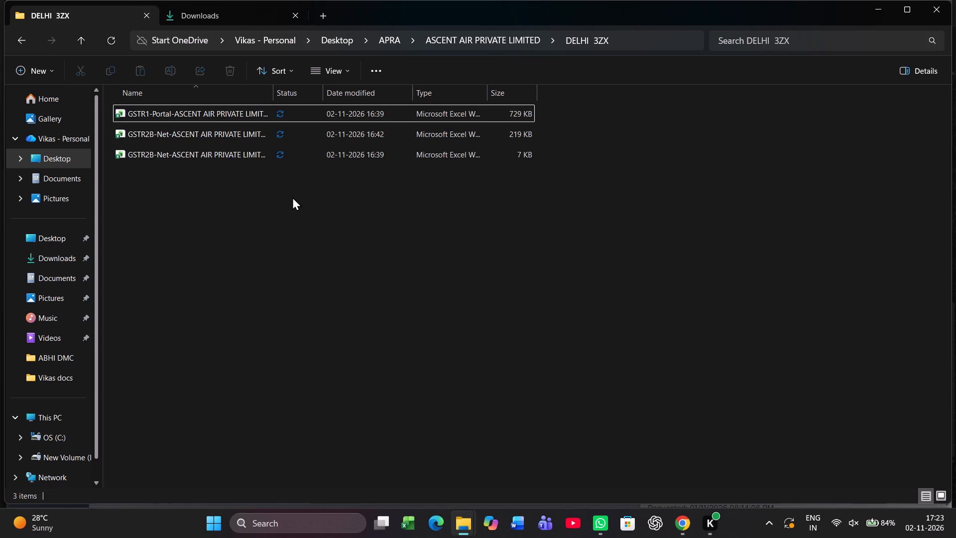
{"action": "key", "text": "Down"}
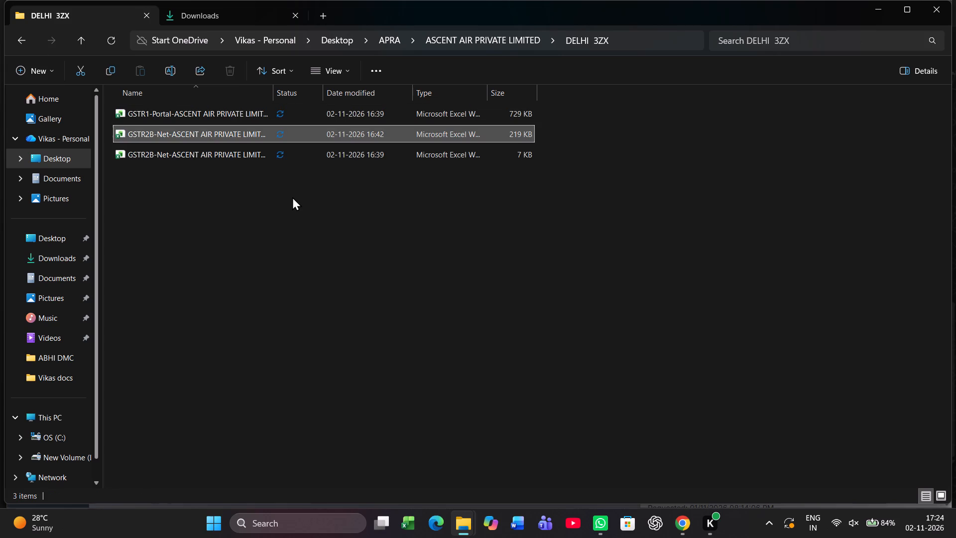
{"action": "key", "text": "Down"}
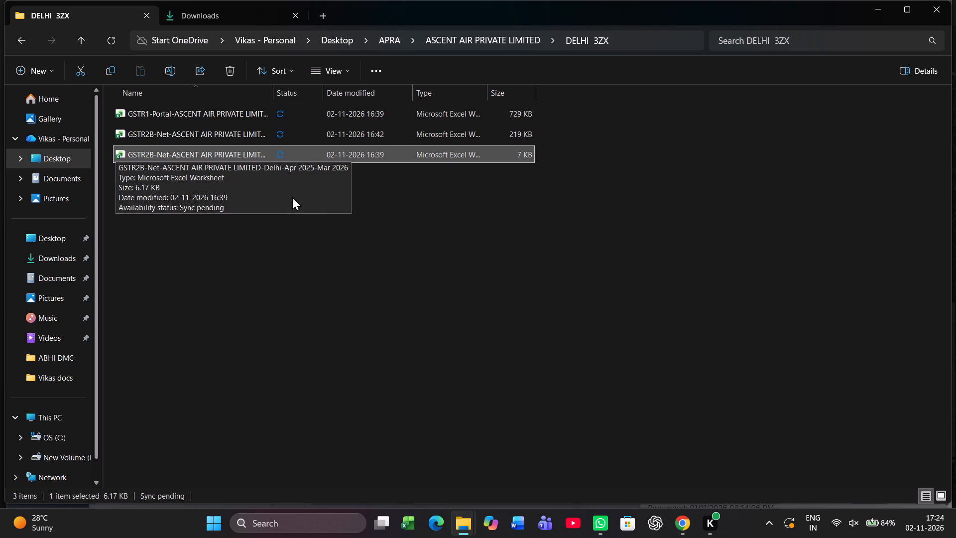
{"action": "key", "text": "Up"}
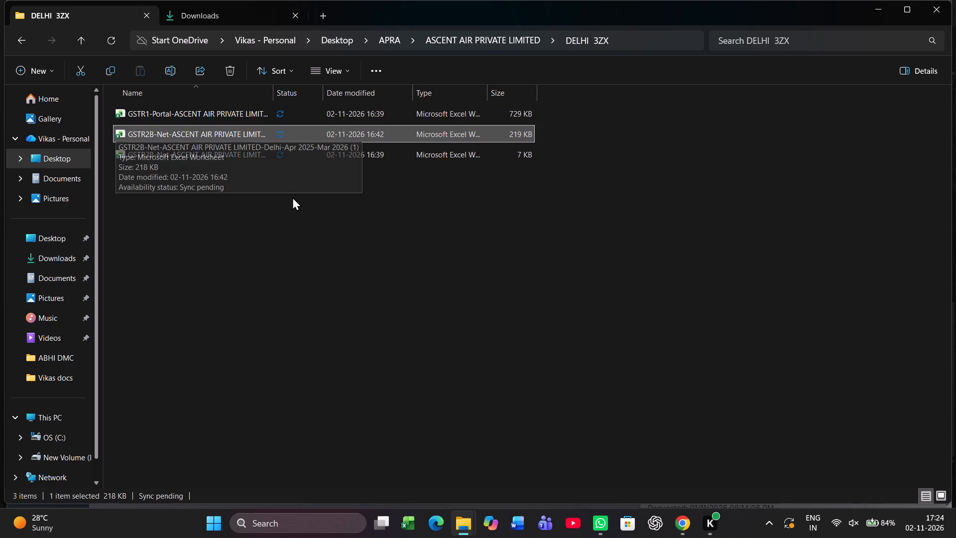
Delete the leftover ACUMEN OVERSEAS and ASCENT AIR exports from Downloads: the AnnualReport and GSTR1-Portal workbooks plus all 3ZI and 3ZX R2B JSON files.
{"action": "key", "text": "alt+Tab"}
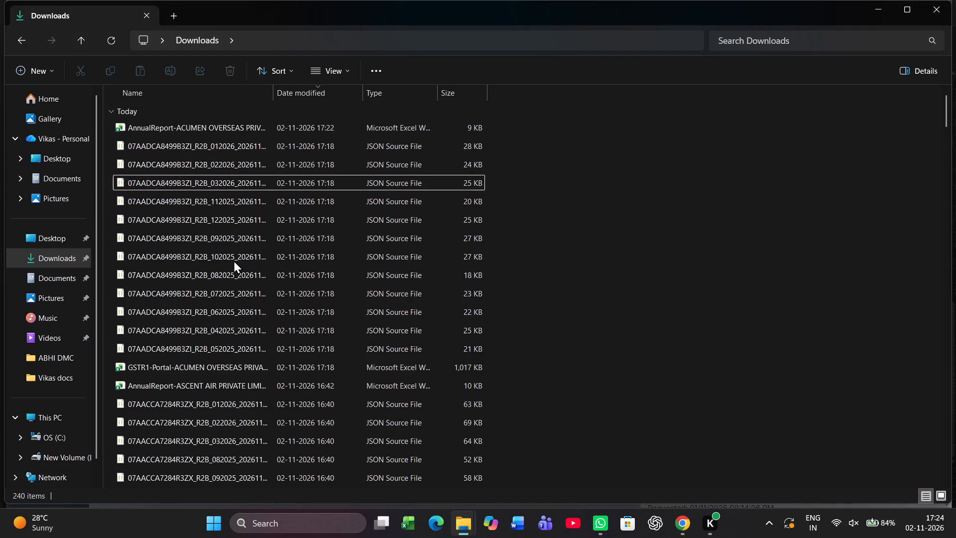
{"action": "scroll", "coordinate": [234, 260], "scroll_direction": "down", "scroll_amount": 4}
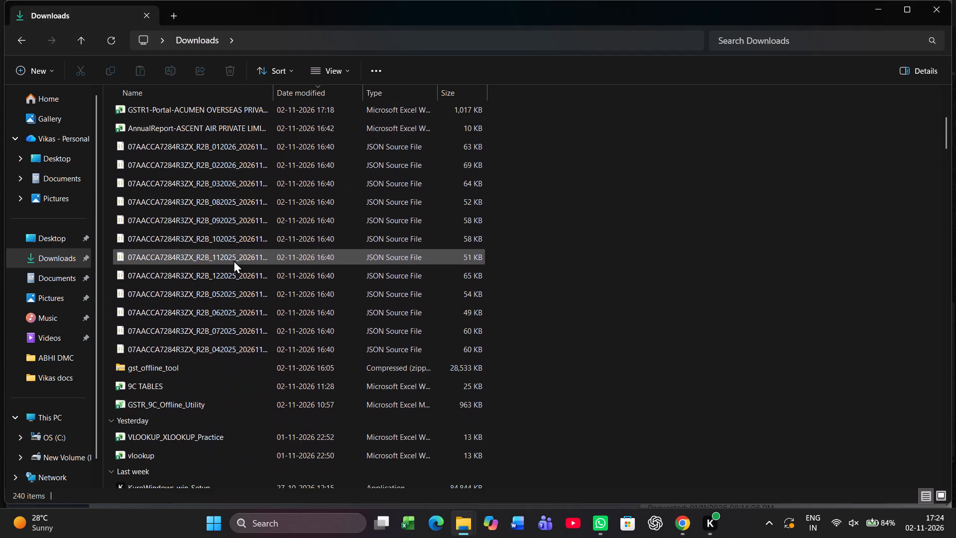
{"action": "scroll", "coordinate": [234, 260], "scroll_direction": "down", "scroll_amount": 1}
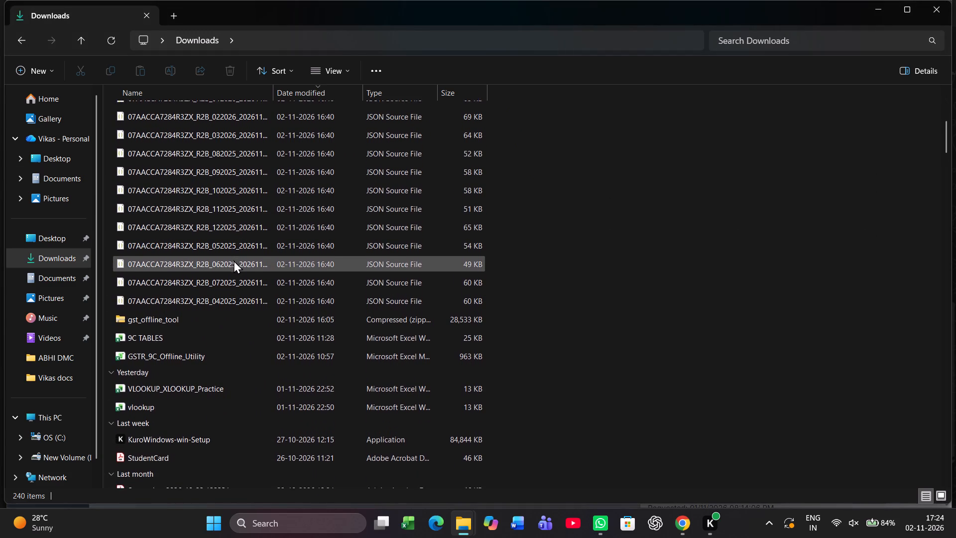
{"action": "scroll", "coordinate": [234, 260], "scroll_direction": "down", "scroll_amount": 1}
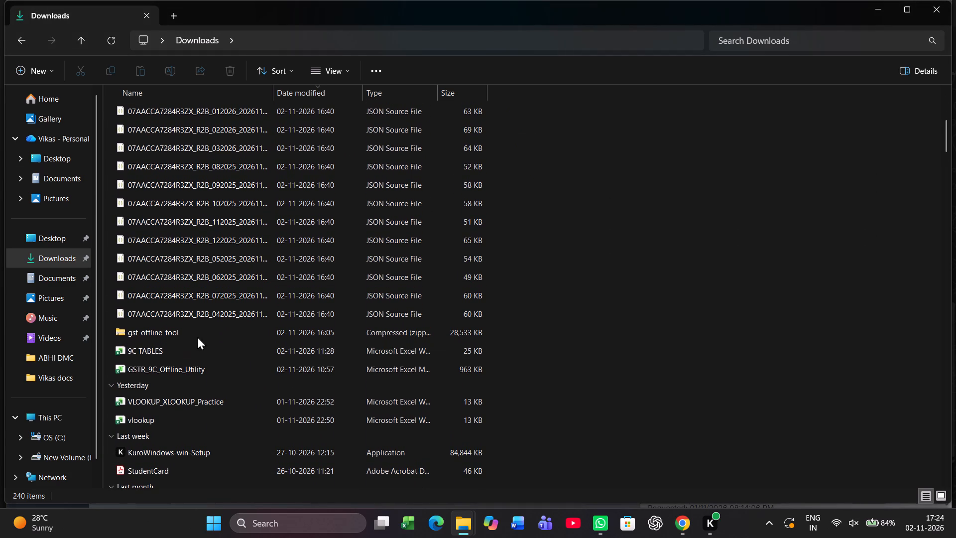
{"action": "left_click", "coordinate": [232, 307]}
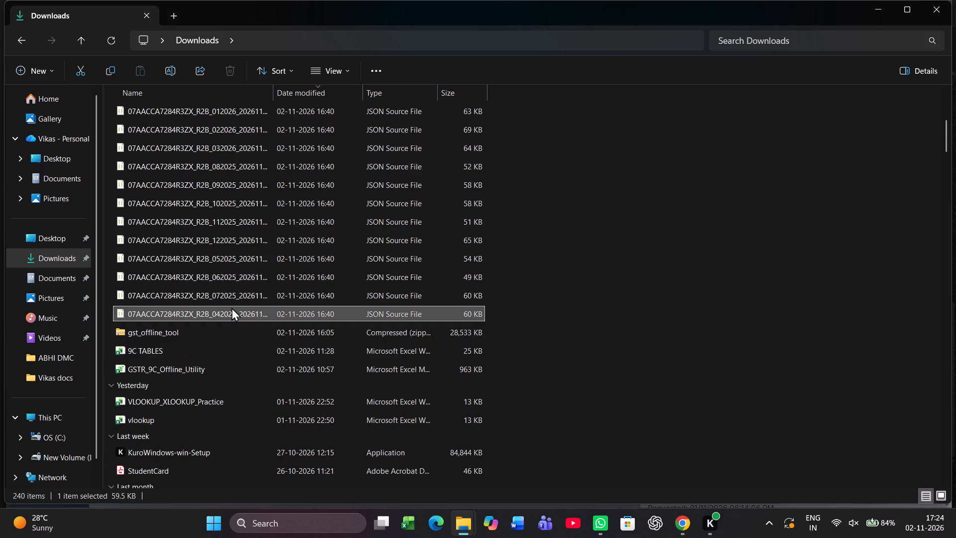
{"action": "key", "text": "ctrl+shift+Up"}
{"action": "key", "text": "shift+Up"}
{"action": "key", "text": "shift+Up"}
{"action": "key", "text": "shift+Up"}
{"action": "key", "text": "shift+Up"}
{"action": "key", "text": "shift+Up"}
{"action": "key", "text": "shift+Up"}
{"action": "key", "text": "shift+Up"}
{"action": "key", "text": "shift+Up"}
{"action": "key", "text": "shift+Up"}
{"action": "key", "text": "shift+Up"}
{"action": "key", "text": "shift+Up"}
{"action": "key", "text": "shift+Up"}
{"action": "key", "text": "shift+Up"}
{"action": "key", "text": "shift+Up"}
{"action": "key", "text": "shift+Up"}
{"action": "key", "text": "shift+Up"}
{"action": "key", "text": "shift+Up"}
{"action": "key", "text": "shift+Up"}
{"action": "key", "text": "shift+Up"}
{"action": "key", "text": "shift+Up"}
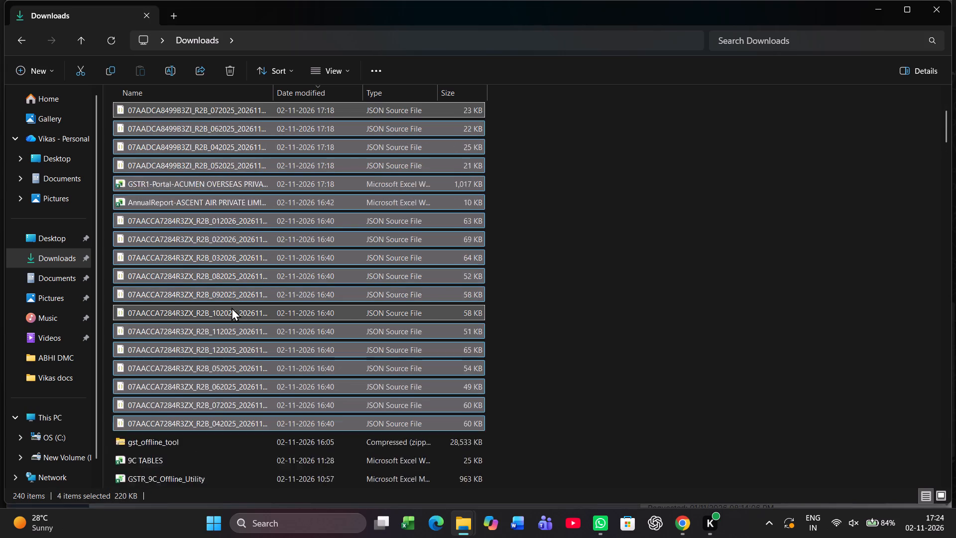
{"action": "key", "text": "shift+Up"}
{"action": "key", "text": "shift+Up"}
{"action": "key", "text": "shift+Up"}
{"action": "key", "text": "shift+Up"}
{"action": "key", "text": "shift+Up"}
{"action": "key", "text": "shift+Up"}
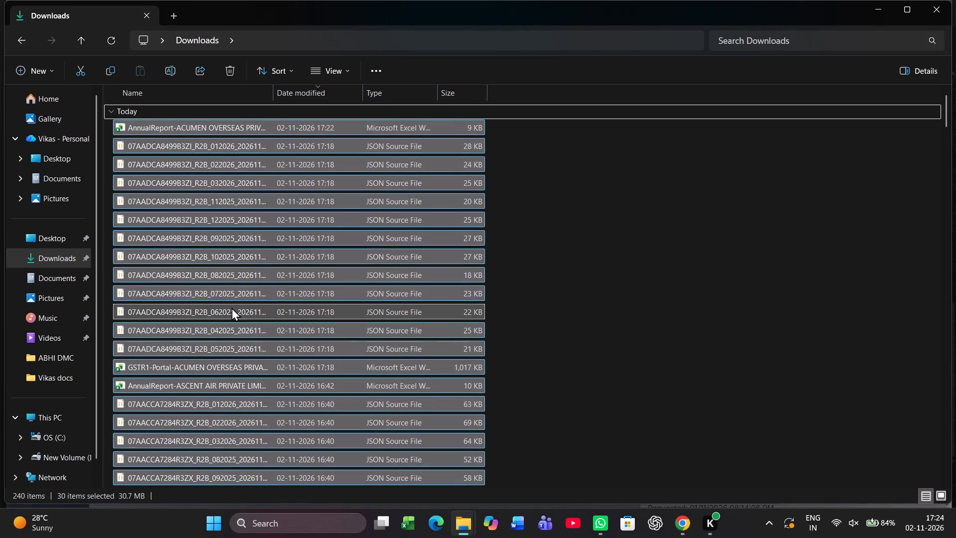
{"action": "key", "text": "shift+Down"}
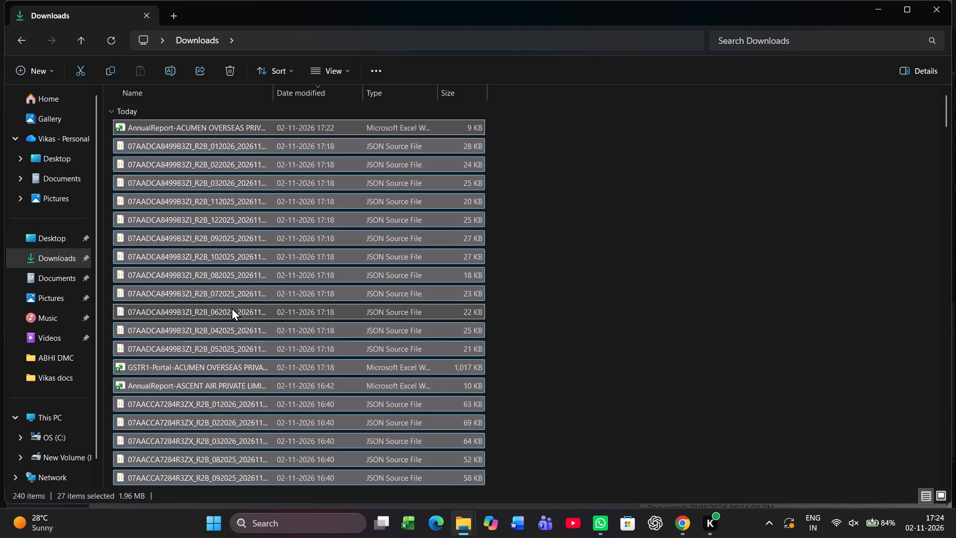
{"action": "key", "text": "Delete"}
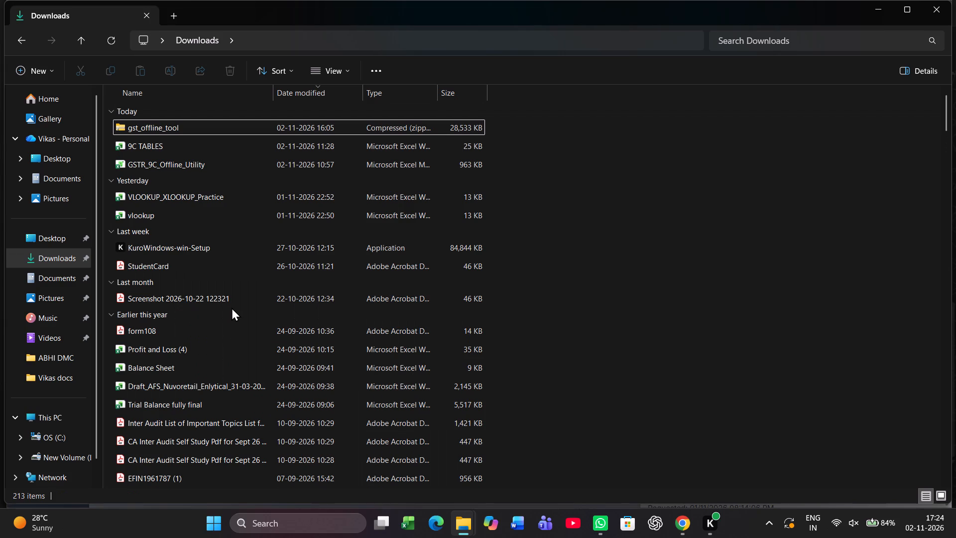
Switch to Octa GST in Chrome, return to the companies list and replace the company search with RELIABLE TRAV.
{"action": "key", "text": "alt+Tab"}
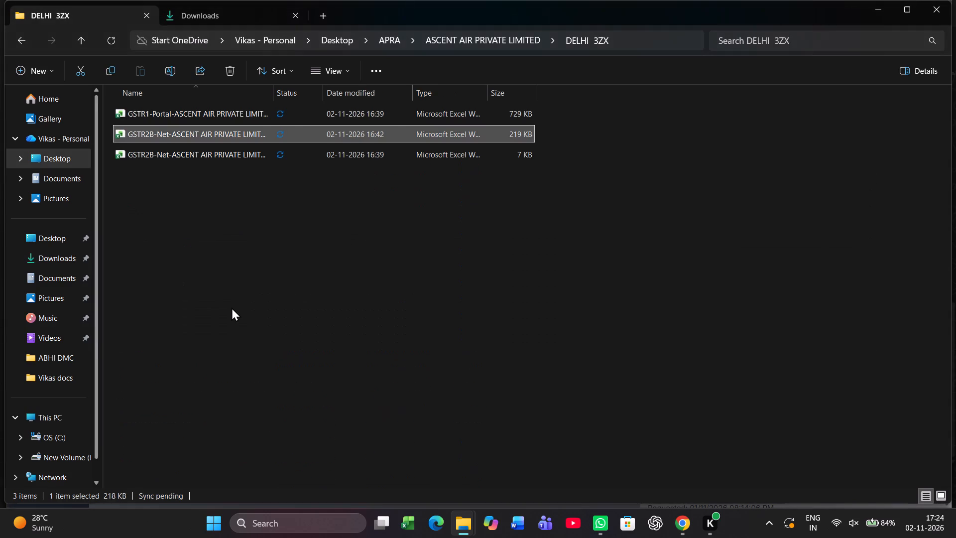
{"action": "key", "text": "alt+Tab"}
{"action": "key", "text": "alt+Tab"}
{"action": "key", "text": "alt+Tab"}
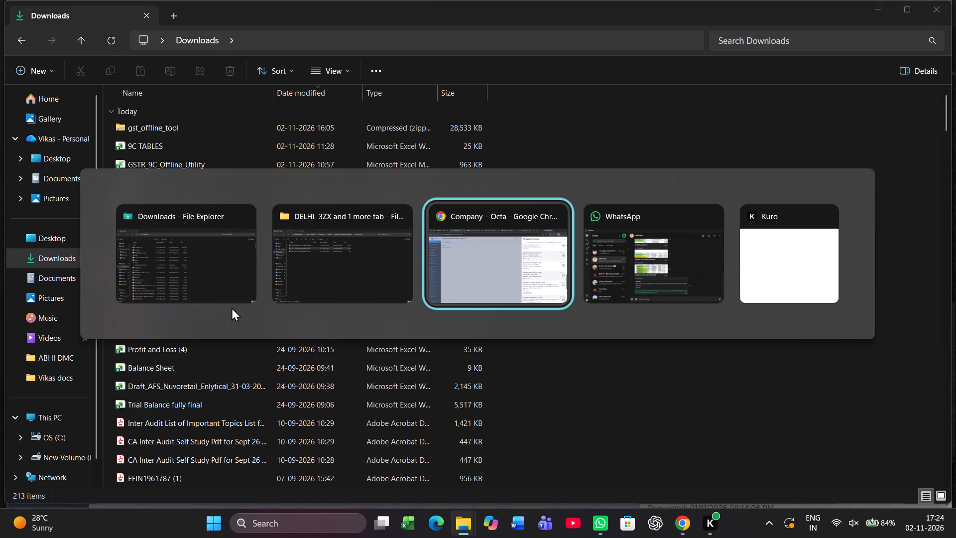
{"action": "left_click", "coordinate": [380, 299]}
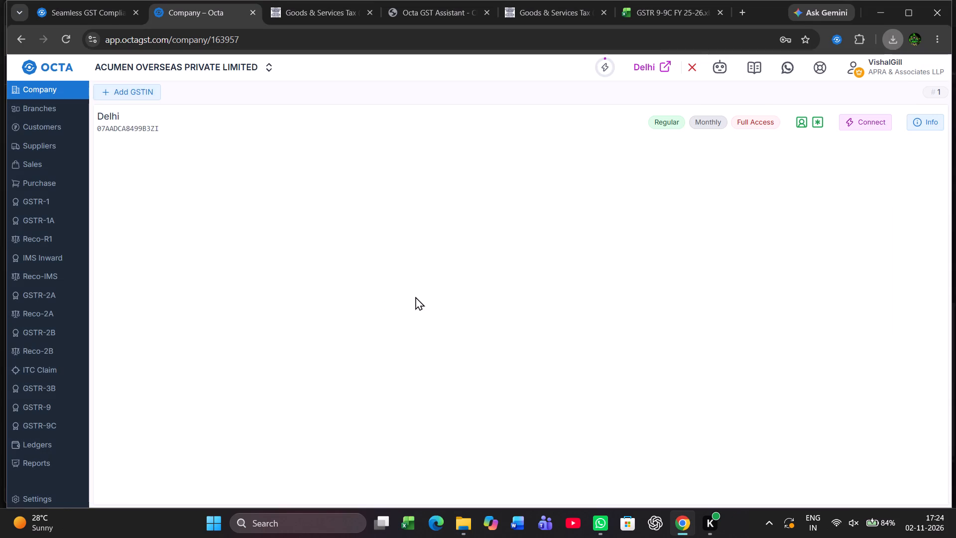
{"action": "left_click", "coordinate": [58, 64]}
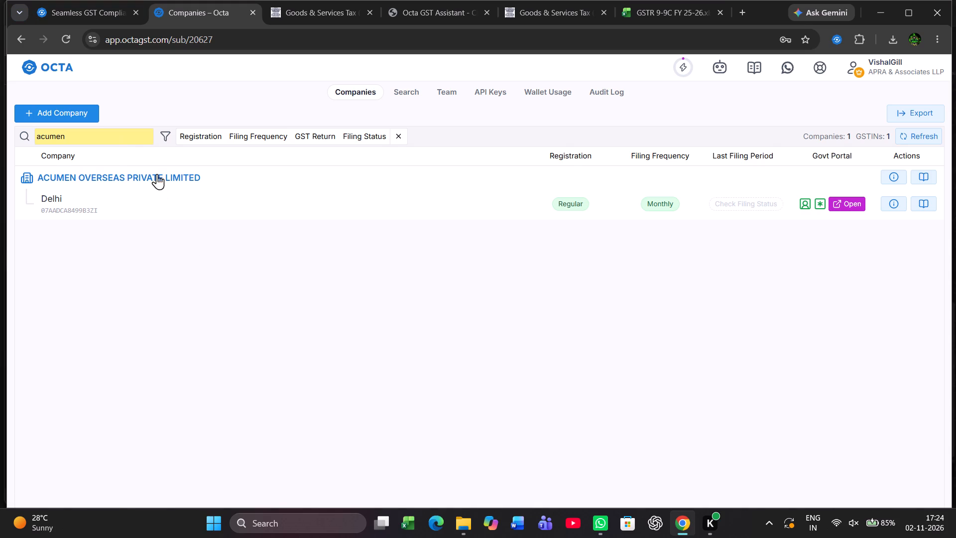
{"action": "left_click", "coordinate": [115, 142]}
{"action": "key", "text": "ctrl+a"}
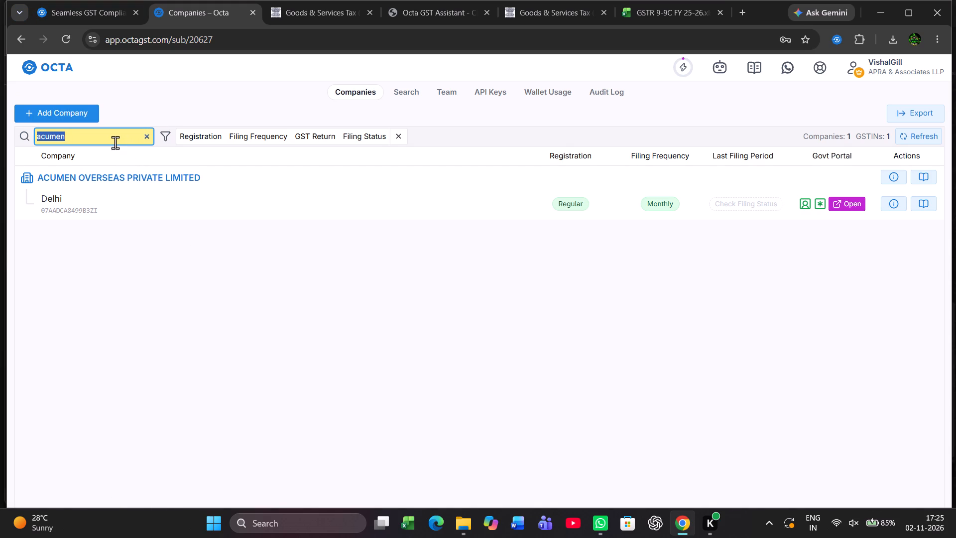
{"action": "key", "text": "BackSpace"}
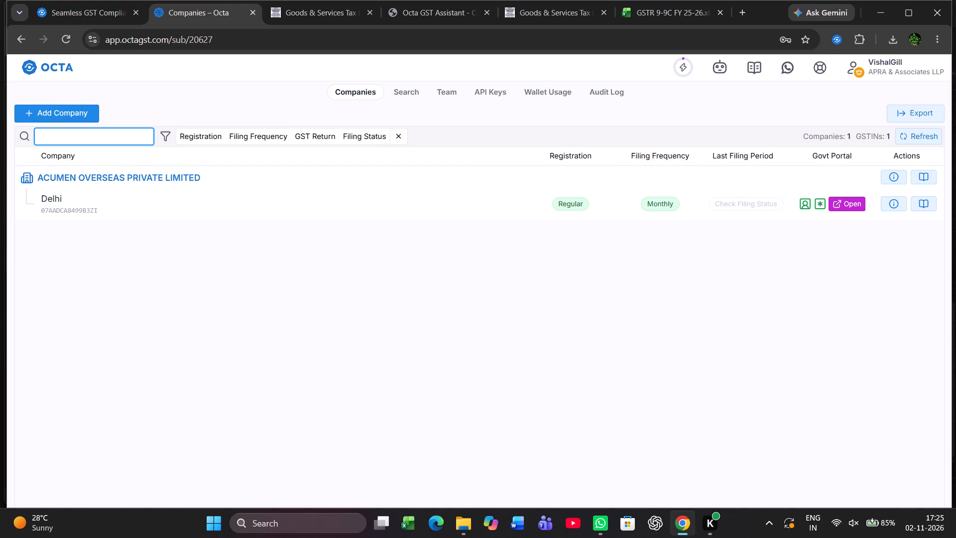
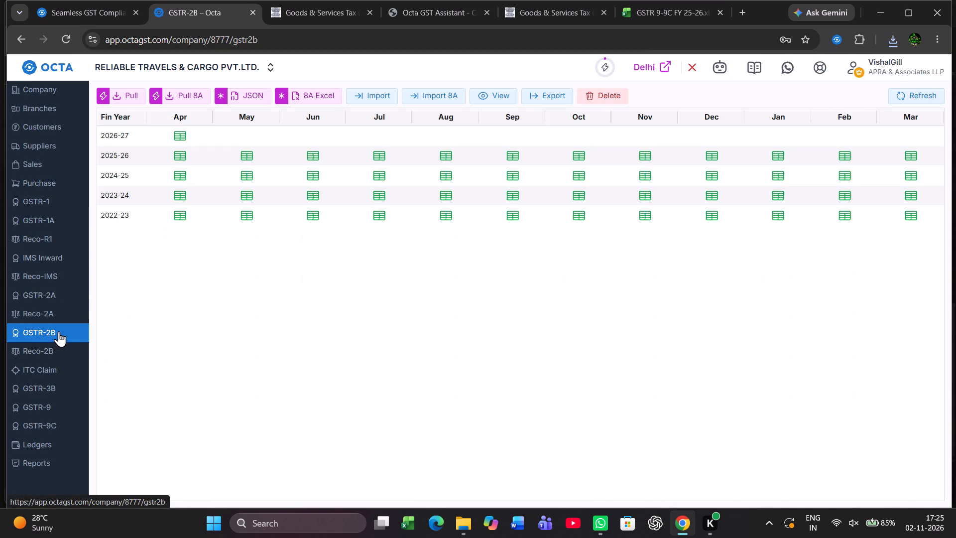
Export RELIABLE TRAVELS & CARGO's GSTR-2B data for 04-2025 to 03-2026 in Octa Format – Smart and download the resulting workbook.
{"action": "left_click", "coordinate": [554, 91]}
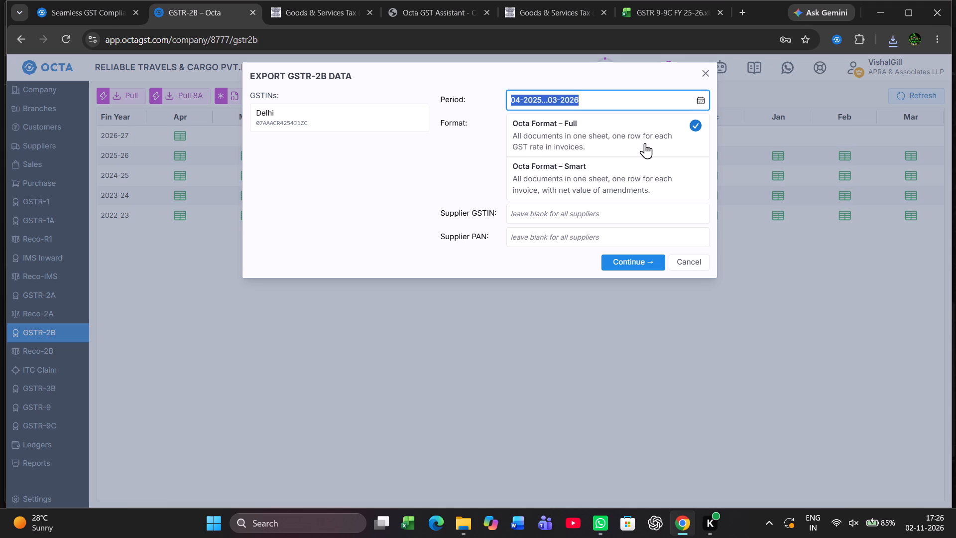
{"action": "left_click", "coordinate": [642, 195]}
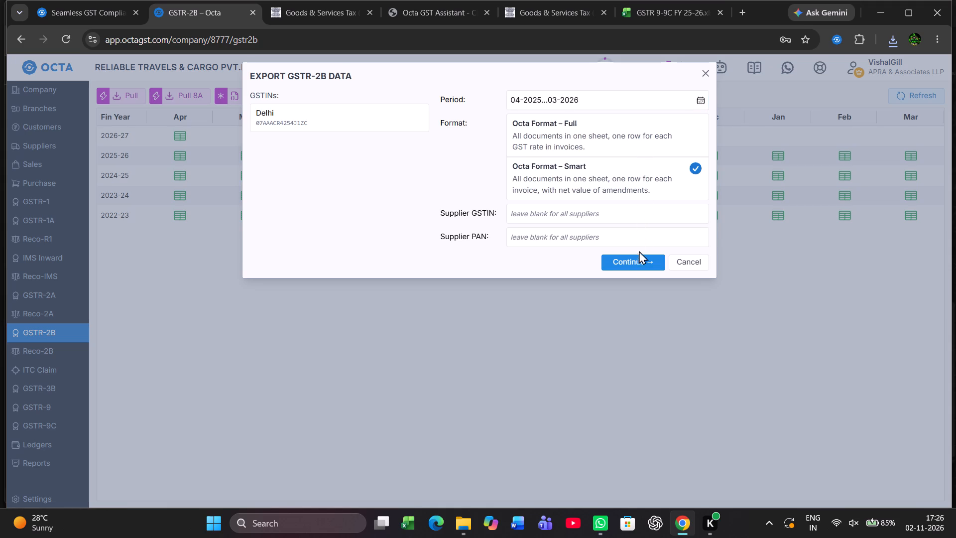
{"action": "left_click", "coordinate": [638, 260]}
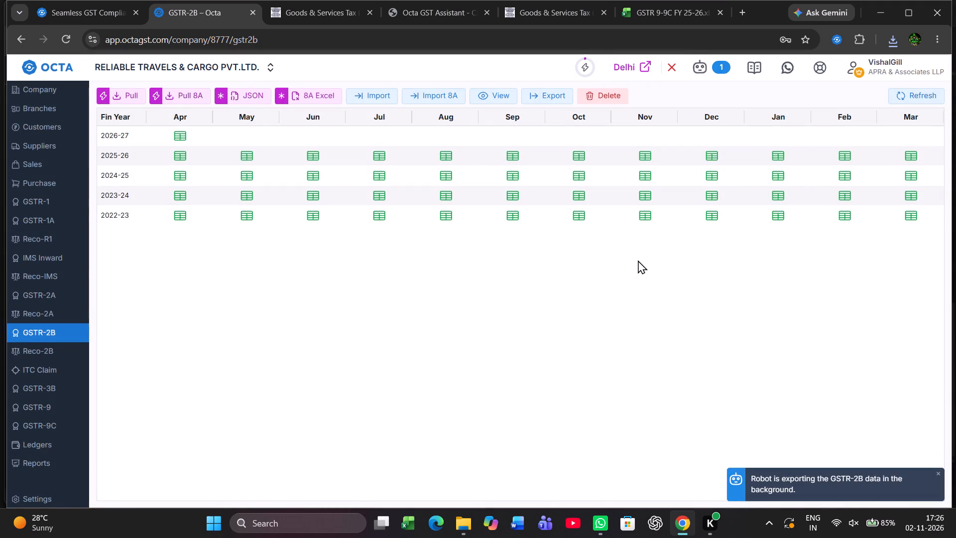
{"action": "left_click", "coordinate": [720, 75]}
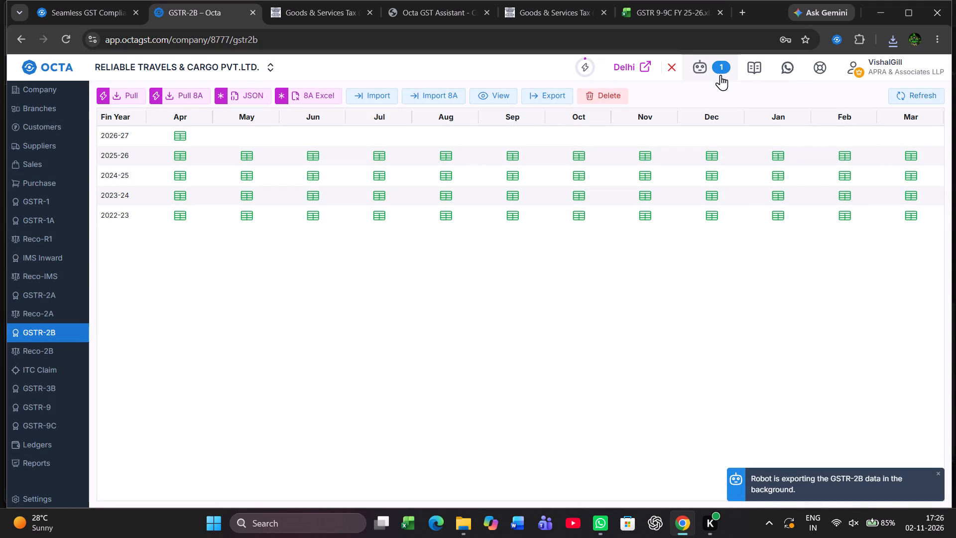
{"action": "left_click", "coordinate": [694, 190]}
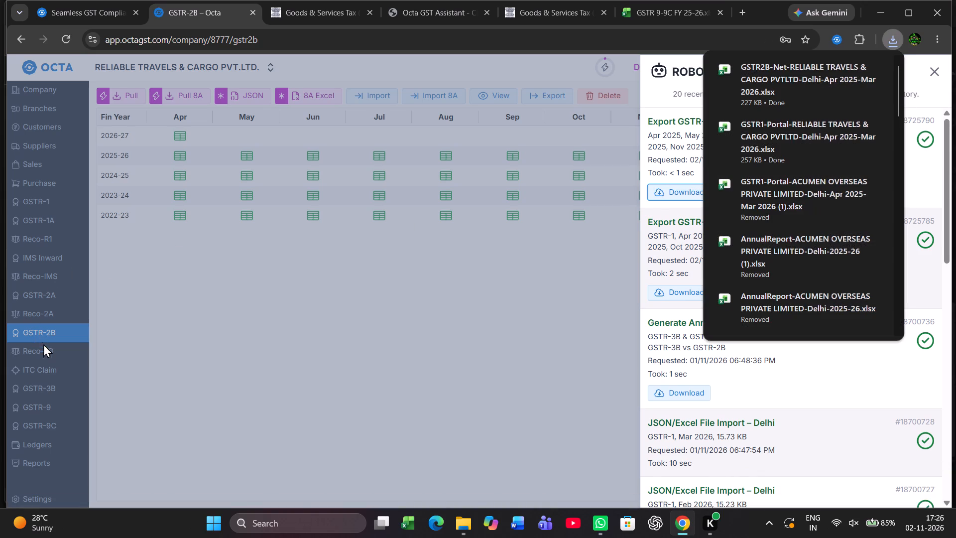
{"action": "left_click", "coordinate": [43, 345]}
{"action": "left_click", "coordinate": [45, 390]}
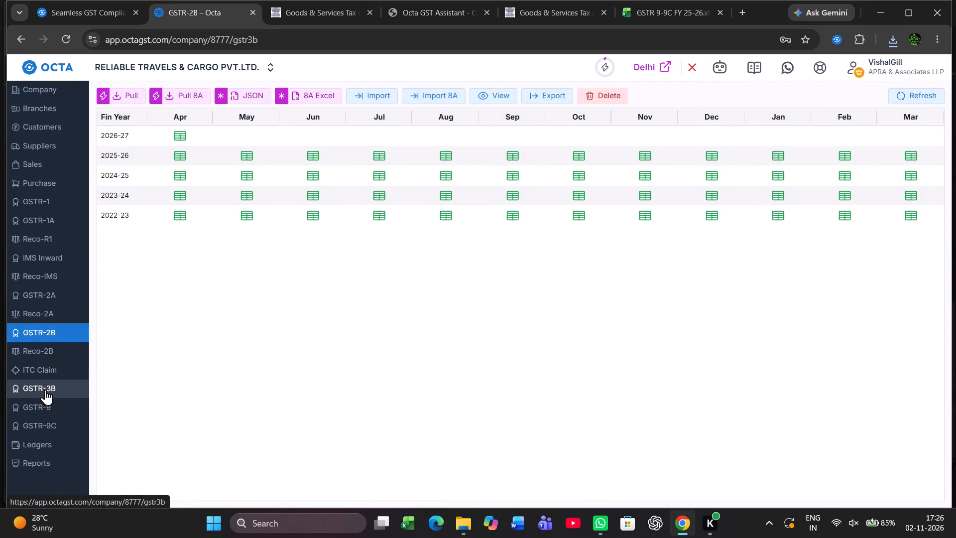
{"action": "left_click", "coordinate": [278, 192]}
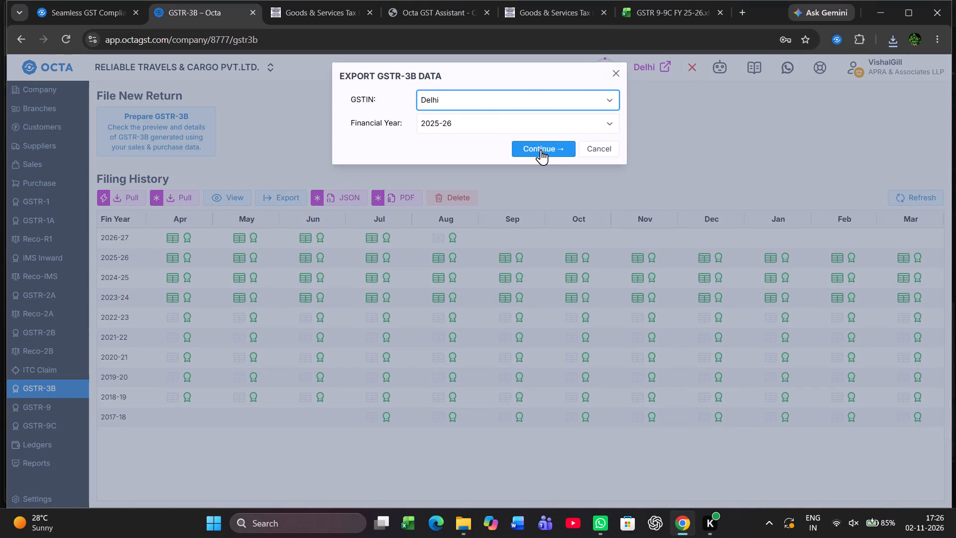
{"action": "left_click", "coordinate": [541, 149]}
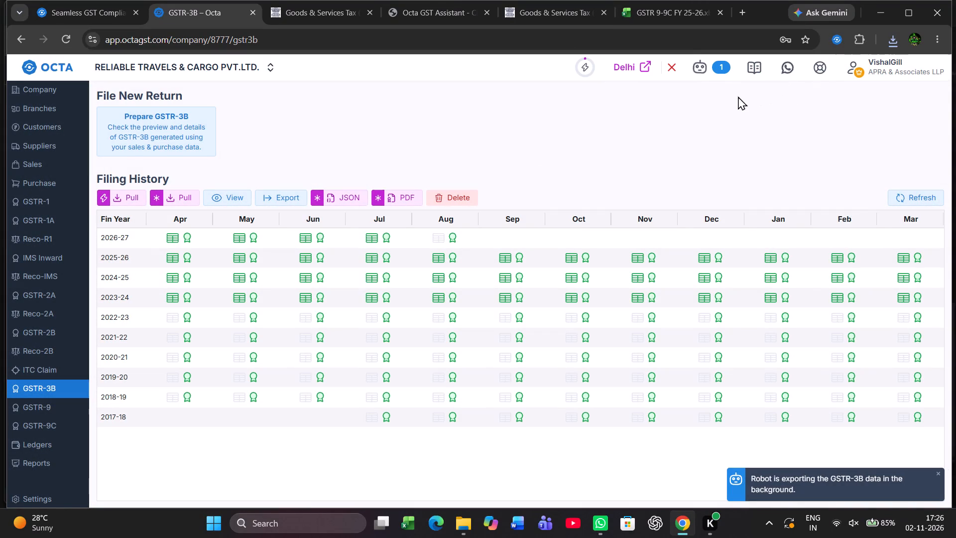
{"action": "left_click", "coordinate": [713, 76]}
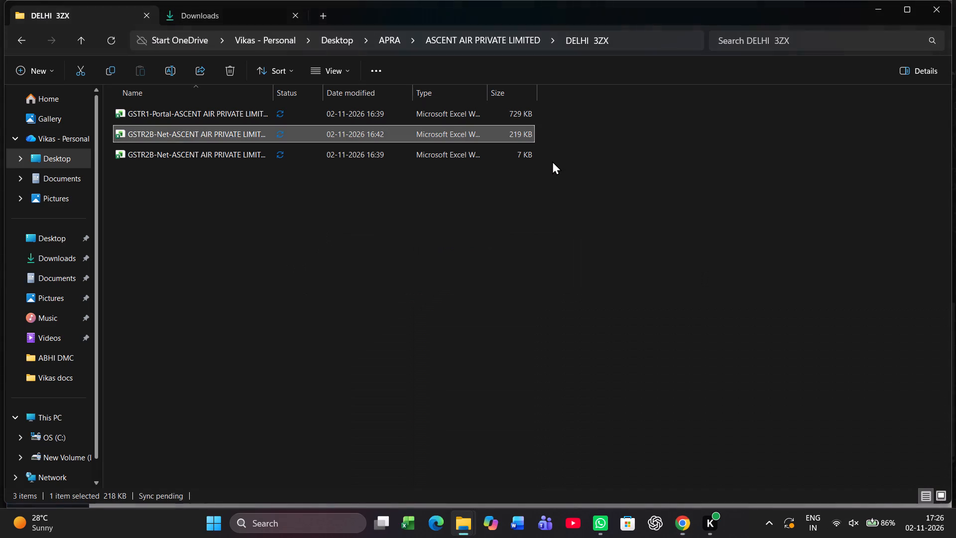
{"action": "key", "text": "BackSpace"}
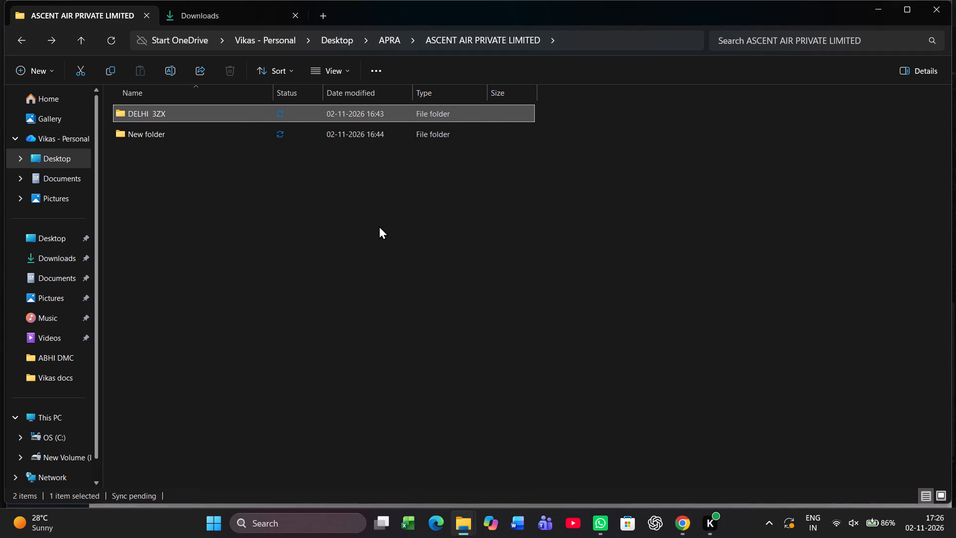
{"action": "key", "text": "BackSpace"}
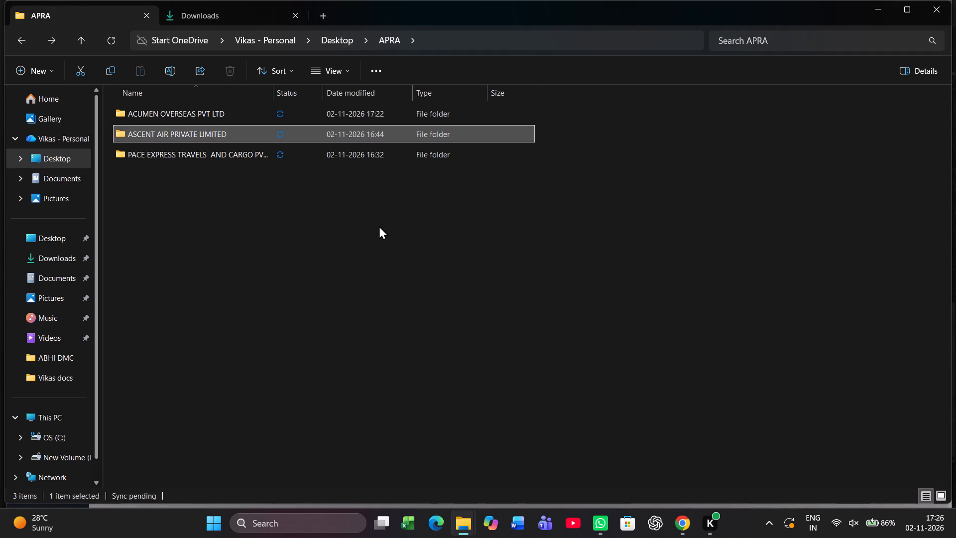
{"action": "key", "text": "ctrl+shift+n"}
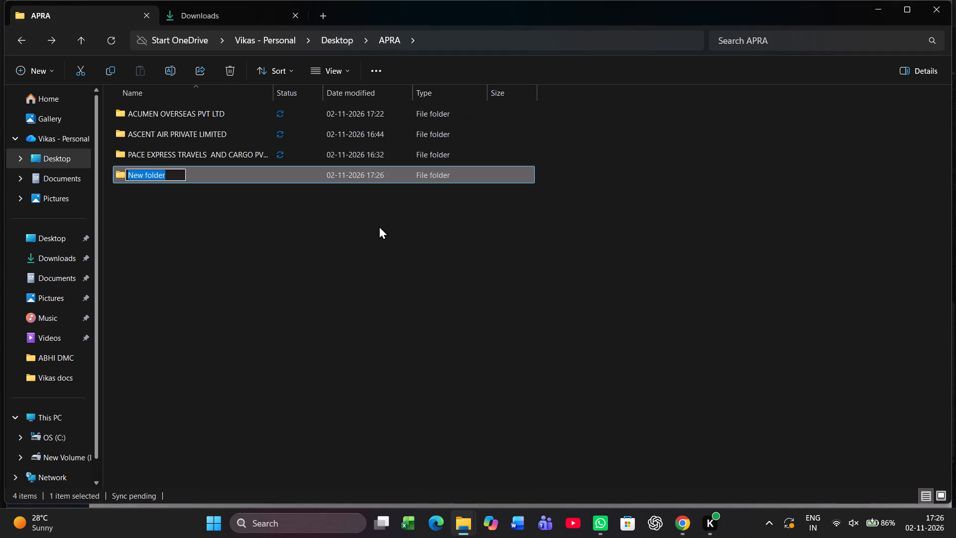
{"action": "type", "text": "REL"}
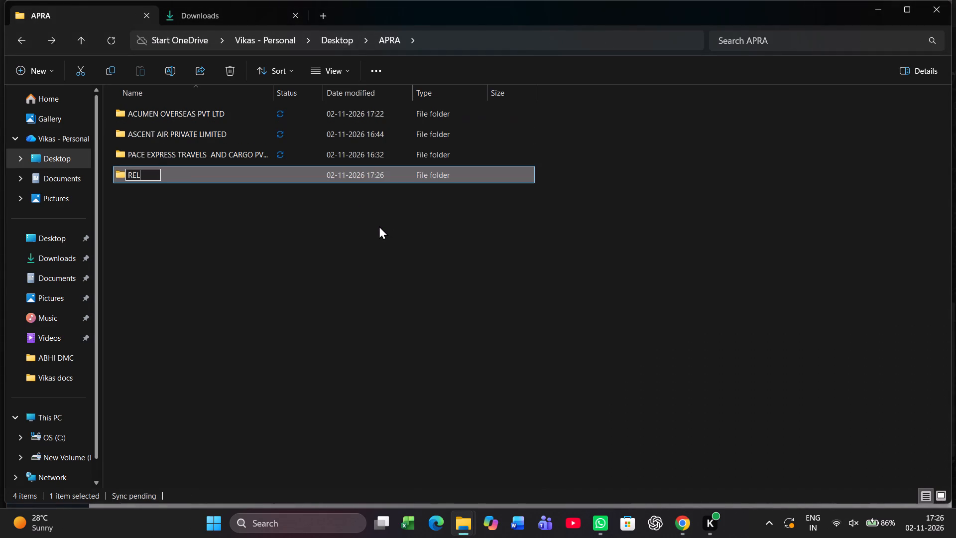
{"action": "type", "text": "IABLE"}
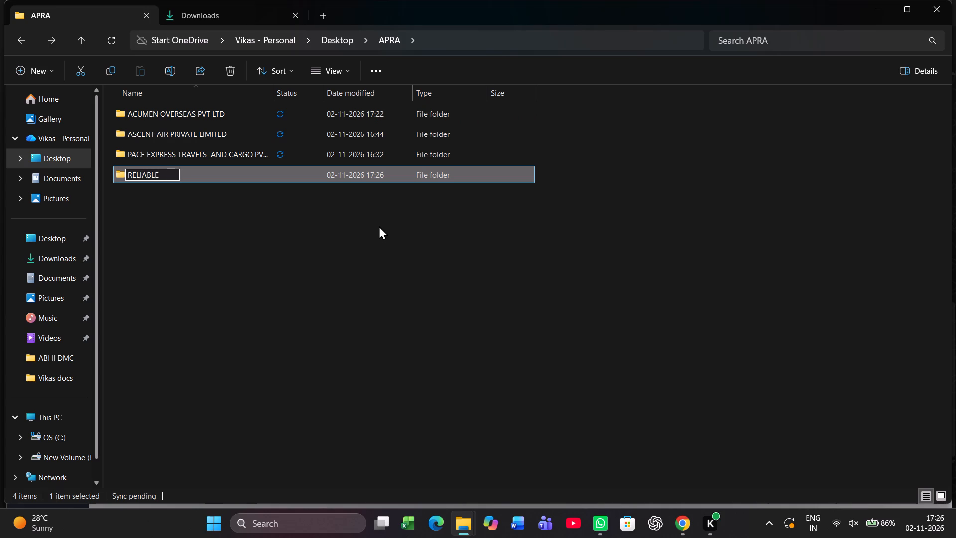
{"action": "key", "text": "space"}
{"action": "type", "text": "TRAVELS"}
{"action": "key", "text": "space"}
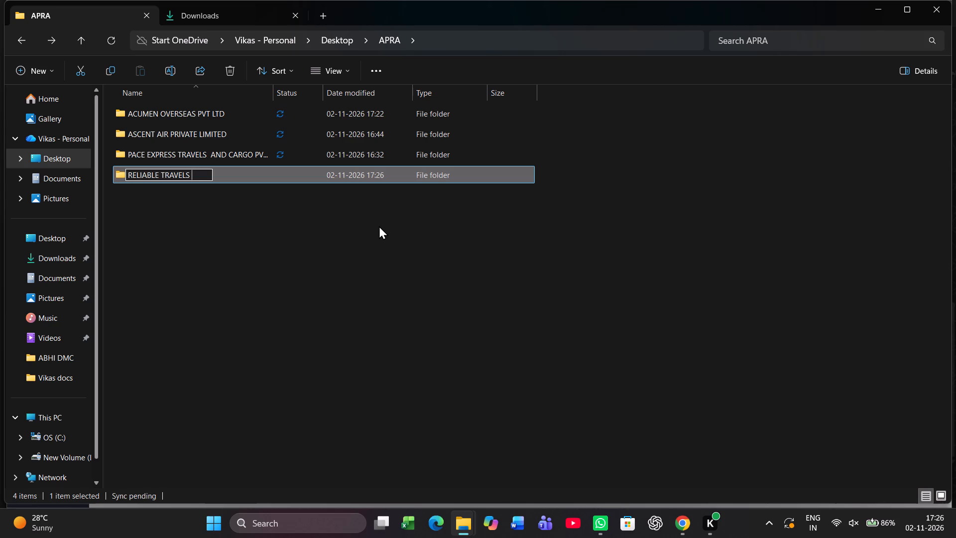
{"action": "key", "text": "shift+ampersand"}
{"action": "key", "text": "space"}
{"action": "type", "text": "CARGO"}
{"action": "key", "text": "space"}
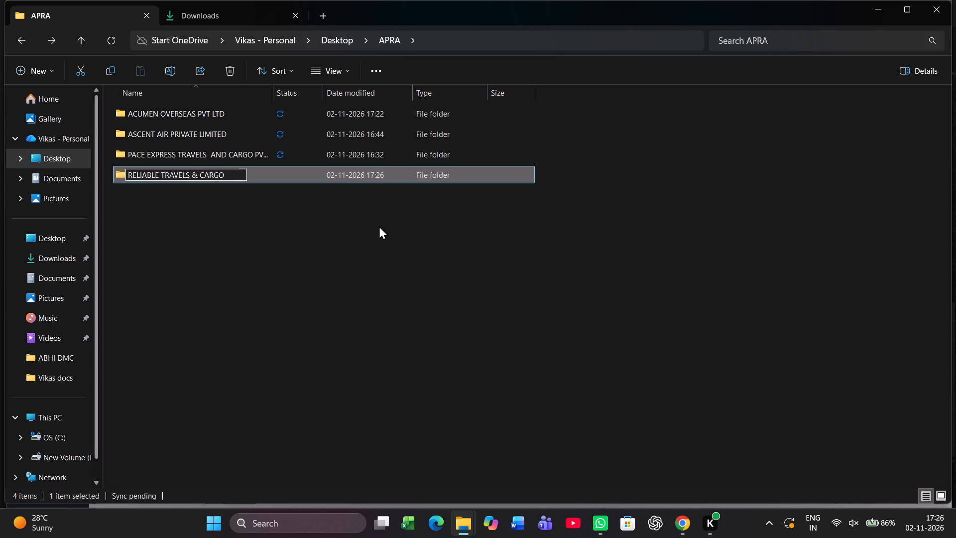
{"action": "type", "text": "PVT LTD"}
{"action": "key", "text": "Return"}
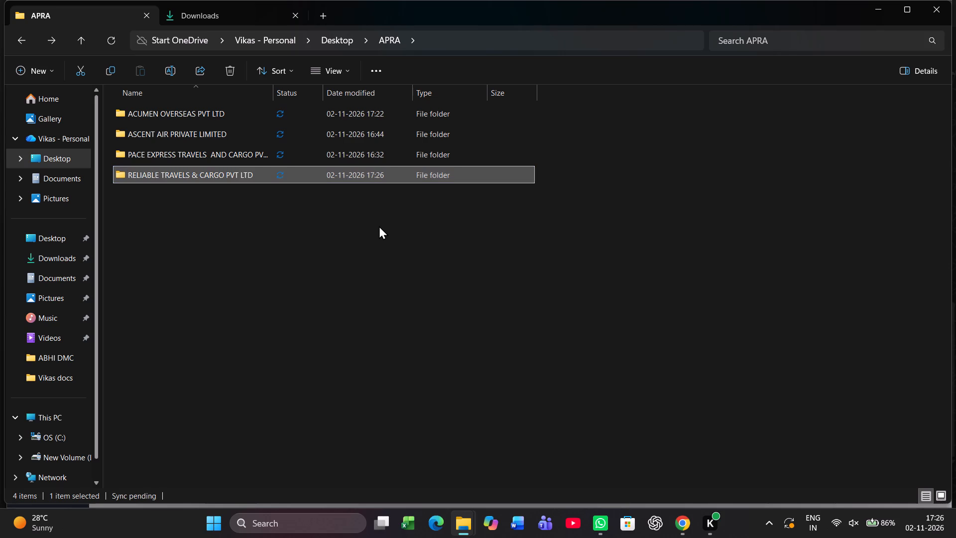
{"action": "key", "text": "Return"}
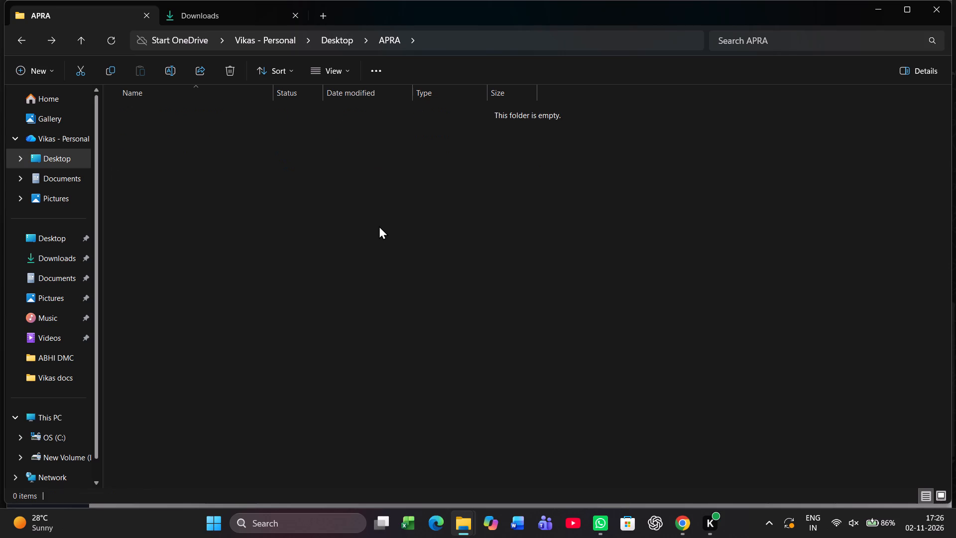
Move the RELIABLE TRAVELS AnnualReport, GSTR2B-Net and GSTR1-Portal files from Downloads, sorted newest first, into the RELIABLE TRAVELS & CARGO PVT LTD folder.
{"action": "key", "text": "alt+Tab"}
{"action": "key", "text": "alt+Tab"}
{"action": "key", "text": "alt+Tab"}
{"action": "key", "text": "alt+Tab"}
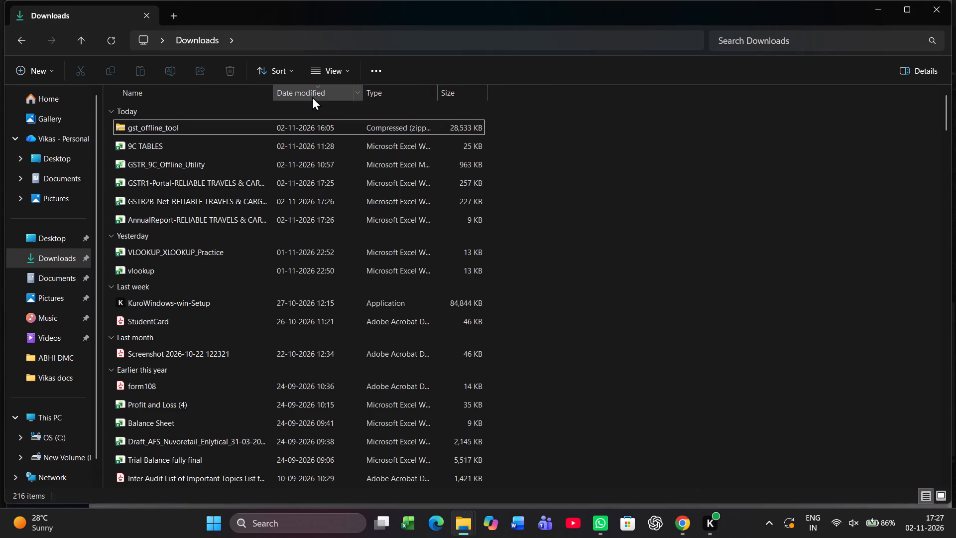
{"action": "left_click", "coordinate": [312, 97]}
{"action": "left_click", "coordinate": [312, 97]}
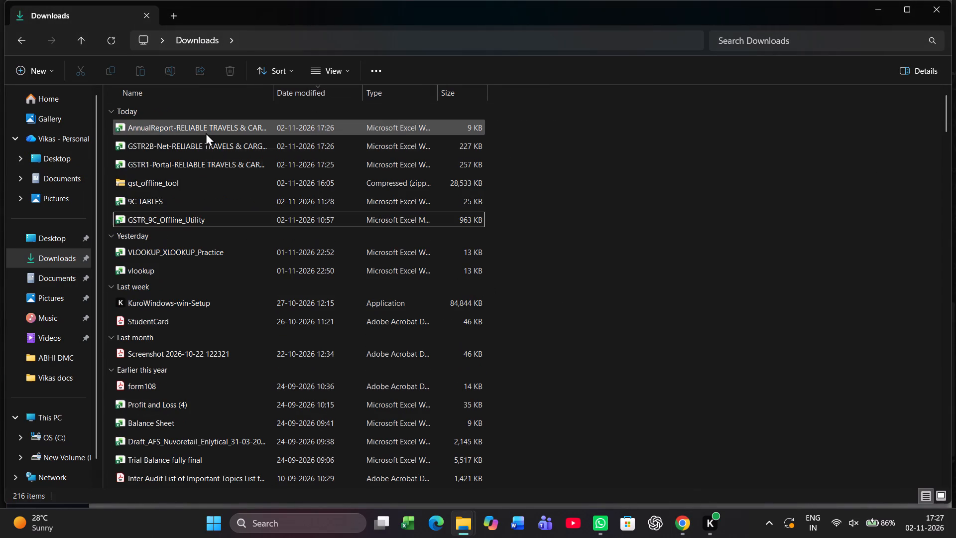
{"action": "key", "text": "shift+Down"}
{"action": "key", "text": "shift+Down"}
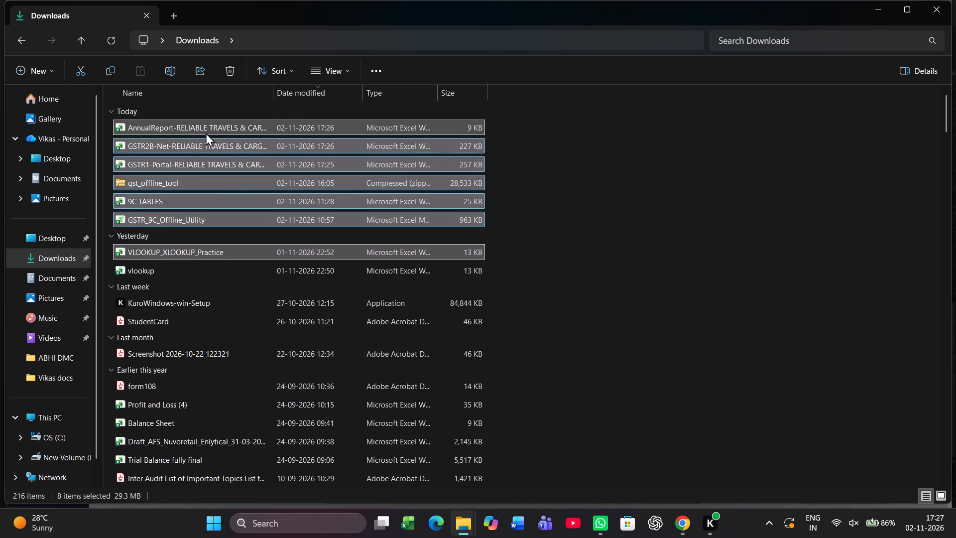
{"action": "key", "text": "shift+Up"}
{"action": "key", "text": "shift+Up"}
{"action": "key", "text": "shift+Up"}
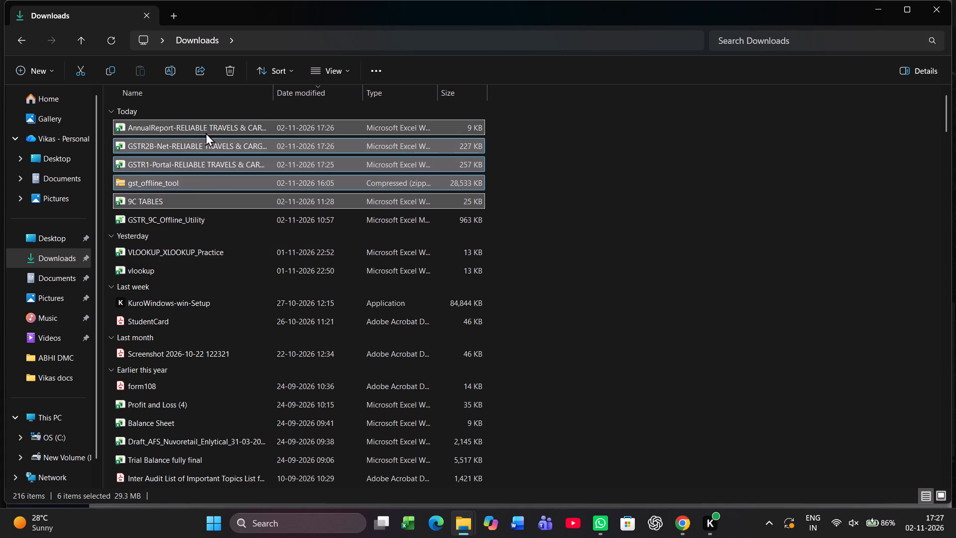
{"action": "key", "text": "shift+Up"}
{"action": "key", "text": "shift+Up"}
{"action": "key", "text": "ctrl+x"}
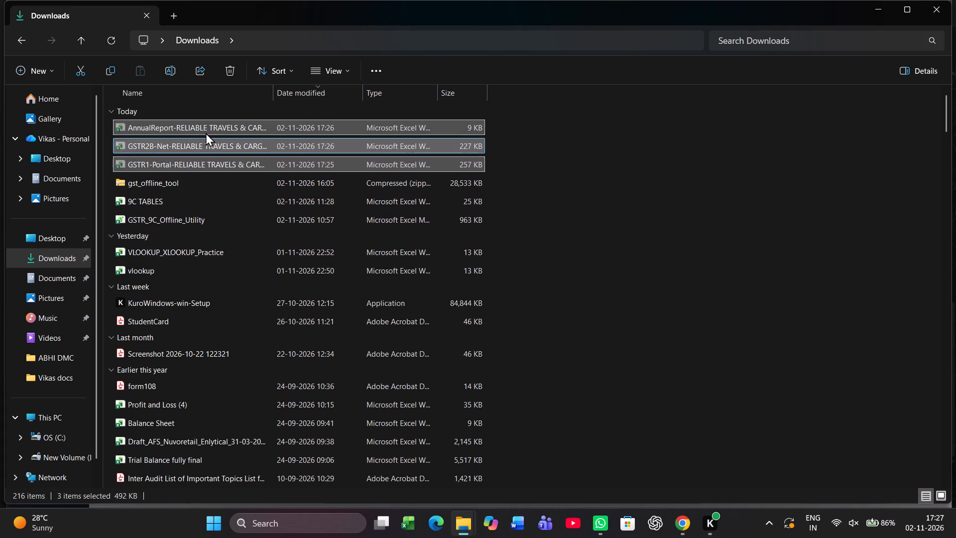
{"action": "key", "text": "alt+Tab"}
{"action": "key", "text": "ctrl+v"}
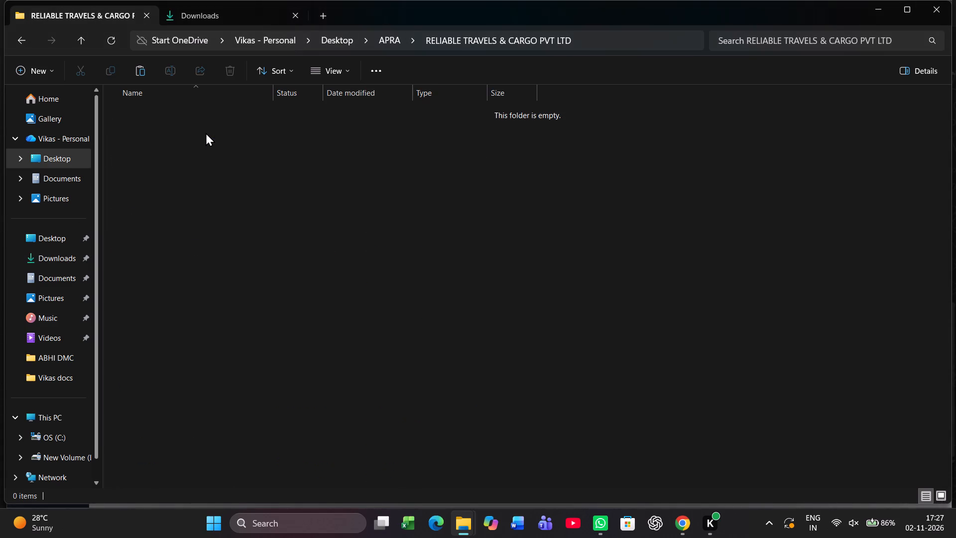
Examine how the PACE EXPRESS TRAVELS, ASCENT AIR and ACUMEN OVERSEAS company folders in APRA are organised into subfolders.
{"action": "key", "text": "BackSpace"}
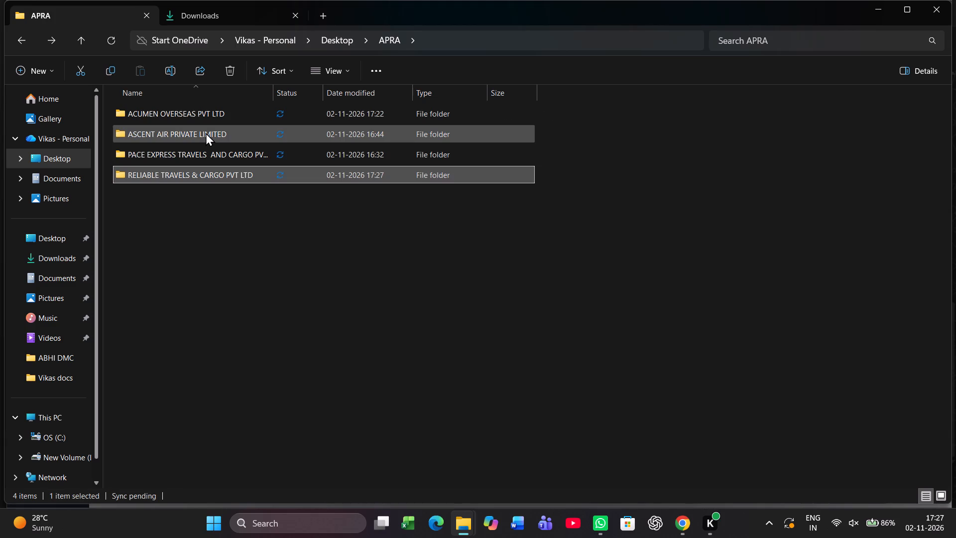
{"action": "left_click", "coordinate": [223, 167]}
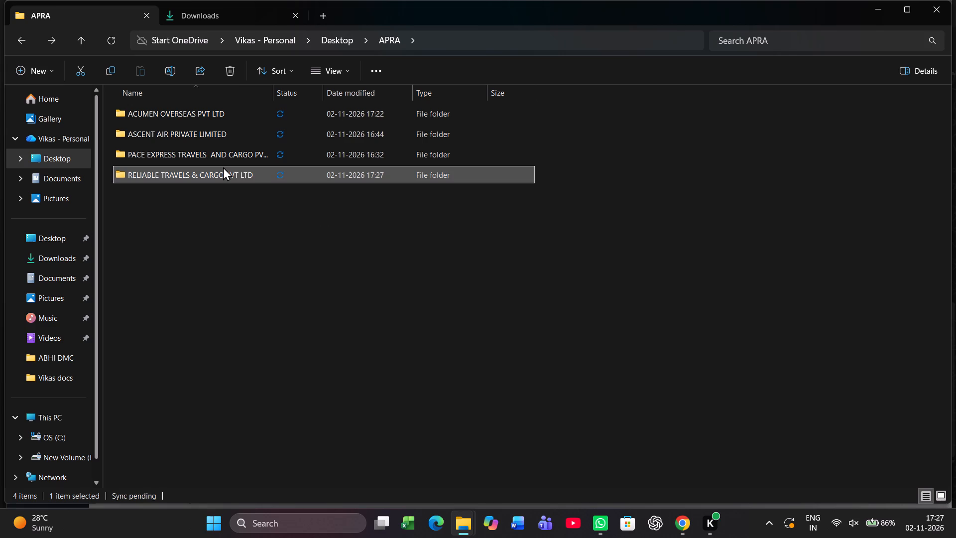
{"action": "key", "text": "Up"}
{"action": "key", "text": "Return"}
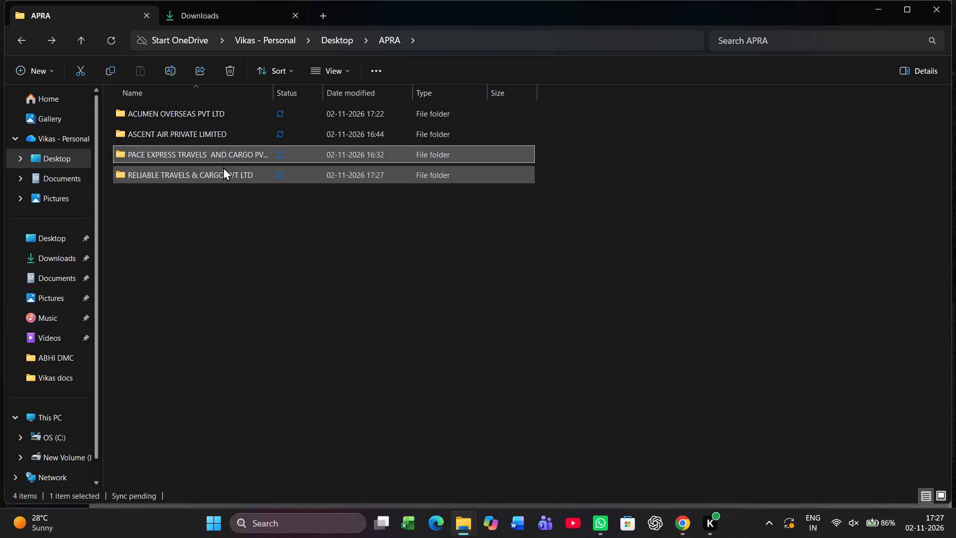
{"action": "key", "text": "BackSpace"}
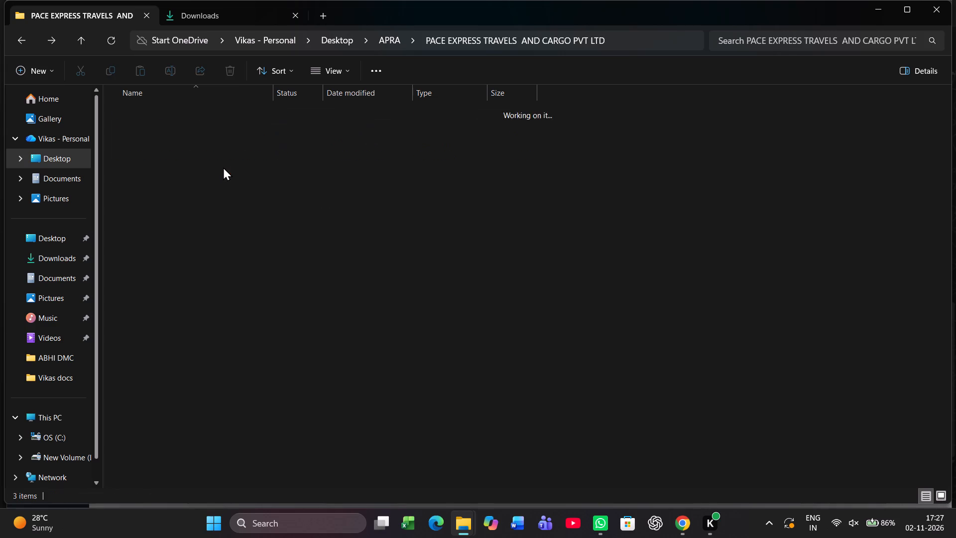
{"action": "key", "text": "Up"}
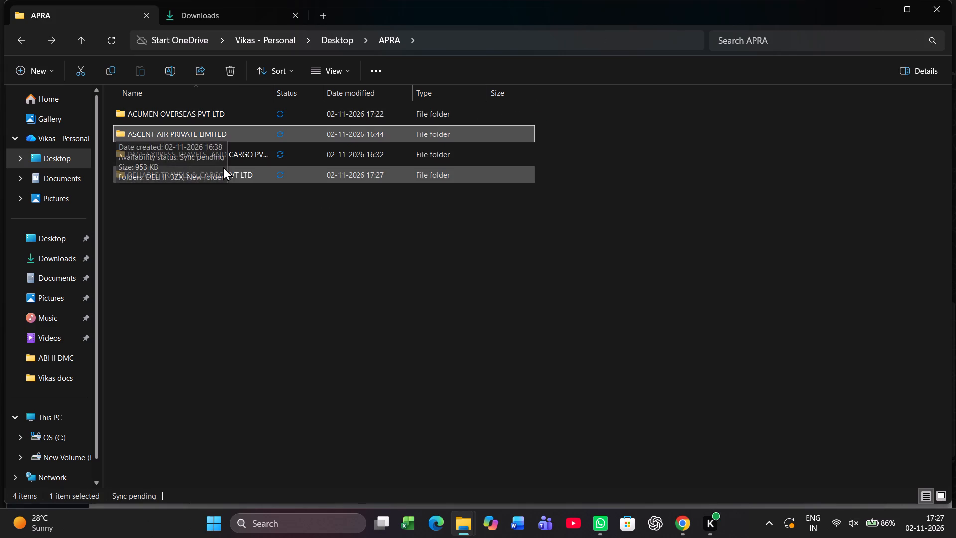
{"action": "key", "text": "Return"}
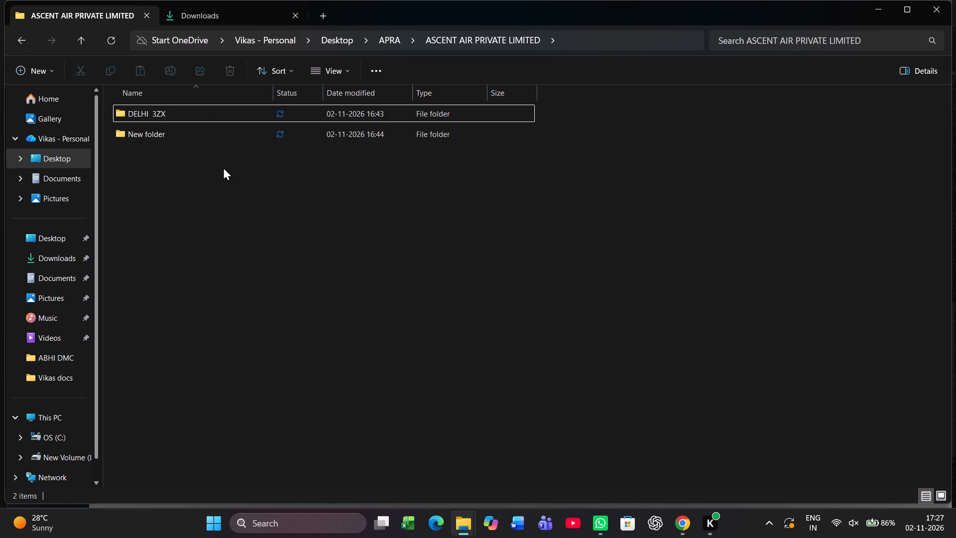
{"action": "key", "text": "BackSpace"}
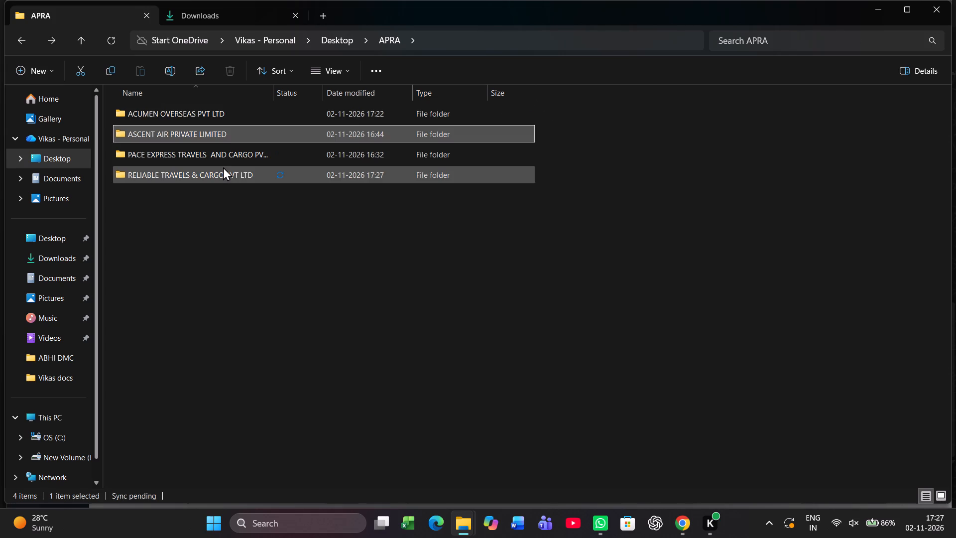
{"action": "key", "text": "Up"}
{"action": "key", "text": "Return"}
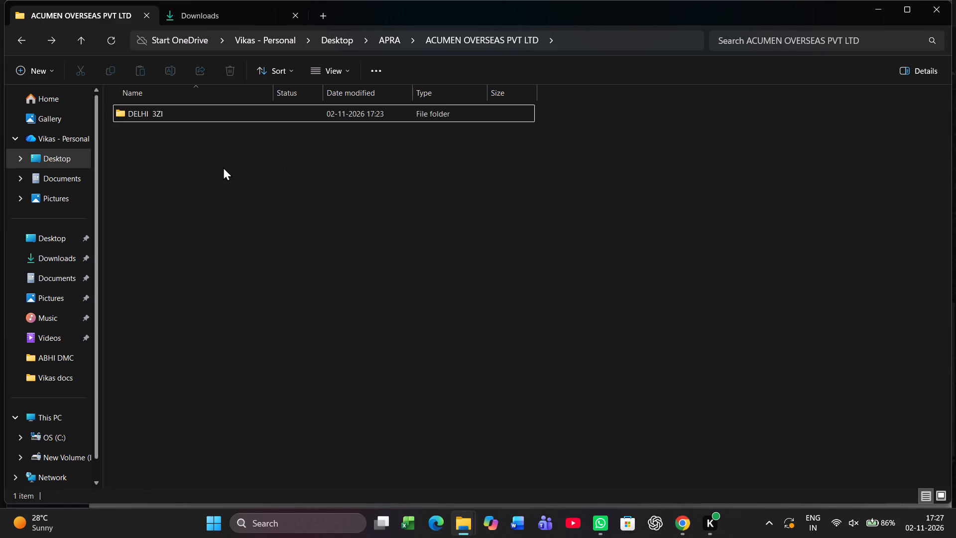
Check the contents of New folder inside ASCENT AIR PRIVATE LIMITED, delete that folder and return to APRA.
{"action": "key", "text": "BackSpace"}
{"action": "key", "text": "Down"}
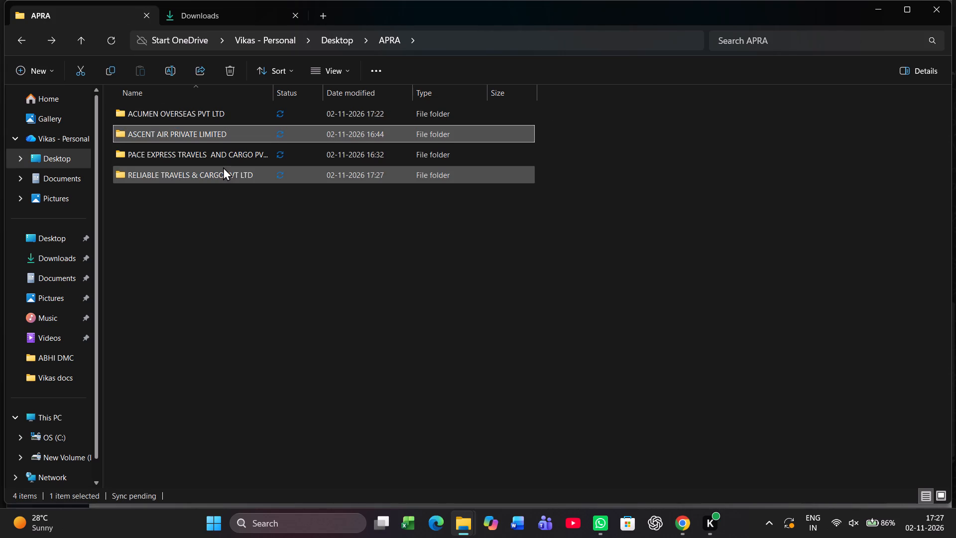
{"action": "key", "text": "Return"}
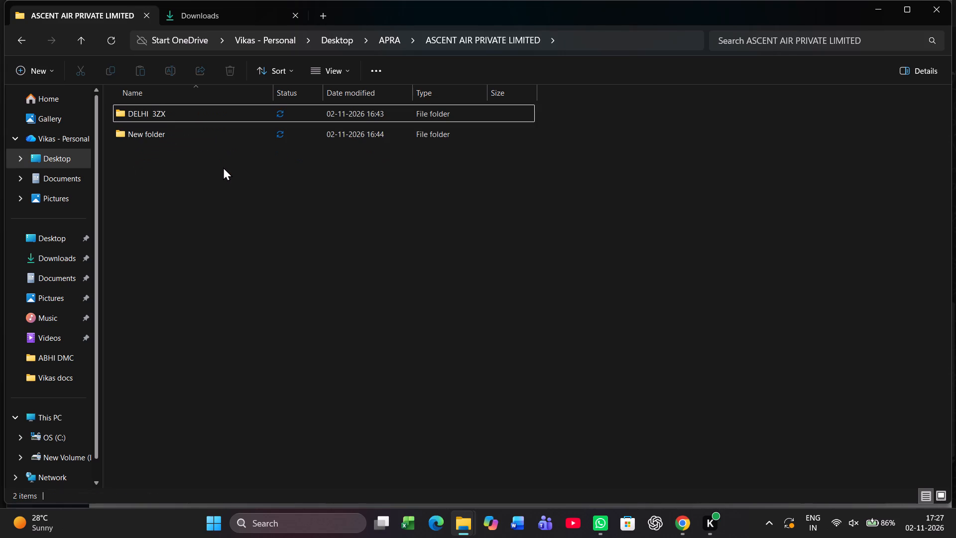
{"action": "key", "text": "Down"}
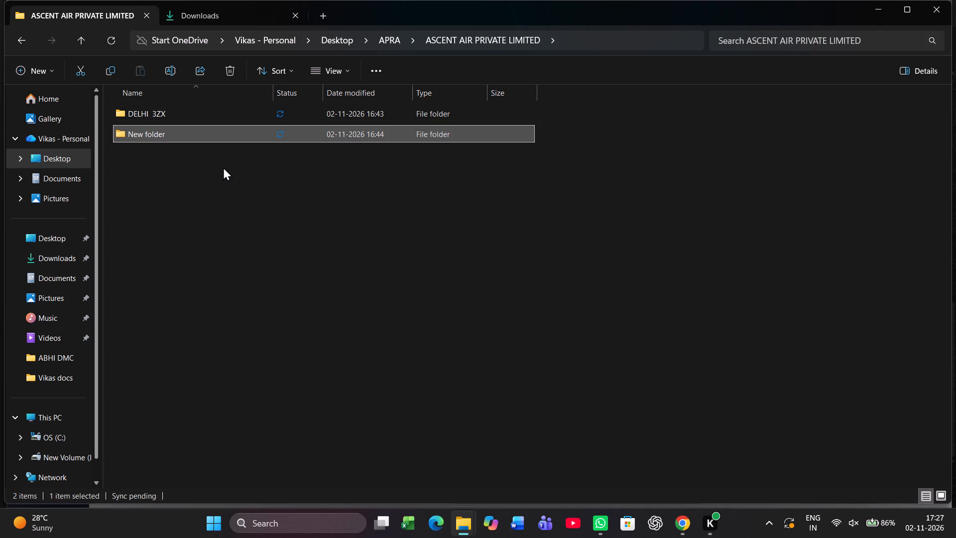
{"action": "key", "text": "Return"}
{"action": "key", "text": "BackSpace"}
{"action": "key", "text": "Delete"}
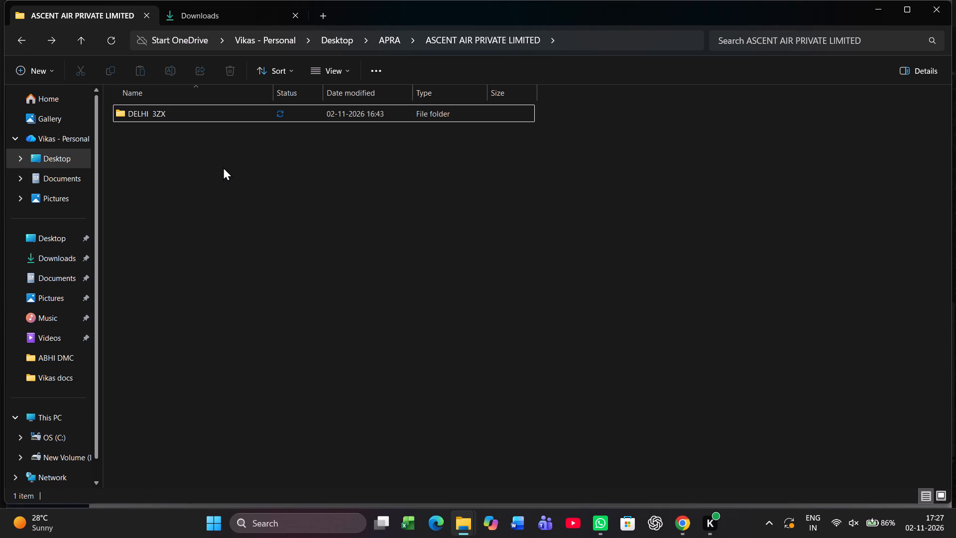
{"action": "key", "text": "BackSpace"}
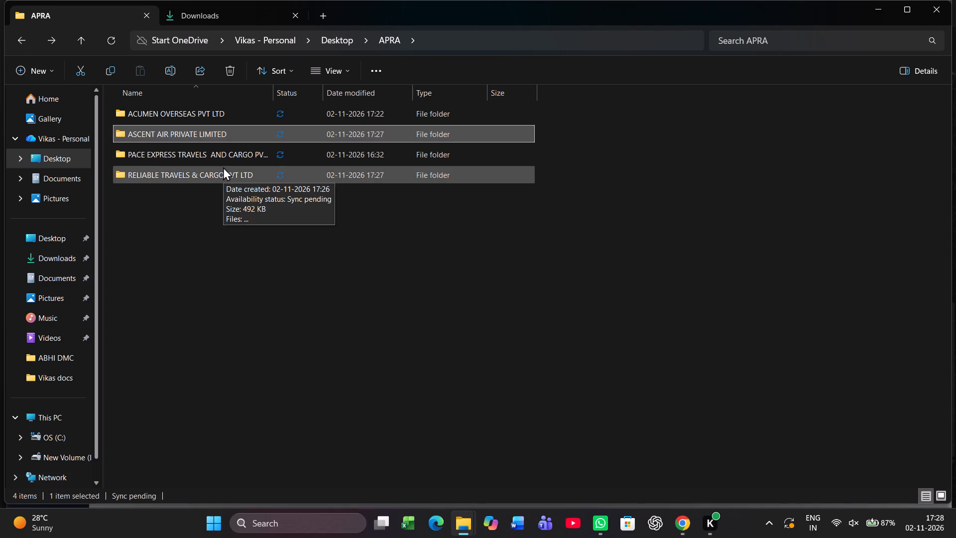
Switch to Octa GST in Chrome, return to the companies list and search it for THREE LOGISTICS instead of RELIABLE TRAVELS.
{"action": "key", "text": "alt+Tab"}
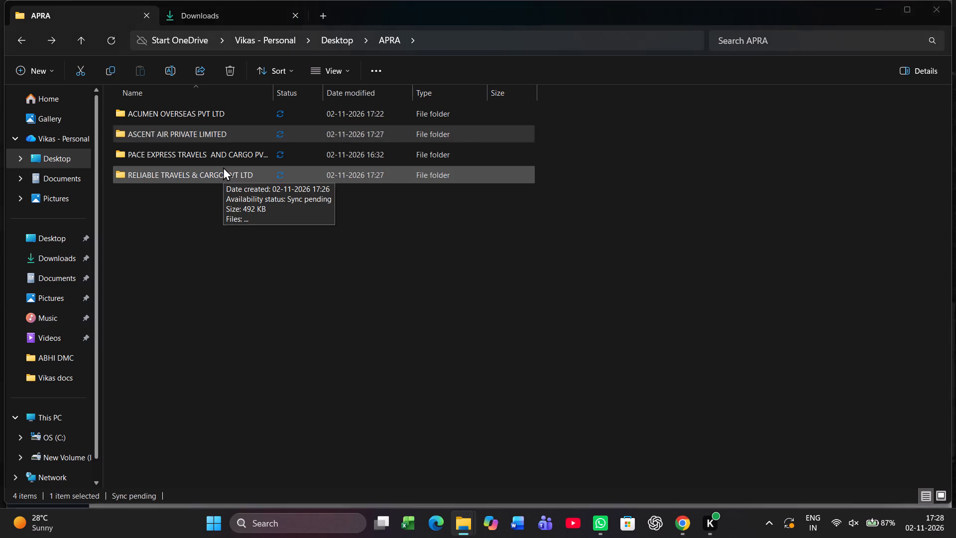
{"action": "key", "text": "alt+Tab"}
{"action": "key", "text": "alt+Tab"}
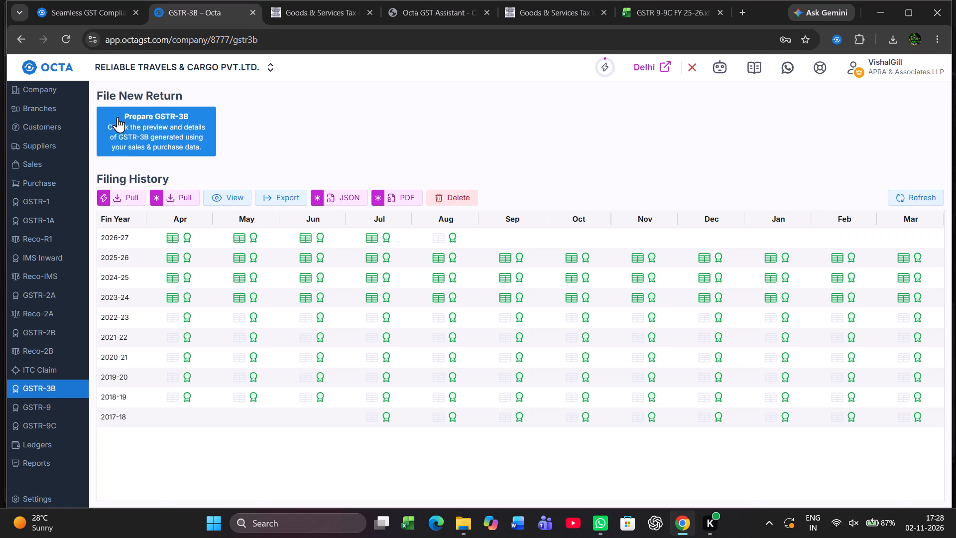
{"action": "left_click", "coordinate": [74, 72]}
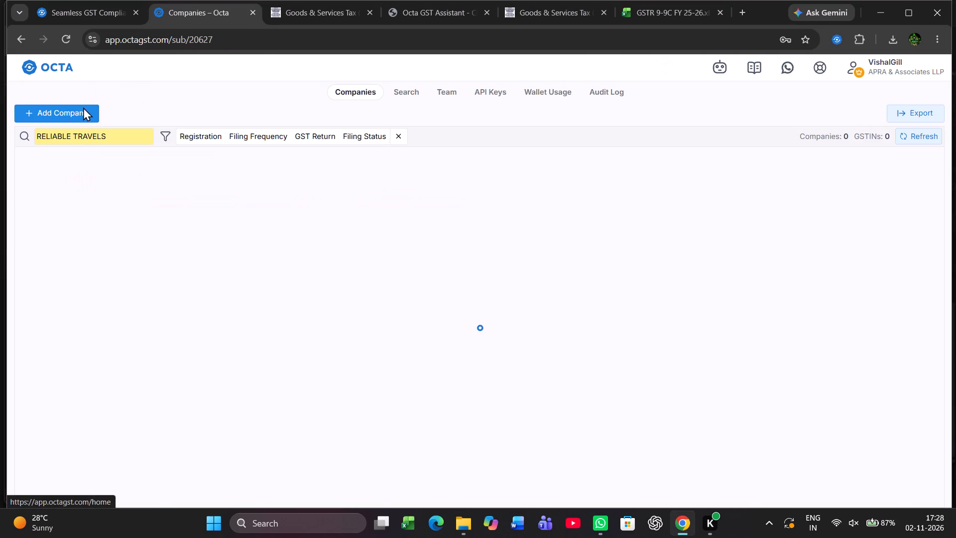
{"action": "left_click_drag", "start_coordinate": [125, 136], "coordinate": [37, 136]}
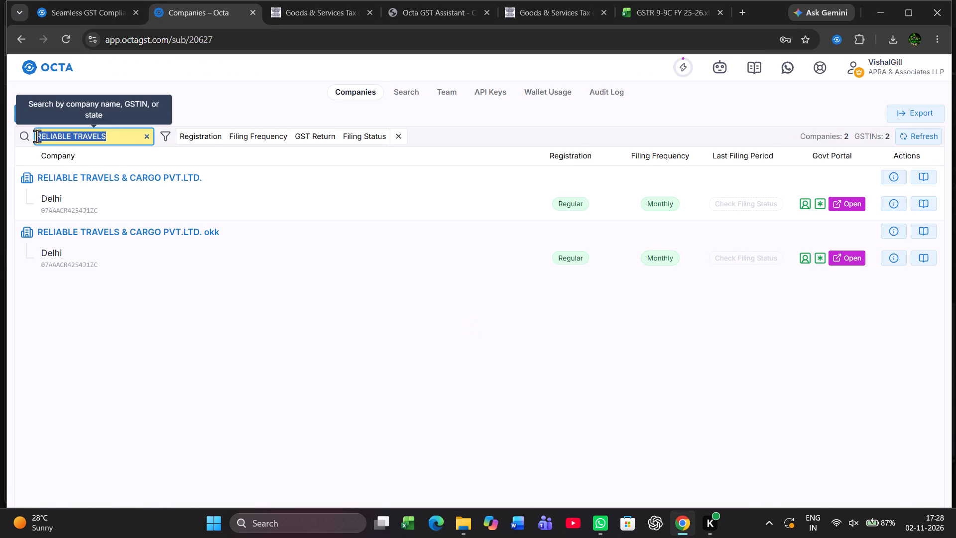
{"action": "left_click_drag", "start_coordinate": [37, 136], "coordinate": [33, 136]}
{"action": "key", "text": "BackSpace"}
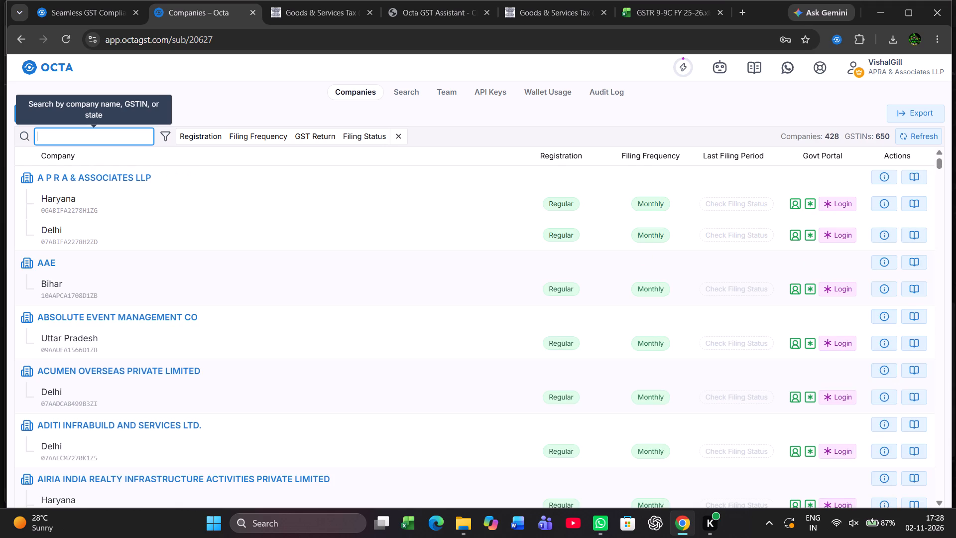
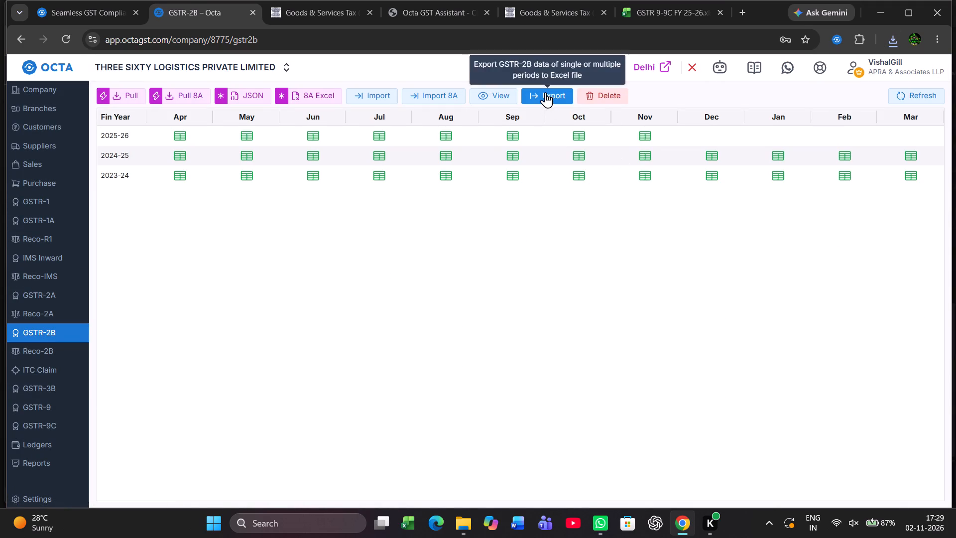
{"action": "left_click", "coordinate": [545, 92]}
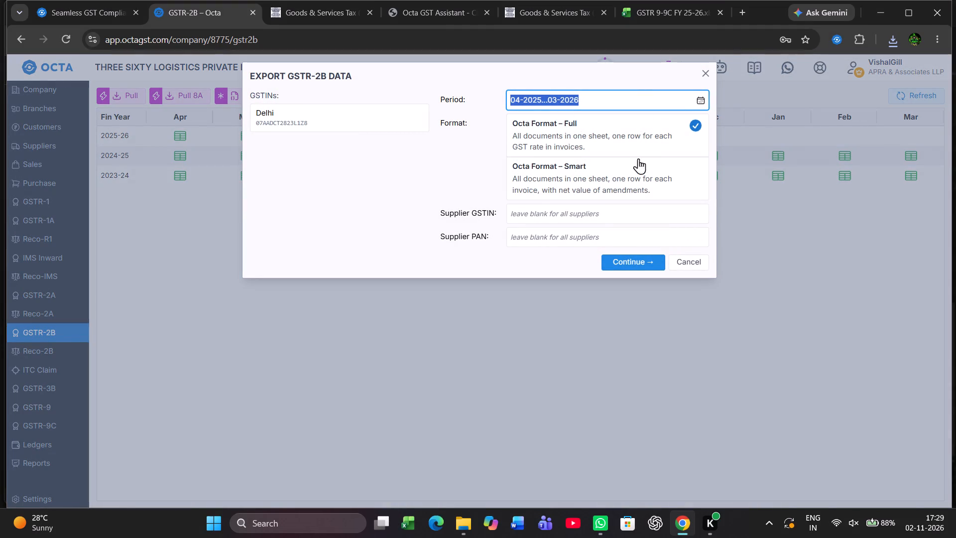
{"action": "left_click", "coordinate": [620, 174]}
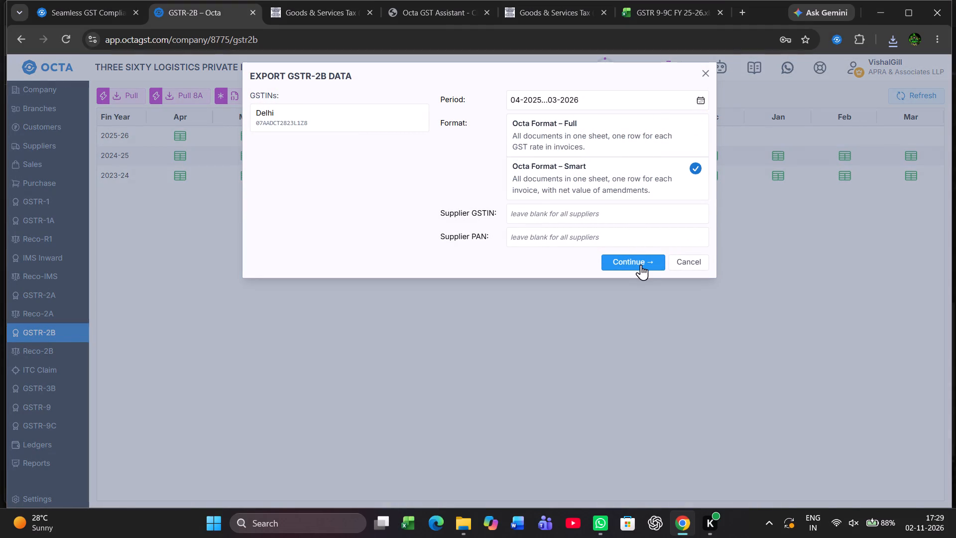
{"action": "left_click", "coordinate": [641, 265]}
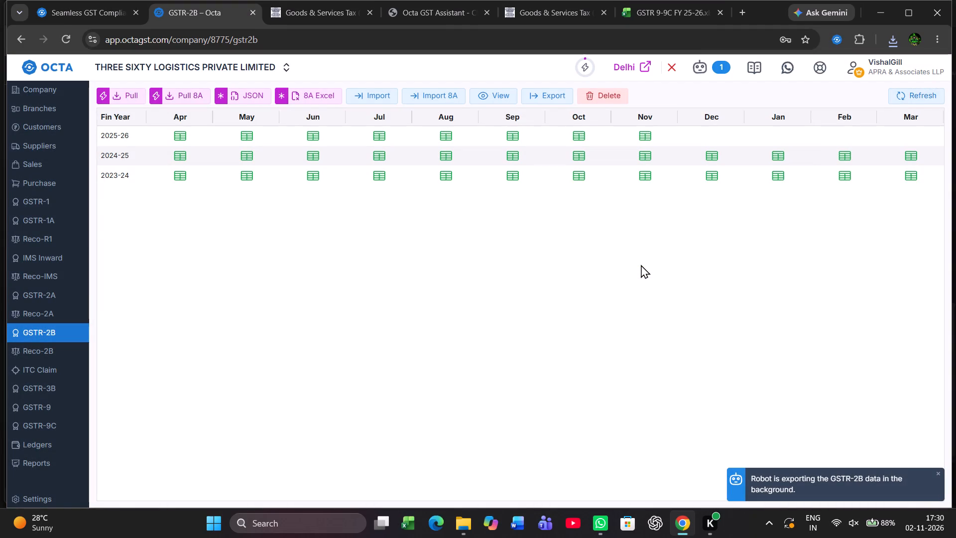
{"action": "left_click", "coordinate": [702, 72]}
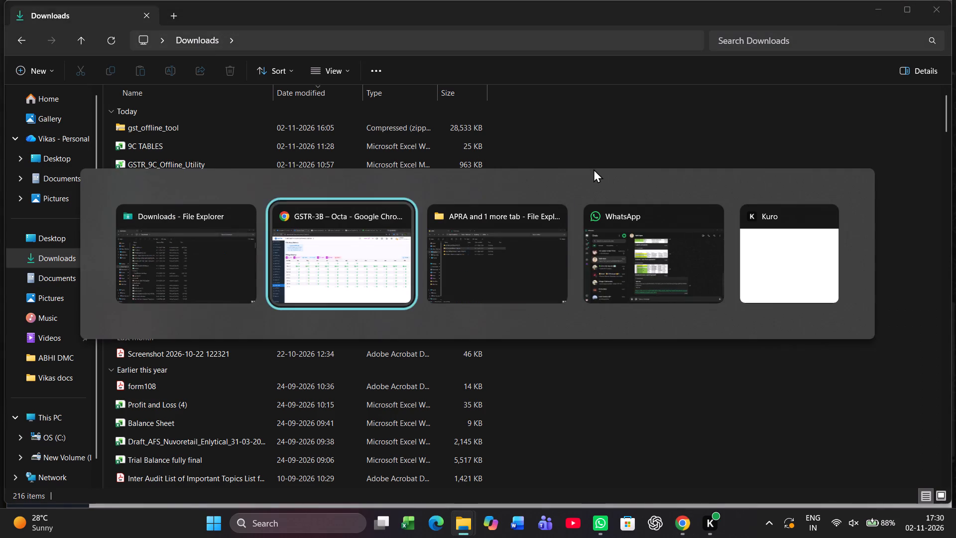
{"action": "key", "text": "alt+Tab"}
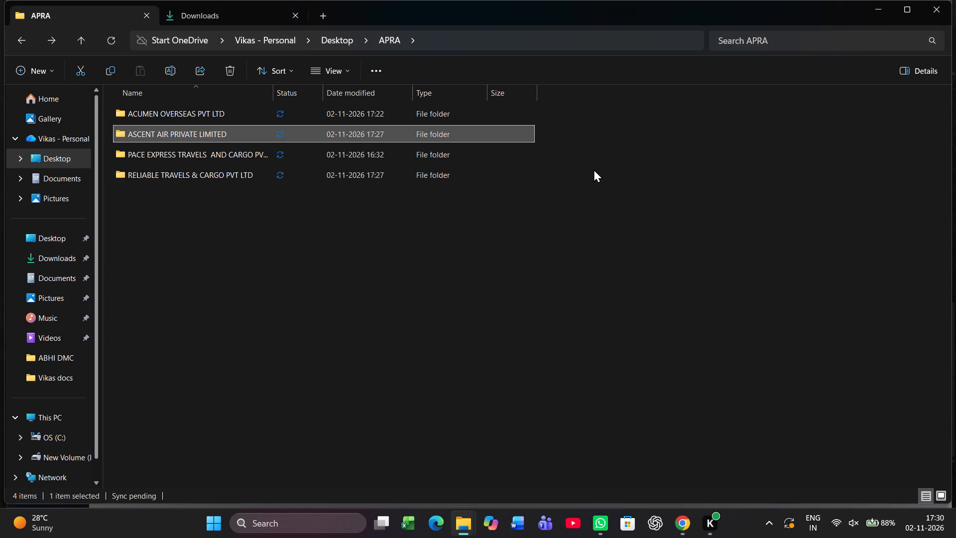
{"action": "key", "text": "Down"}
{"action": "key", "text": "Down"}
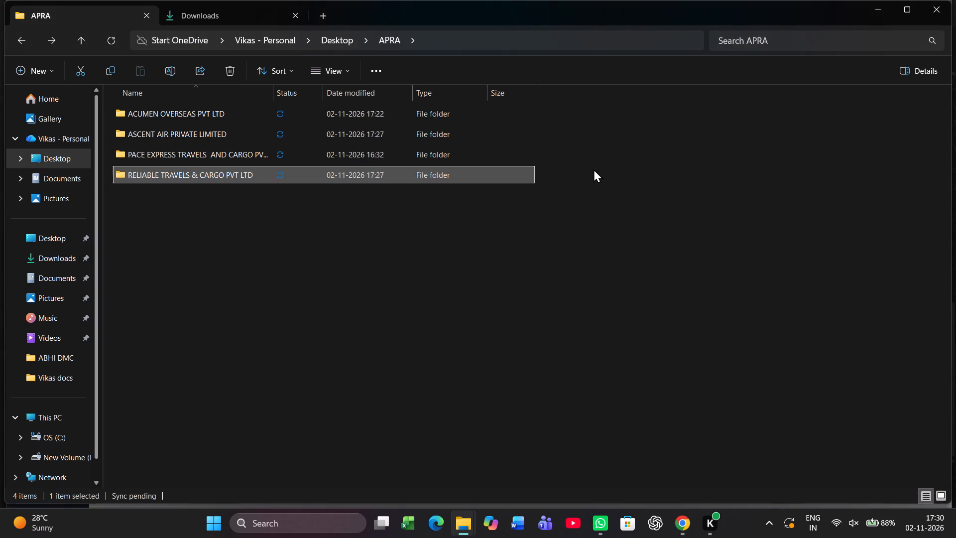
{"action": "key", "text": "ctrl+shift+n"}
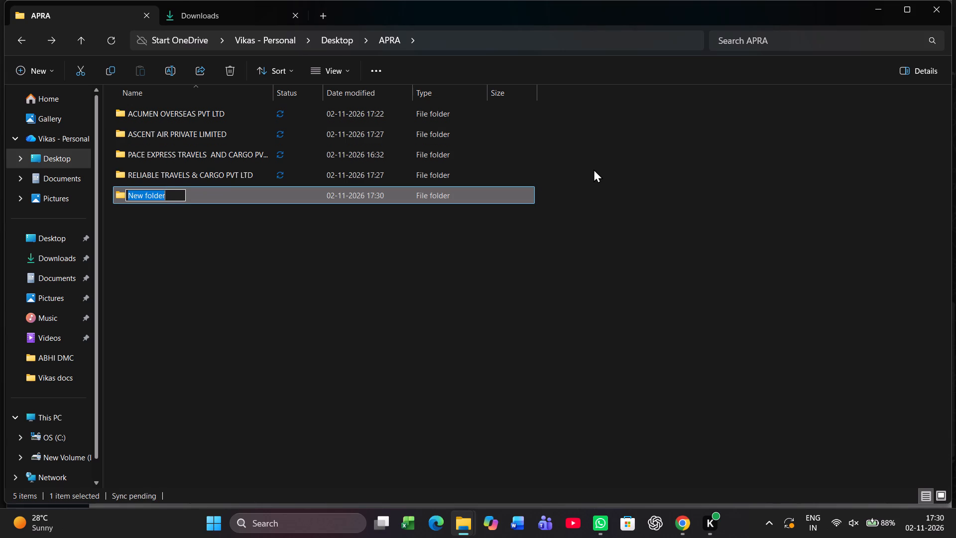
{"action": "type", "text": "THREE SIXTY"}
{"action": "key", "text": "space"}
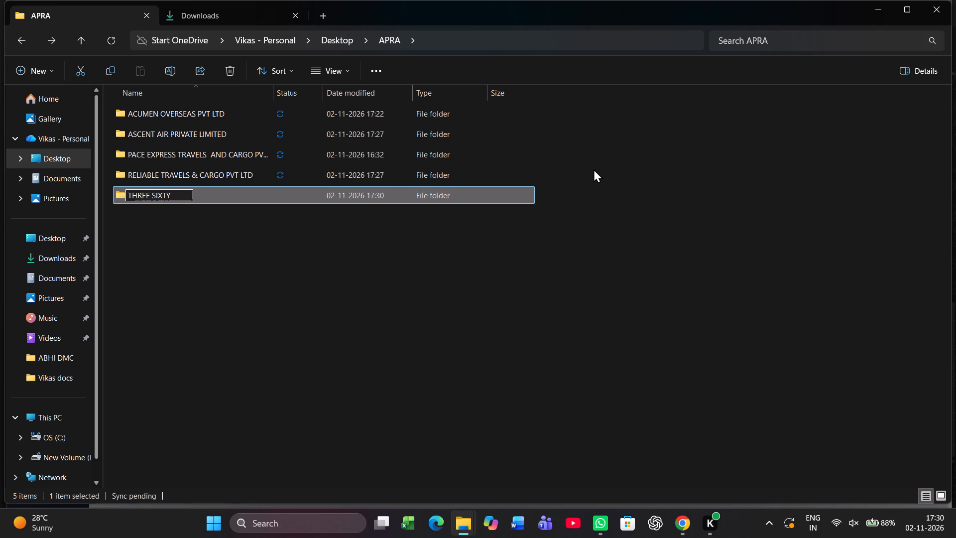
{"action": "type", "text": "LOGISTICS PVT LTD"}
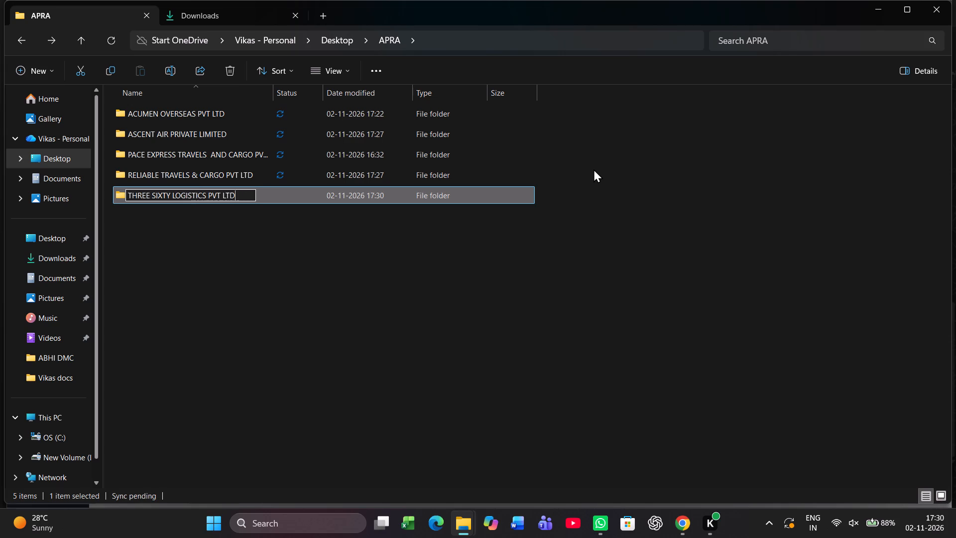
{"action": "key", "text": "Return"}
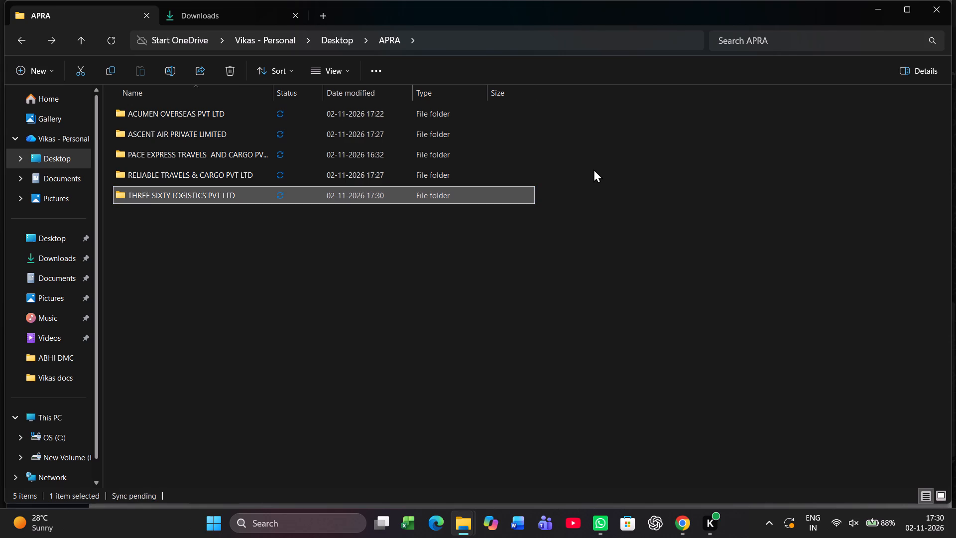
{"action": "key", "text": "Return"}
{"action": "key", "text": "ctrl+v"}
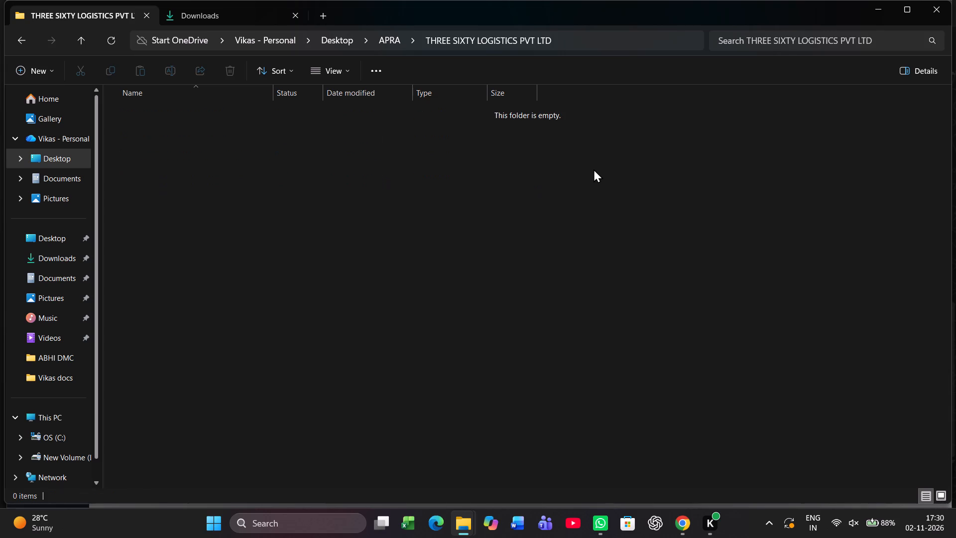
Move the three THREE SIXTY LOGISTICS files (AnnualReport, GSTR2B-Net, GSTR1-Portal) from Downloads into the company's new folder and return to APRA.
{"action": "key", "text": "alt+Tab"}
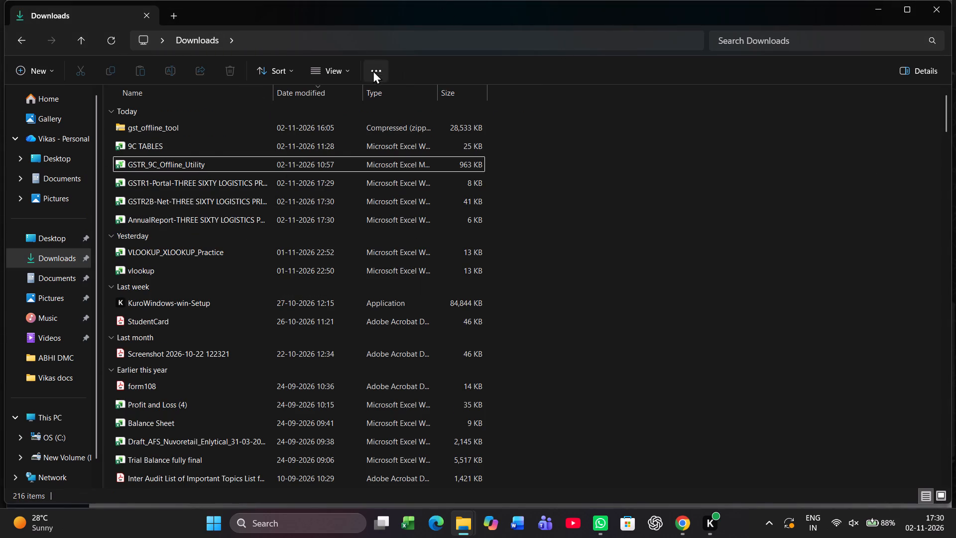
{"action": "left_click", "coordinate": [318, 95]}
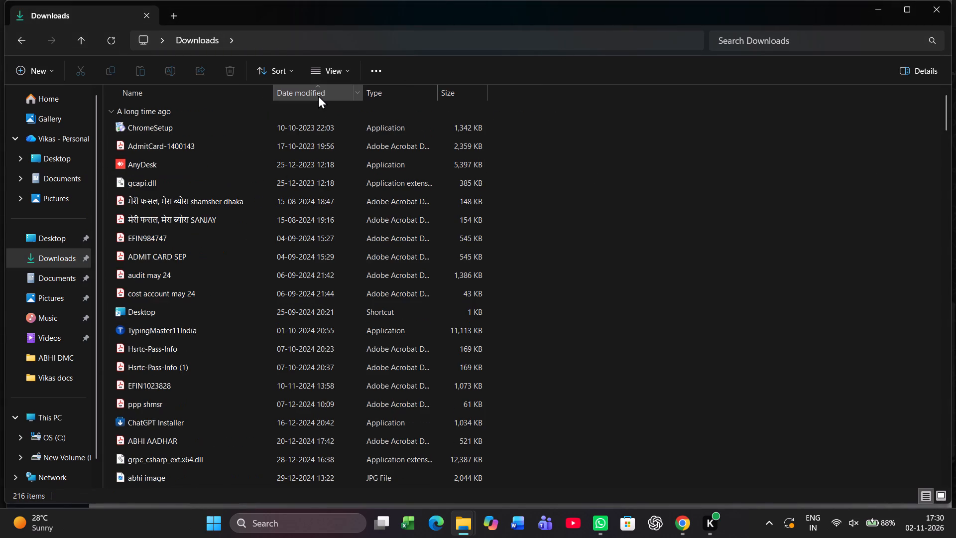
{"action": "left_click", "coordinate": [318, 95]}
{"action": "left_click", "coordinate": [209, 135]}
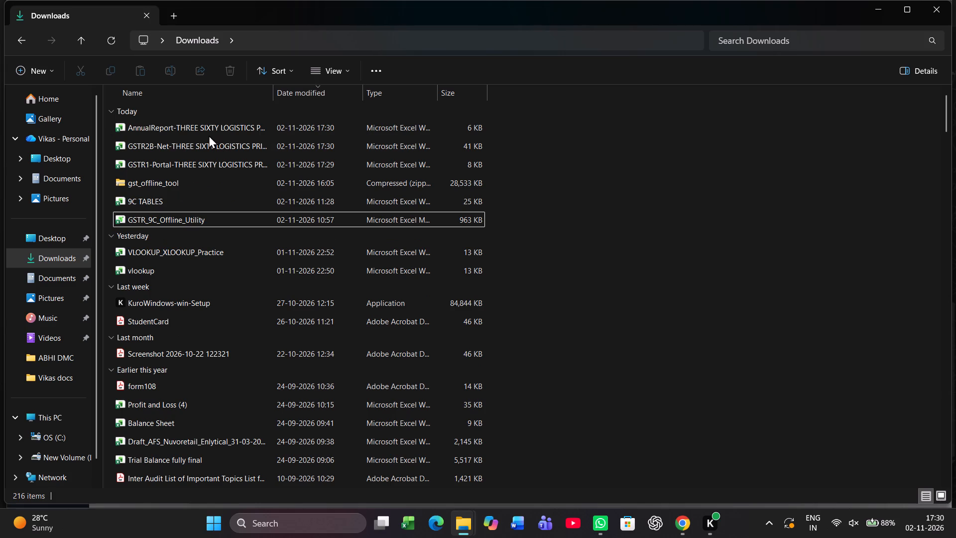
{"action": "left_click", "coordinate": [210, 130]}
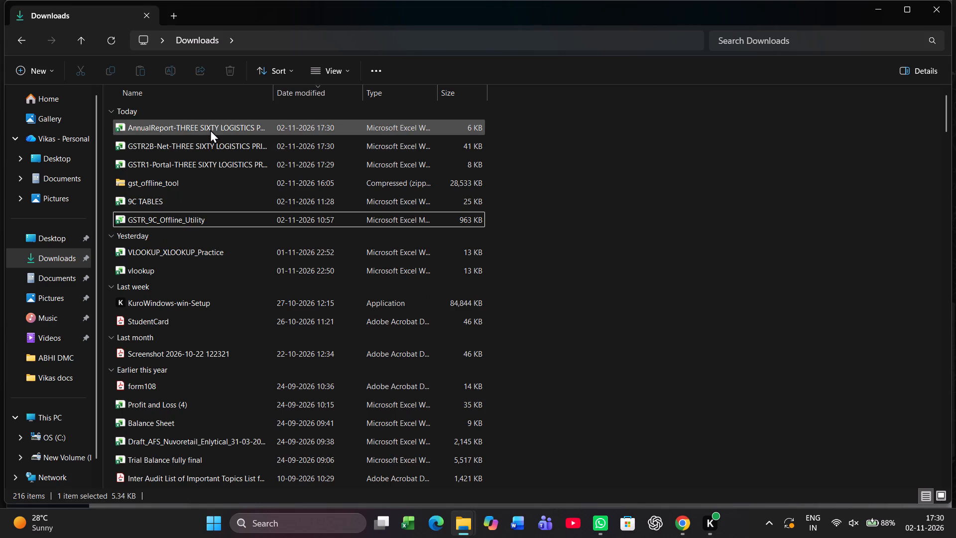
{"action": "key", "text": "shift+Down"}
{"action": "key", "text": "shift+Down"}
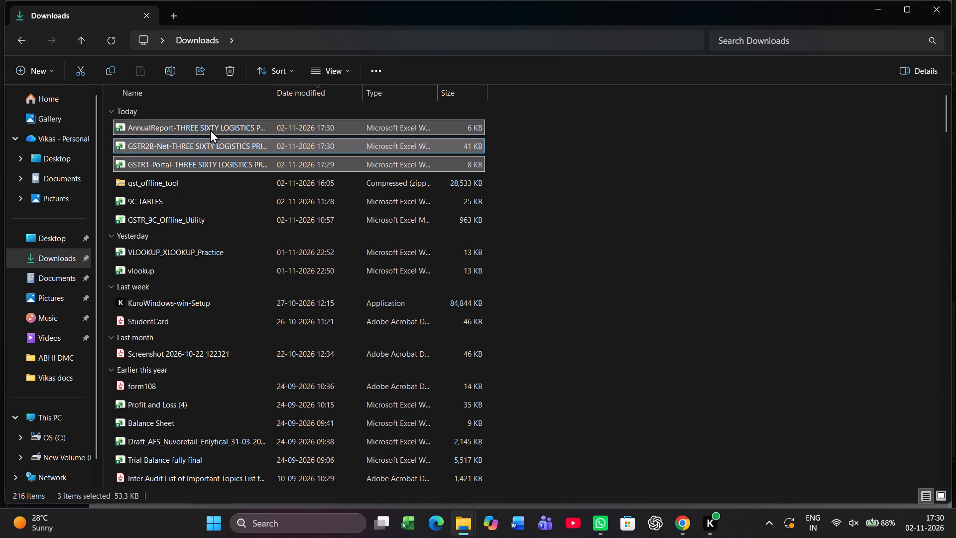
{"action": "key", "text": "ctrl+x"}
{"action": "key", "text": "alt+Tab"}
{"action": "key", "text": "ctrl+v"}
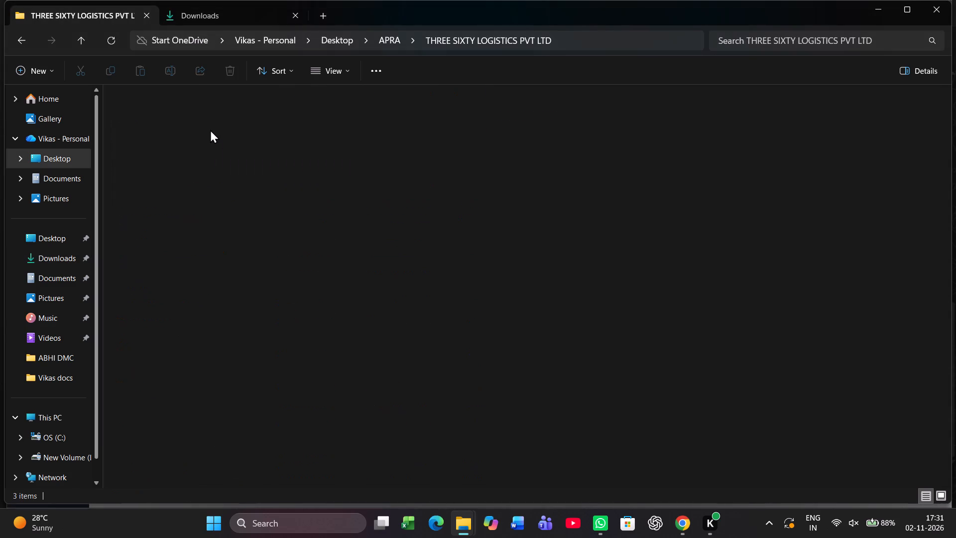
{"action": "key", "text": "BackSpace"}
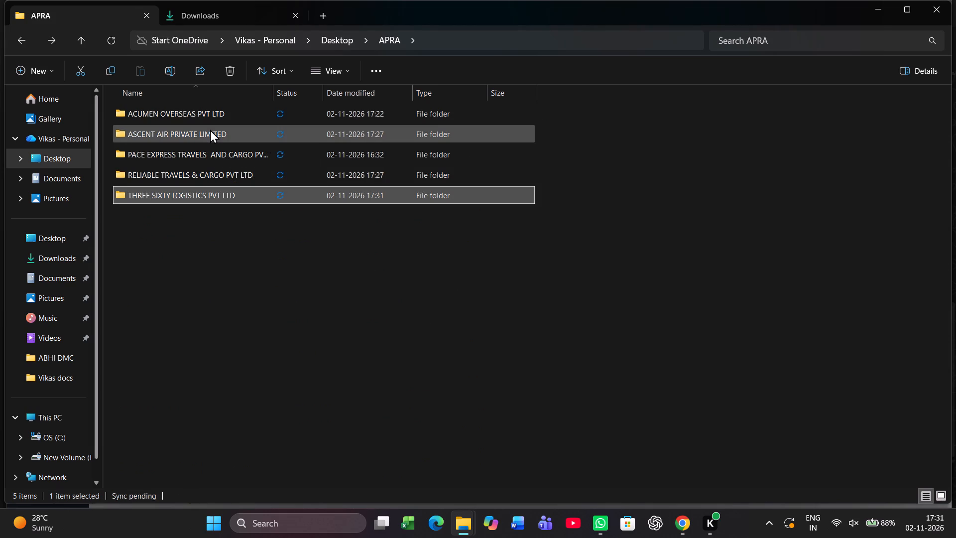
{"action": "key", "text": "Return"}
{"action": "key", "text": "BackSpace"}
Create a folder named PRUDENTIAL NEW in APRA.
{"action": "key", "text": "Down"}
{"action": "key", "text": "Down"}
{"action": "left_click_drag", "start_coordinate": [210, 130], "coordinate": [228, 224]}
{"action": "left_click", "coordinate": [222, 247]}
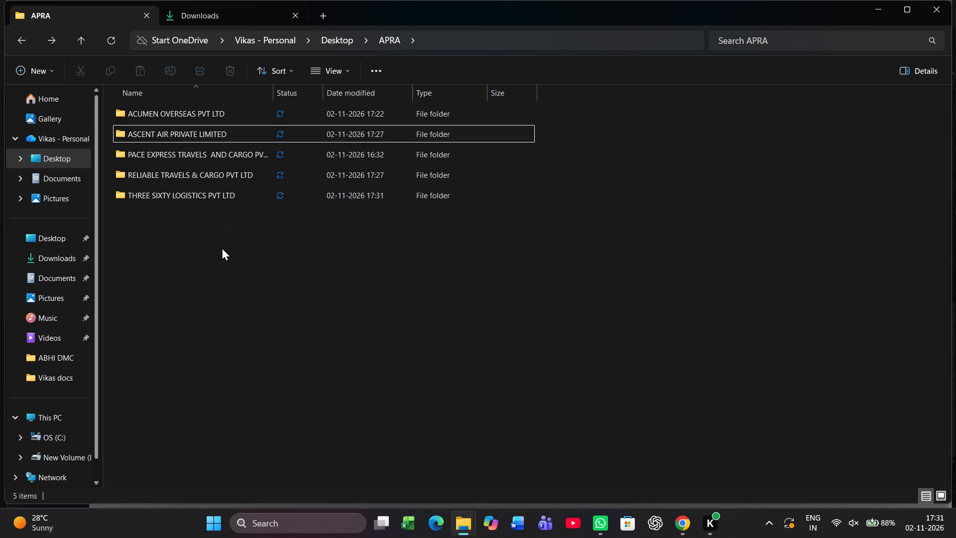
{"action": "double_click", "coordinate": [222, 247]}
{"action": "key", "text": "ctrl+shift+n"}
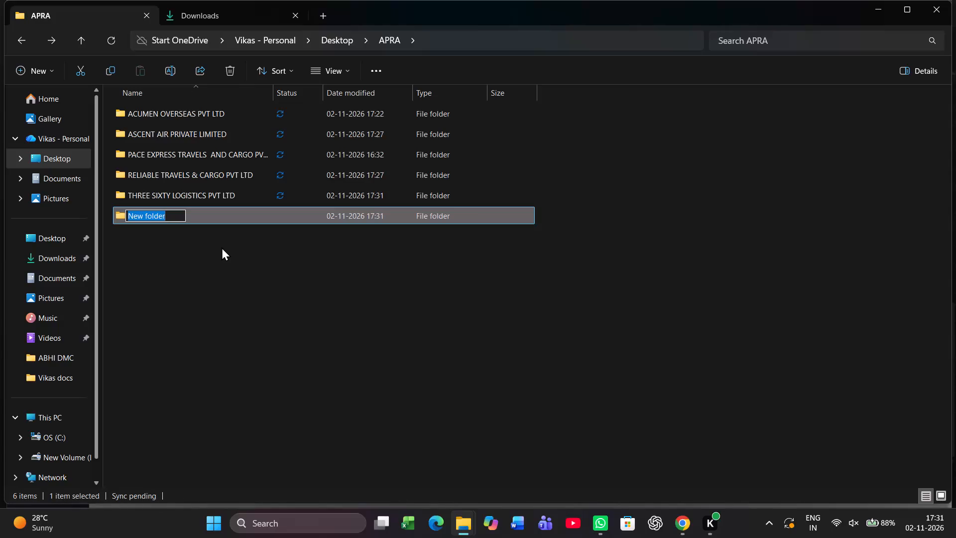
{"action": "type", "text": "PRUDENTIAL NEW"}
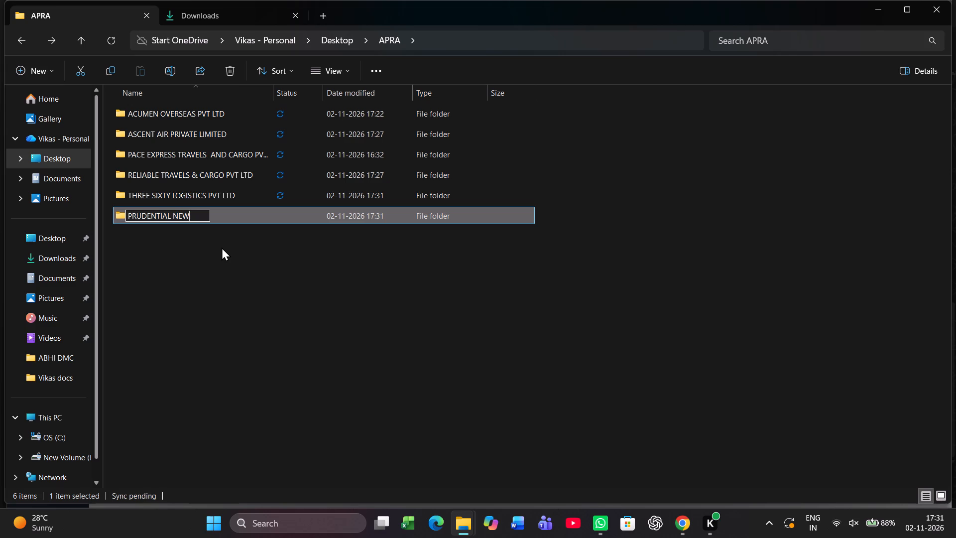
{"action": "key", "text": "Return"}
Switch to Octa GST in Chrome, return to the companies list and search it for PRUDENTIAL NEW instead of THREE SIXTY.
{"action": "key", "text": "alt+Tab"}
{"action": "key", "text": "alt+Tab"}
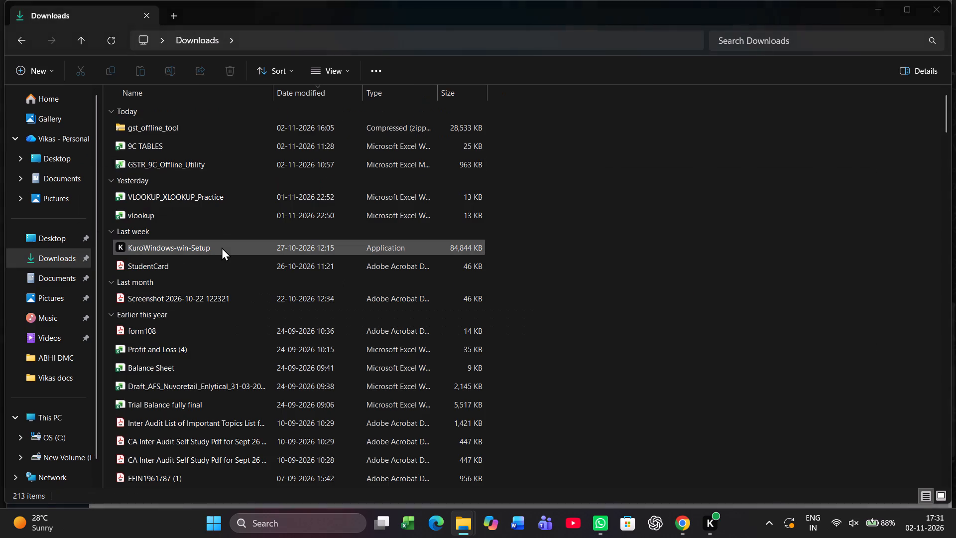
{"action": "key", "text": "alt+Tab"}
{"action": "key", "text": "alt+Tab"}
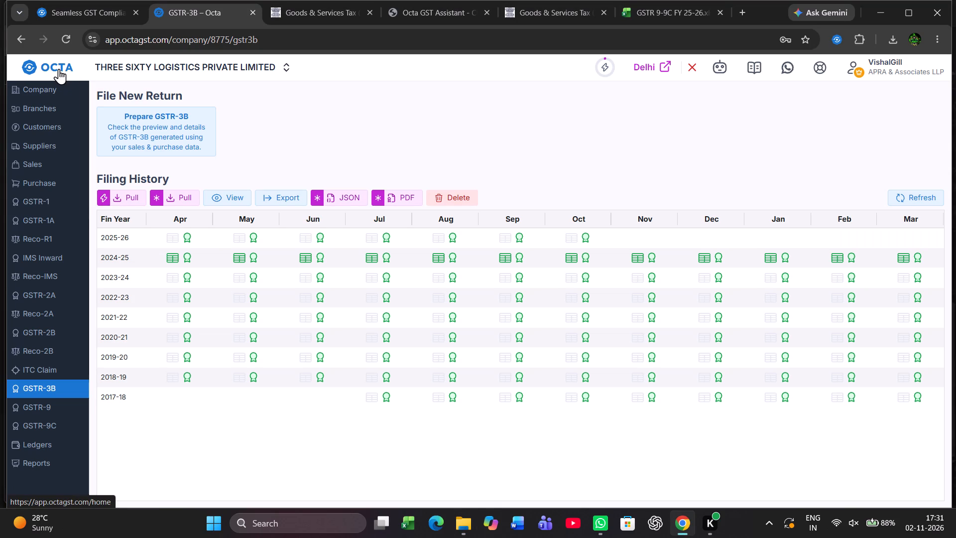
{"action": "left_click", "coordinate": [59, 69]}
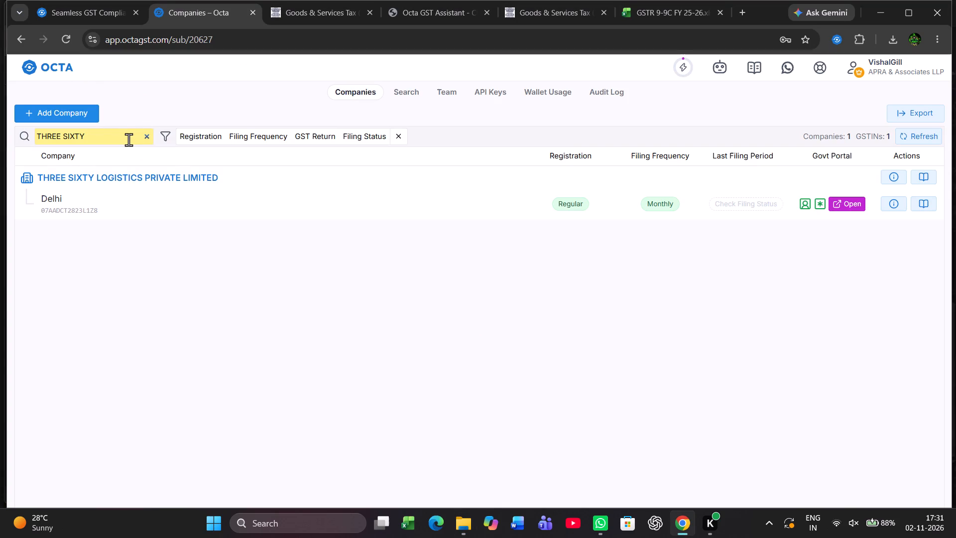
{"action": "left_click", "coordinate": [128, 139]}
{"action": "key", "text": "BackSpace"}
{"action": "key", "text": "BackSpace"}
{"action": "key", "text": "BackSpace"}
{"action": "key", "text": "BackSpace"}
{"action": "key", "text": "BackSpace"}
{"action": "key", "text": "BackSpace"}
{"action": "key", "text": "BackSpace"}
{"action": "key", "text": "BackSpace"}
{"action": "key", "text": "BackSpace"}
{"action": "key", "text": "BackSpace"}
{"action": "key", "text": "BackSpace"}
{"action": "key", "text": "BackSpace"}
{"action": "key", "text": "BackSpace"}
{"action": "key", "text": "BackSpace"}
{"action": "key", "text": "BackSpace"}
{"action": "key", "text": "BackSpace"}
{"action": "key", "text": "BackSpace"}
{"action": "key", "text": "BackSpace"}
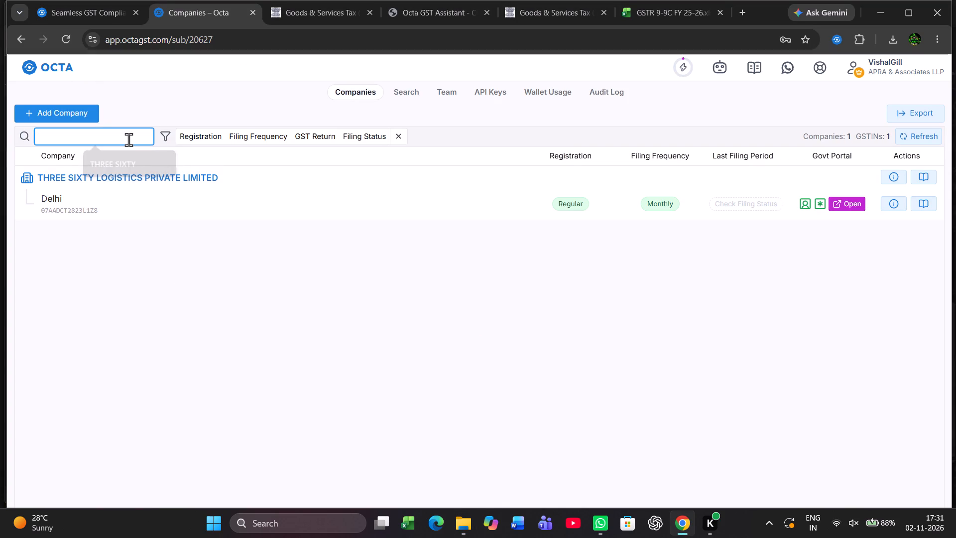
{"action": "type", "text": "PRUDENTIAL NEW"}
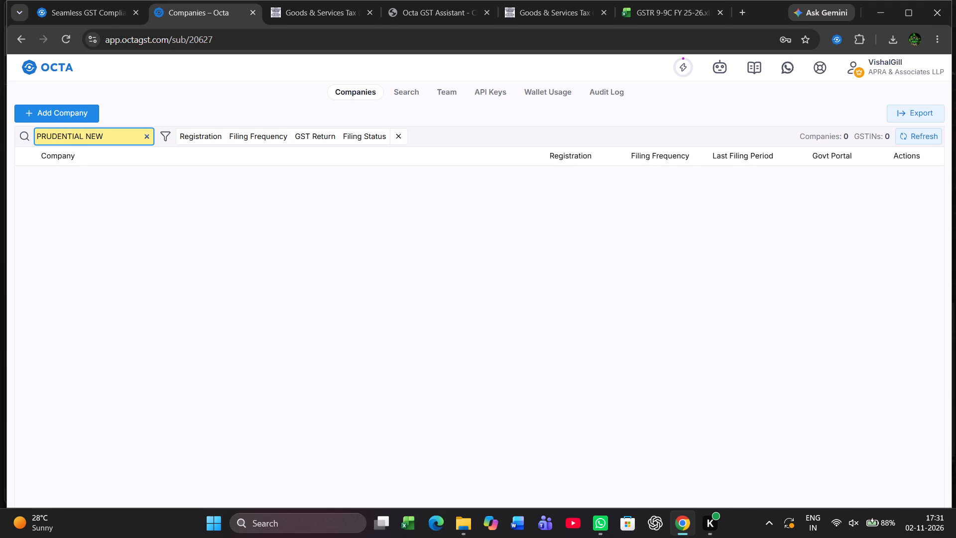
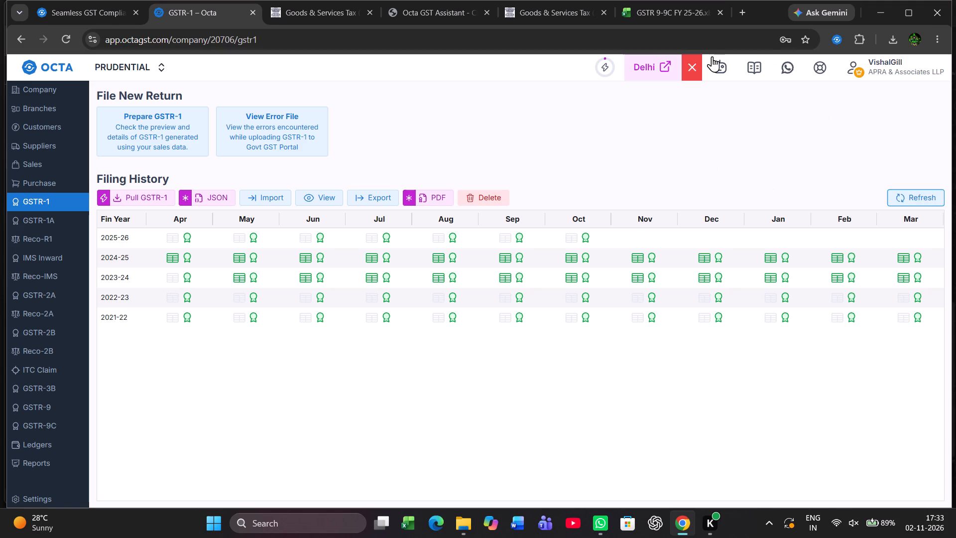
Reload PRUDENTIAL's GSTR-1 page, then select the full Delhi GSTIN in its company details.
{"action": "left_click", "coordinate": [56, 32]}
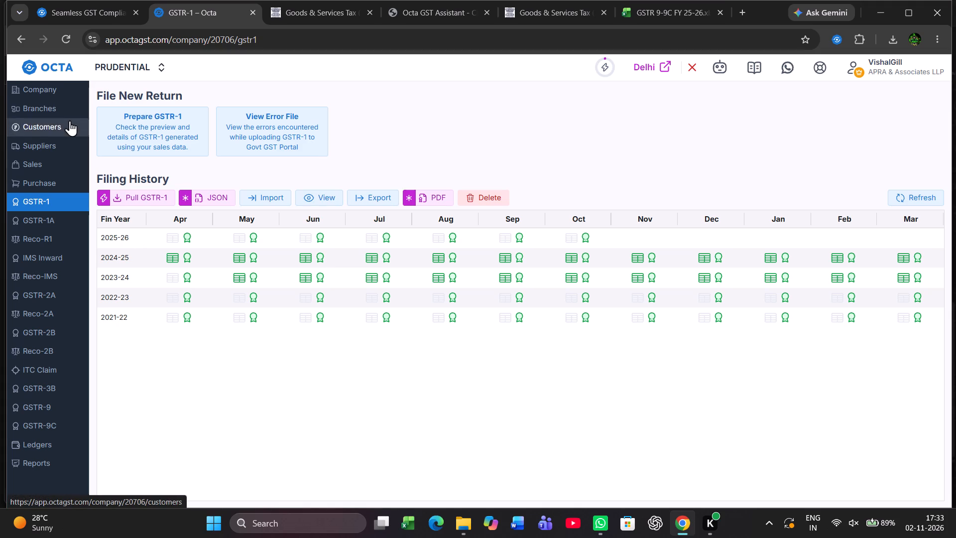
{"action": "left_click", "coordinate": [66, 85]}
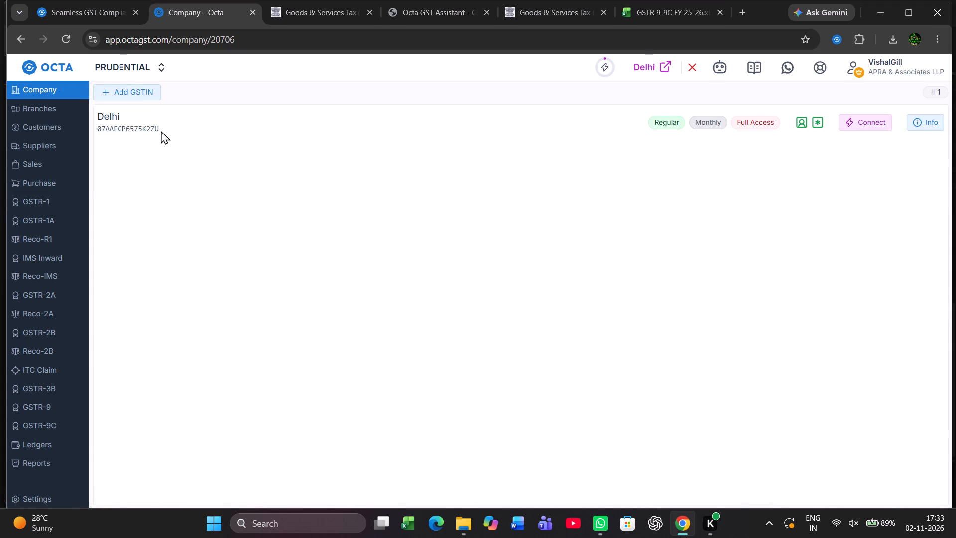
{"action": "left_click", "coordinate": [148, 130]}
{"action": "left_click_drag", "start_coordinate": [162, 134], "coordinate": [58, 143]}
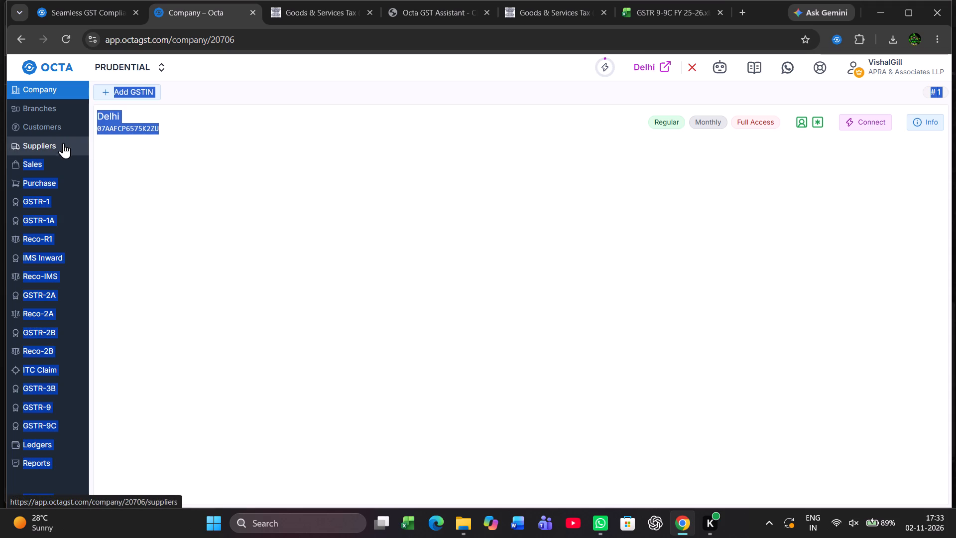
{"action": "left_click", "coordinate": [106, 126]}
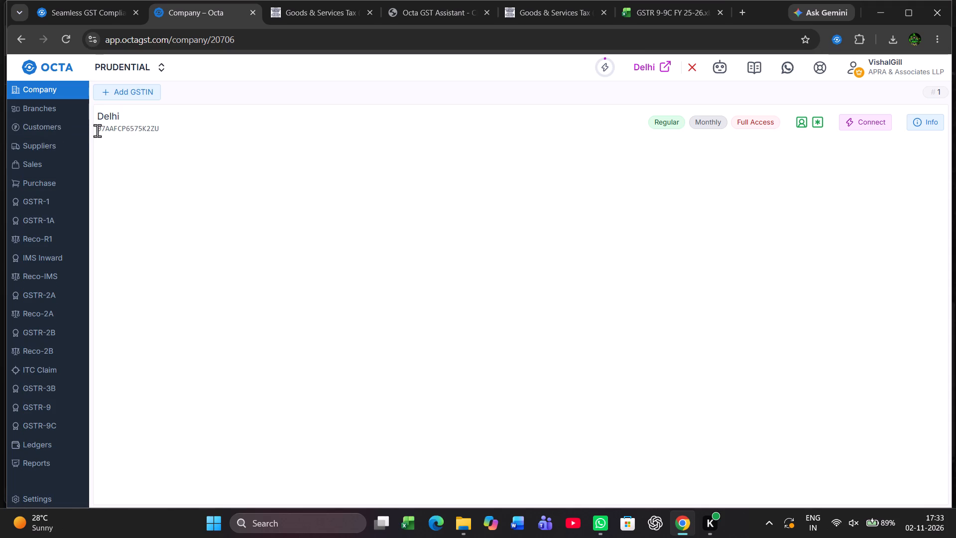
{"action": "left_click_drag", "start_coordinate": [97, 129], "coordinate": [168, 135]}
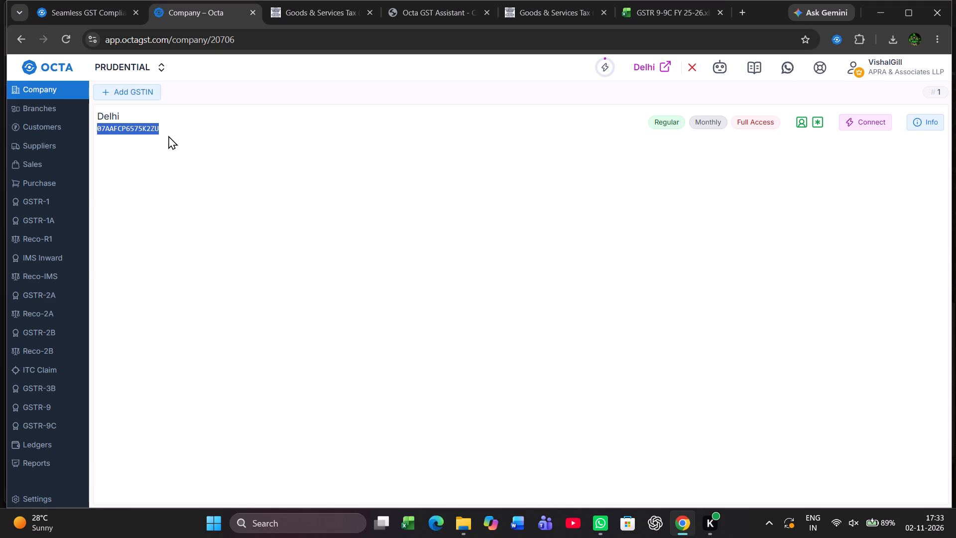
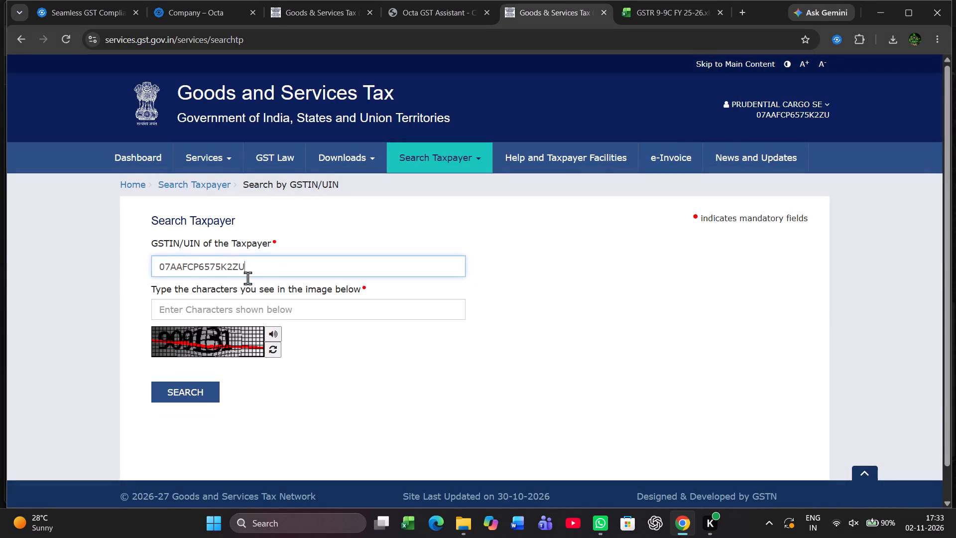
Complete the image verification and search the GST portal for PRUDENTIAL's Delhi GSTIN.
{"action": "left_click", "coordinate": [197, 307]}
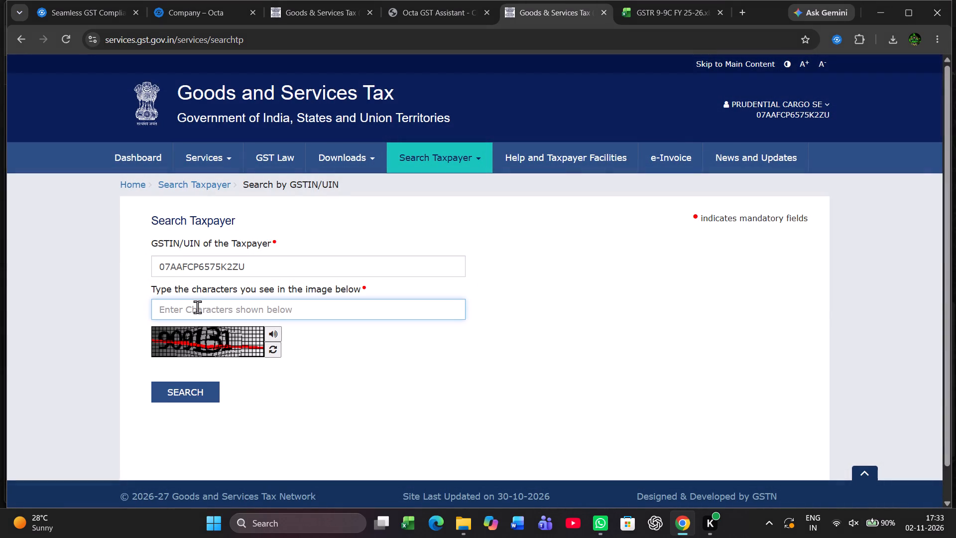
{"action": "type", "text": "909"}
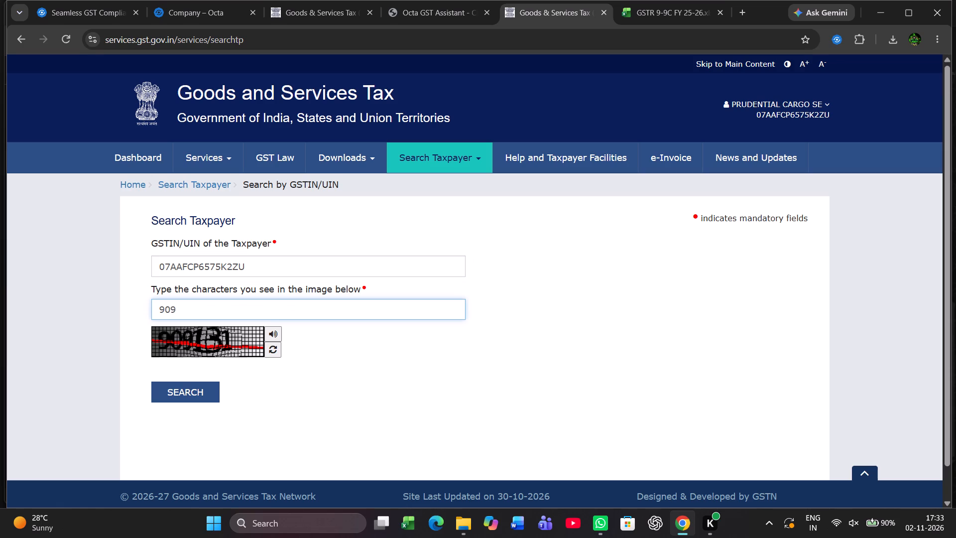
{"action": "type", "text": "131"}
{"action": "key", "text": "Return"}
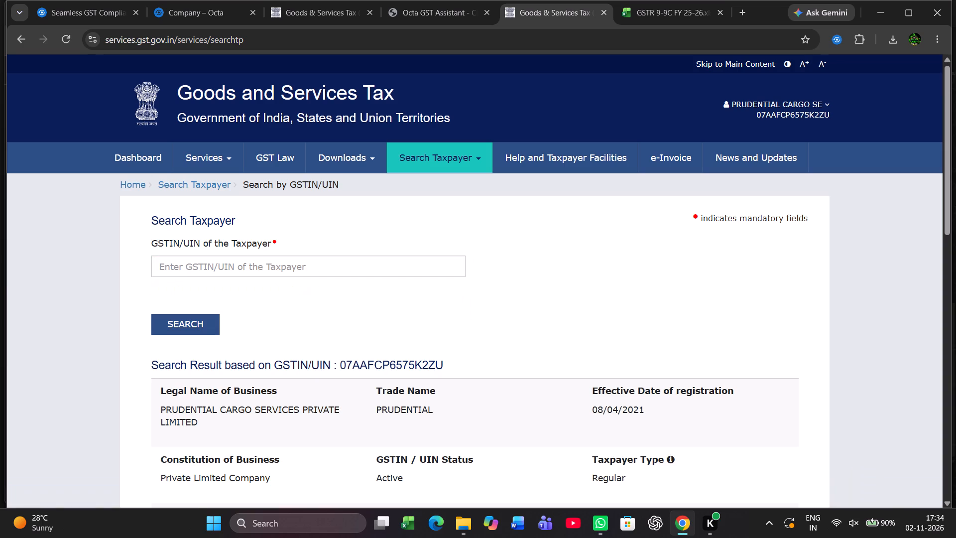
Show the taxpayer's return filing table for financial year 2026-2027 and examine its GSTR3B and GSTR-1/IFF filing details.
{"action": "scroll", "coordinate": [362, 373], "scroll_direction": "down", "scroll_amount": 2}
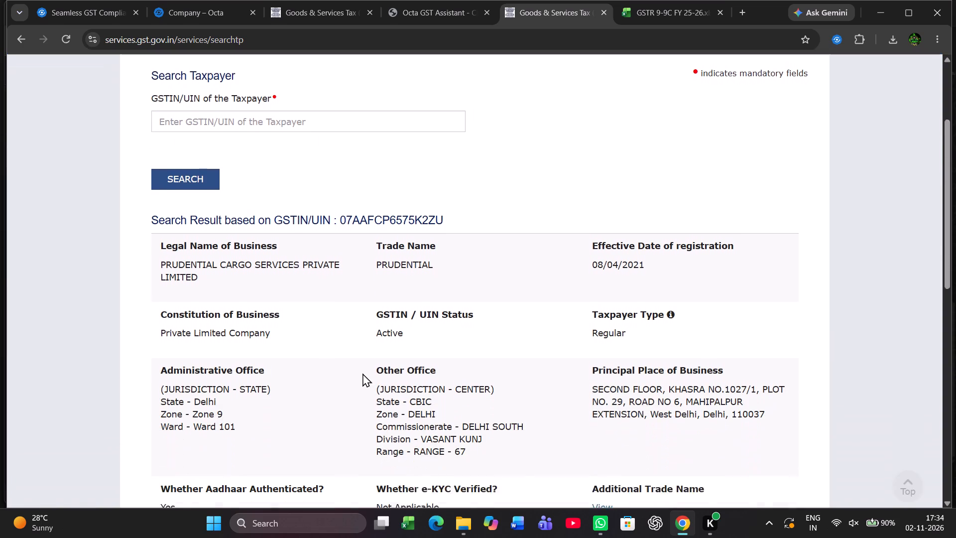
{"action": "scroll", "coordinate": [362, 373], "scroll_direction": "down", "scroll_amount": 1}
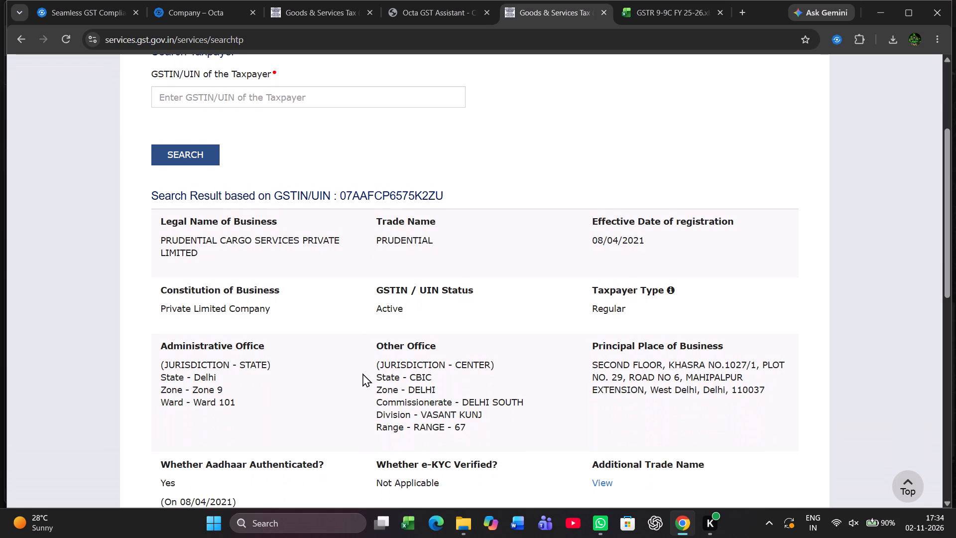
{"action": "scroll", "coordinate": [362, 373], "scroll_direction": "down", "scroll_amount": 2}
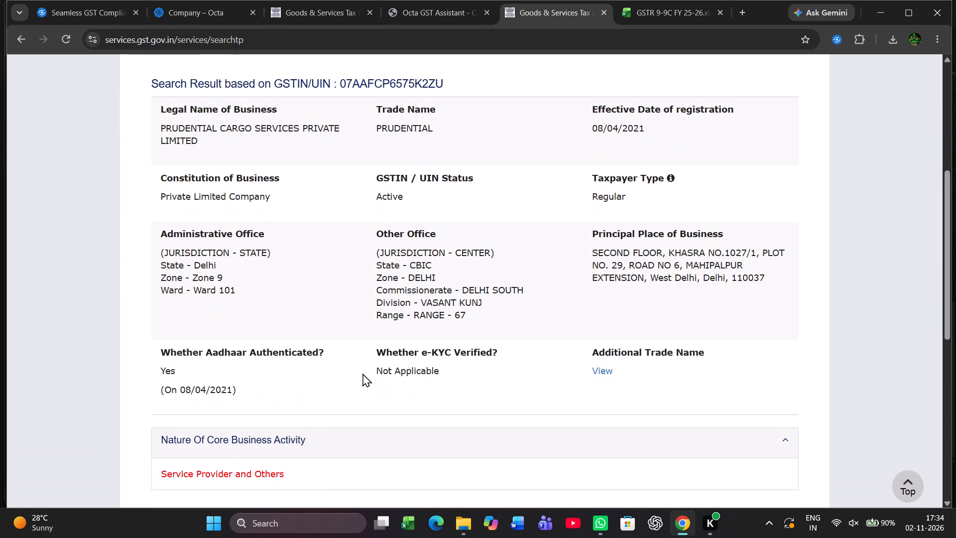
{"action": "scroll", "coordinate": [362, 373], "scroll_direction": "down", "scroll_amount": 2}
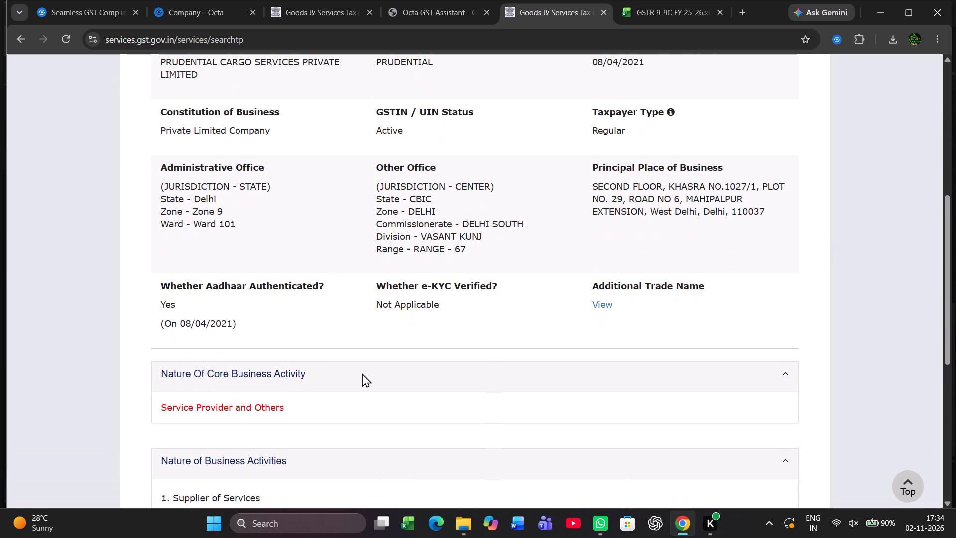
{"action": "scroll", "coordinate": [362, 373], "scroll_direction": "down", "scroll_amount": 3}
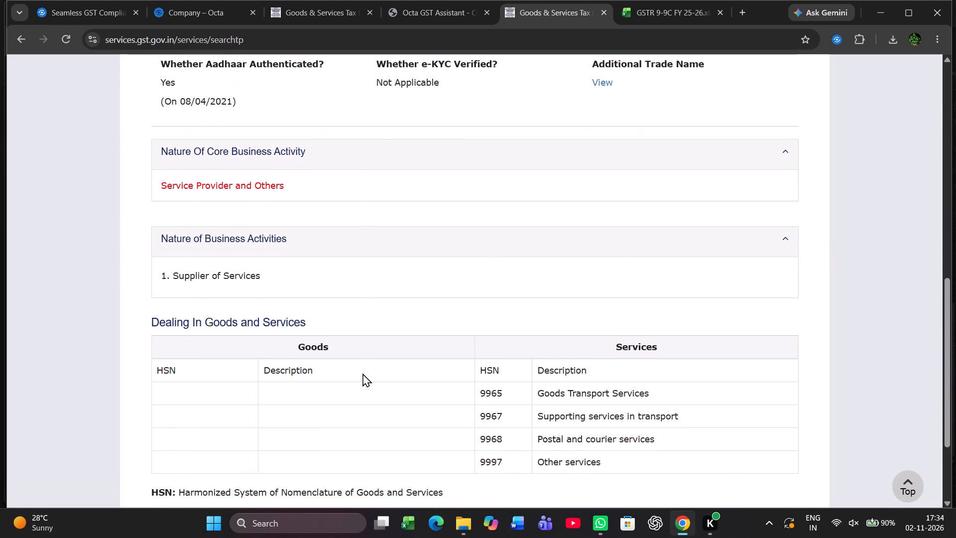
{"action": "scroll", "coordinate": [362, 373], "scroll_direction": "down", "scroll_amount": 3}
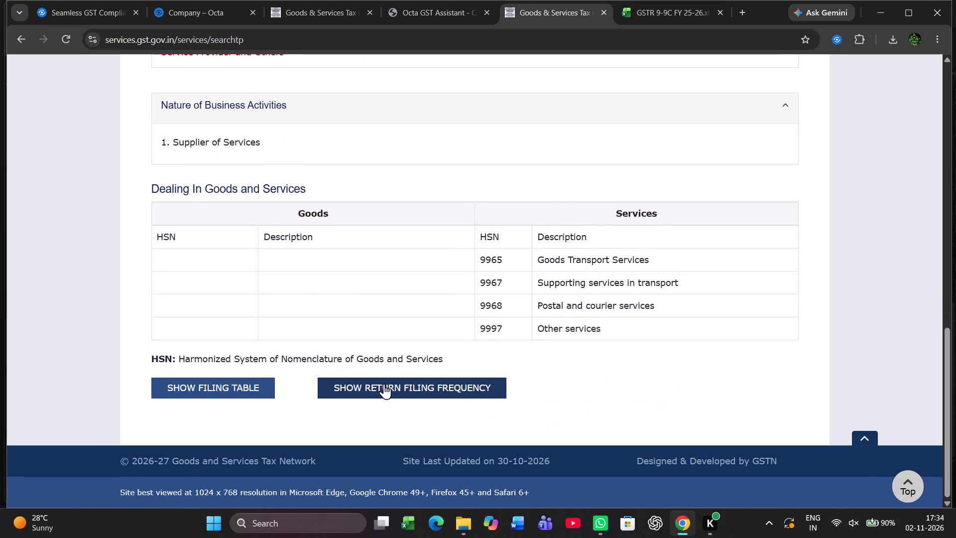
{"action": "left_click", "coordinate": [219, 391]}
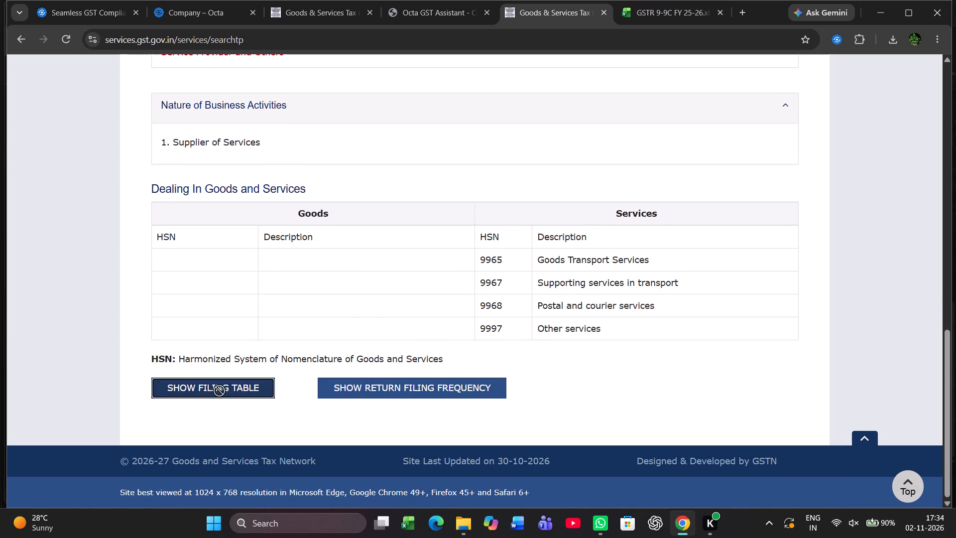
{"action": "scroll", "coordinate": [446, 337], "scroll_direction": "down", "scroll_amount": 2}
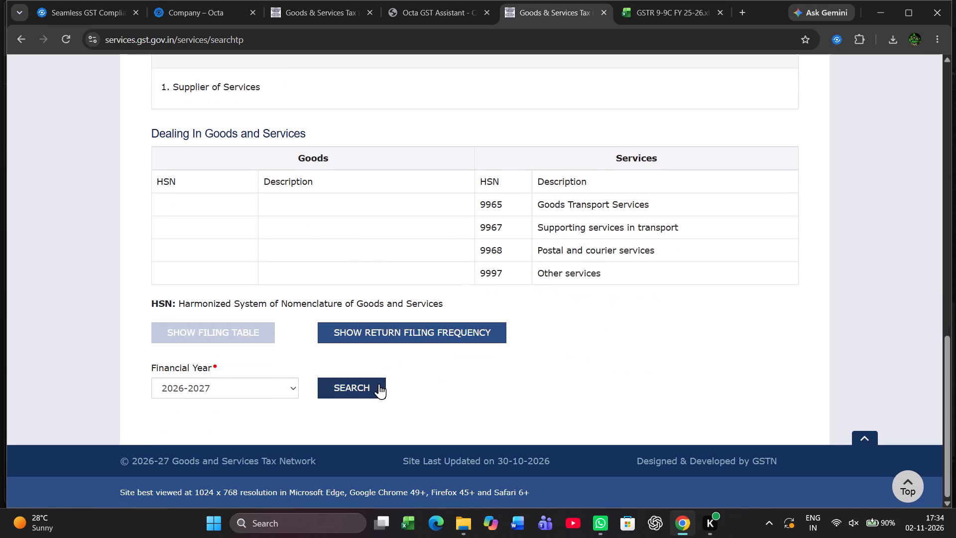
{"action": "left_click", "coordinate": [371, 391]}
{"action": "scroll", "coordinate": [371, 391], "scroll_direction": "down", "scroll_amount": 3}
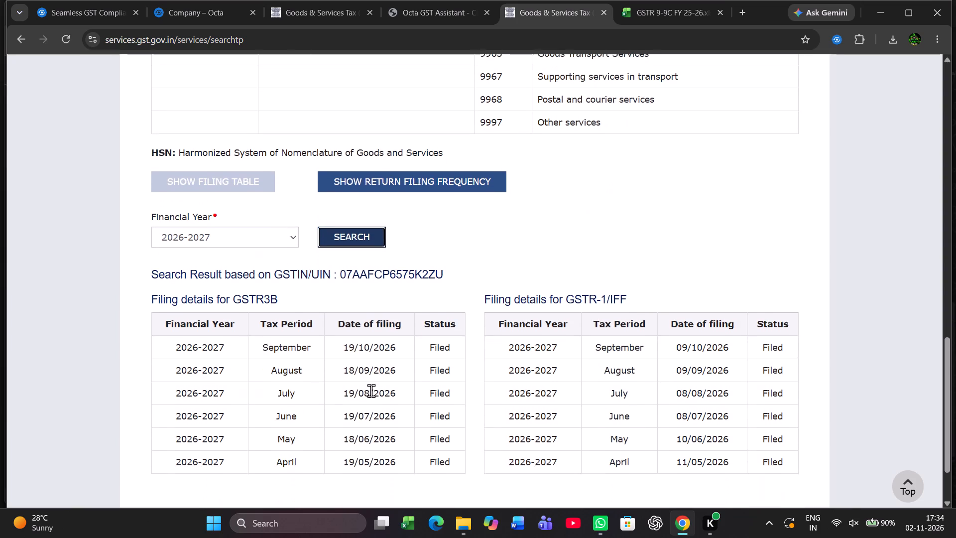
{"action": "scroll", "coordinate": [371, 391], "scroll_direction": "down", "scroll_amount": 1}
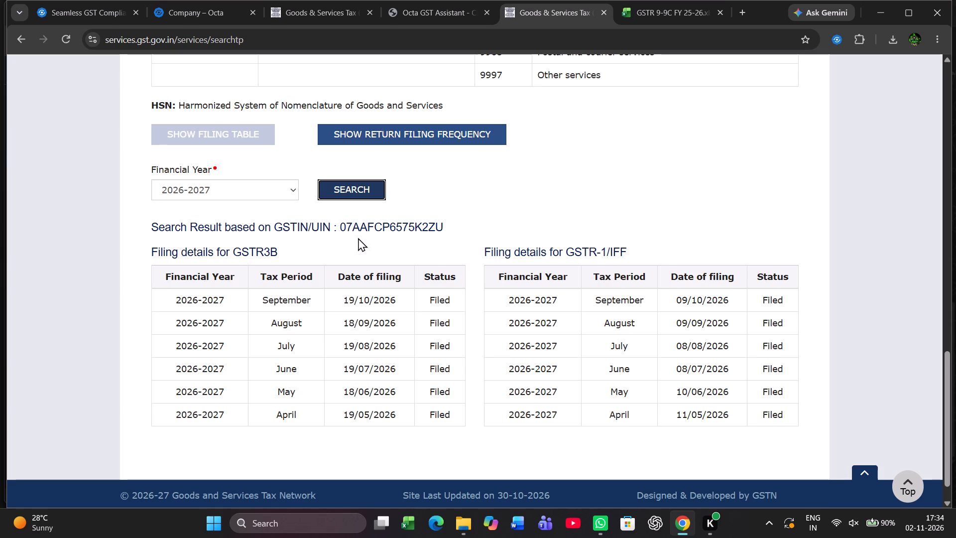
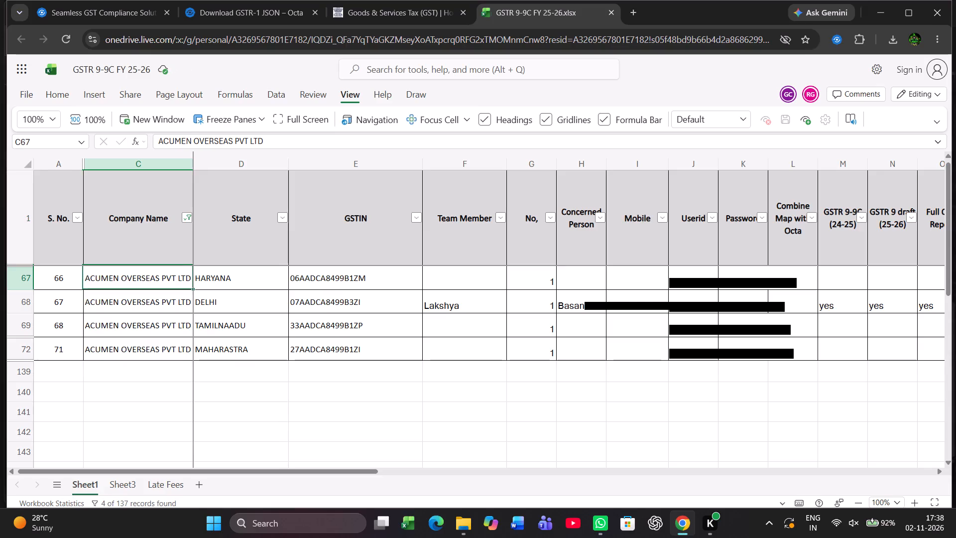
{"action": "key", "text": "Down"}
{"action": "key", "text": "Right"}
{"action": "key", "text": "Right"}
{"action": "key", "text": "Right"}
{"action": "key", "text": "Right"}
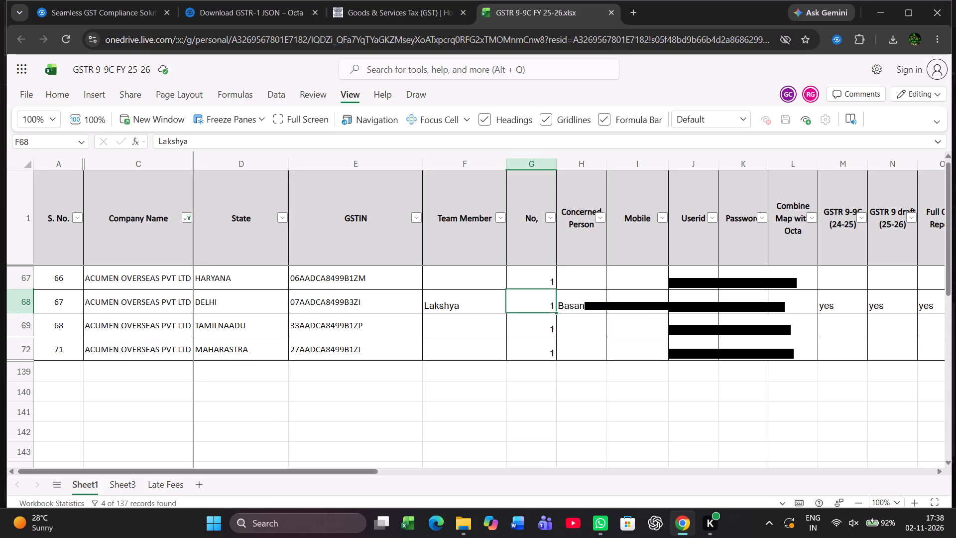
{"action": "key", "text": "Right"}
{"action": "key", "text": "Right"}
{"action": "key", "text": "Right"}
{"action": "key", "text": "Right"}
{"action": "key", "text": "Right"}
{"action": "key", "text": "Right"}
{"action": "key", "text": "Right"}
{"action": "key", "text": "Right"}
{"action": "key", "text": "Right"}
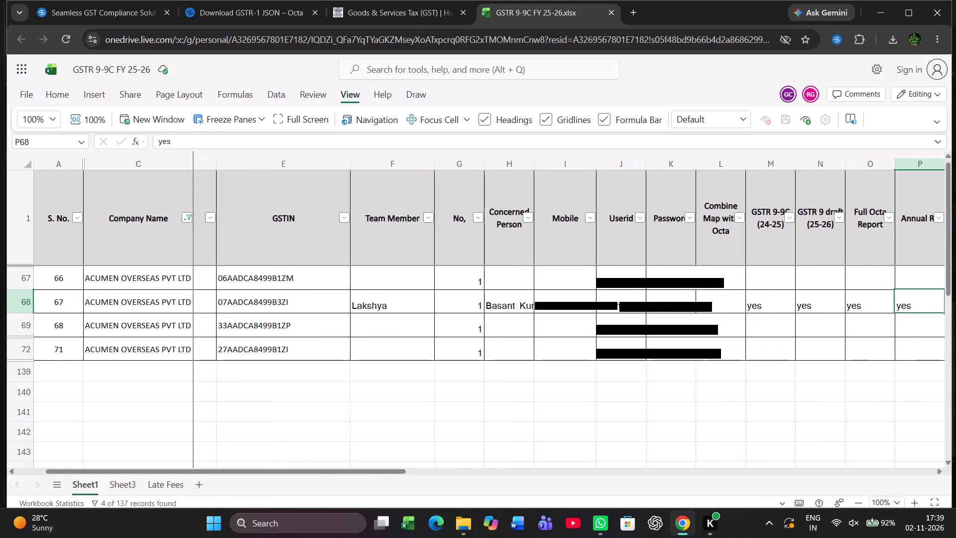
{"action": "key", "text": "Right"}
{"action": "key", "text": "Right"}
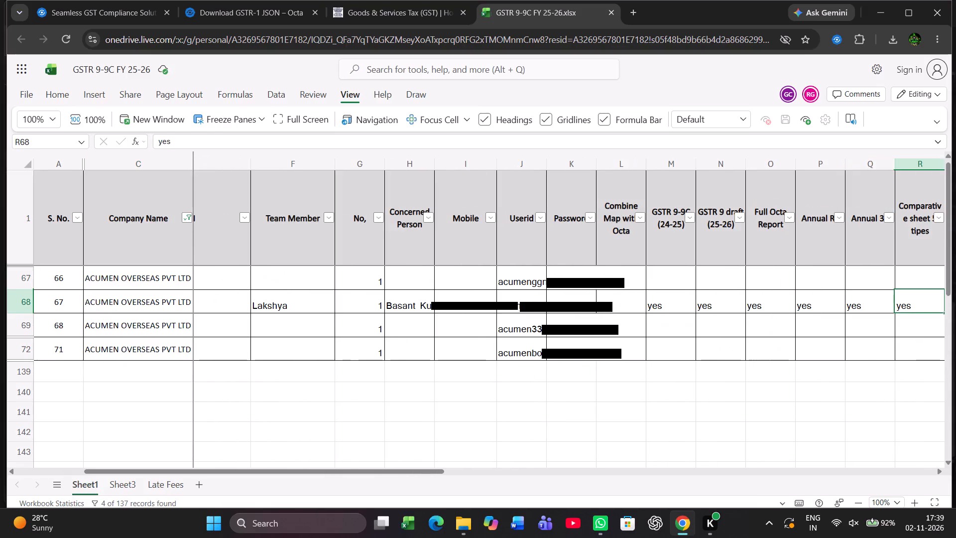
{"action": "key", "text": "Left"}
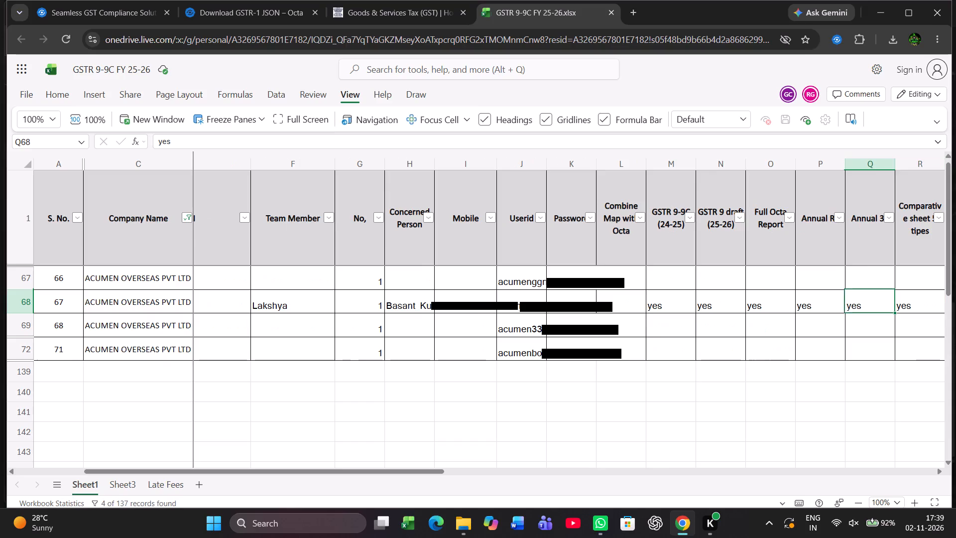
{"action": "key", "text": "Left"}
{"action": "key", "text": "Left"}
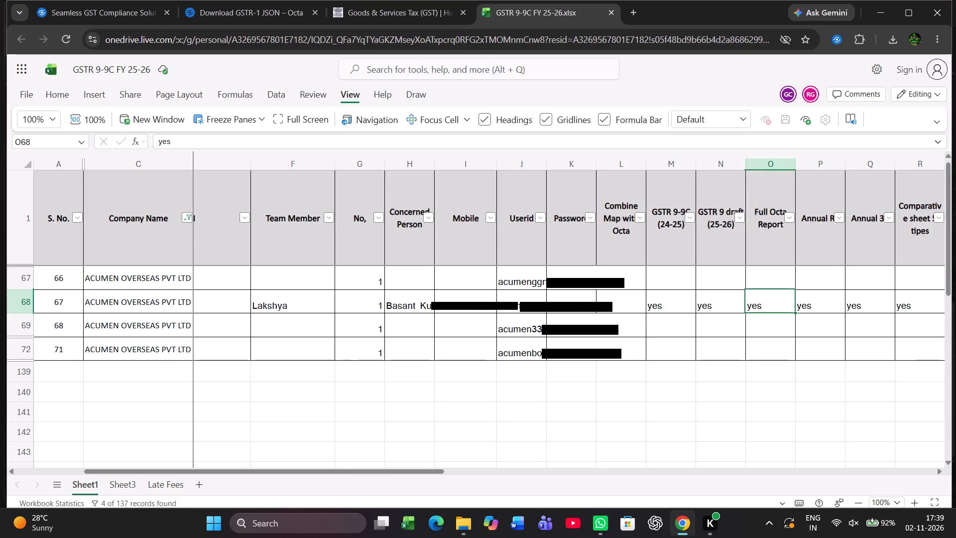
{"action": "key", "text": "Left"}
{"action": "key", "text": "Left"}
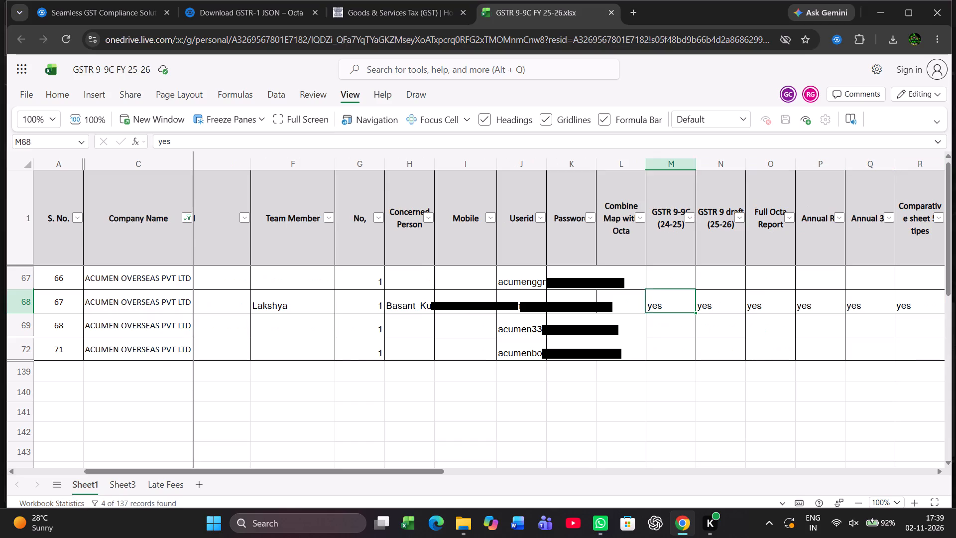
{"action": "key", "text": "Left"}
{"action": "key", "text": "Left"}
{"action": "key", "text": "Left"}
{"action": "key", "text": "Left"}
{"action": "key", "text": "Left"}
{"action": "key", "text": "Left"}
{"action": "key", "text": "Left"}
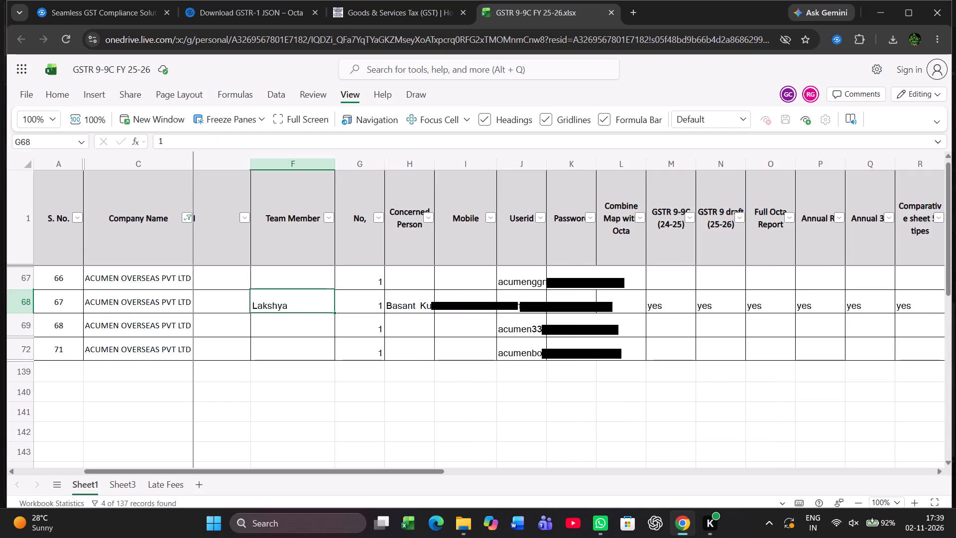
{"action": "key", "text": "Left"}
{"action": "key", "text": "Left"}
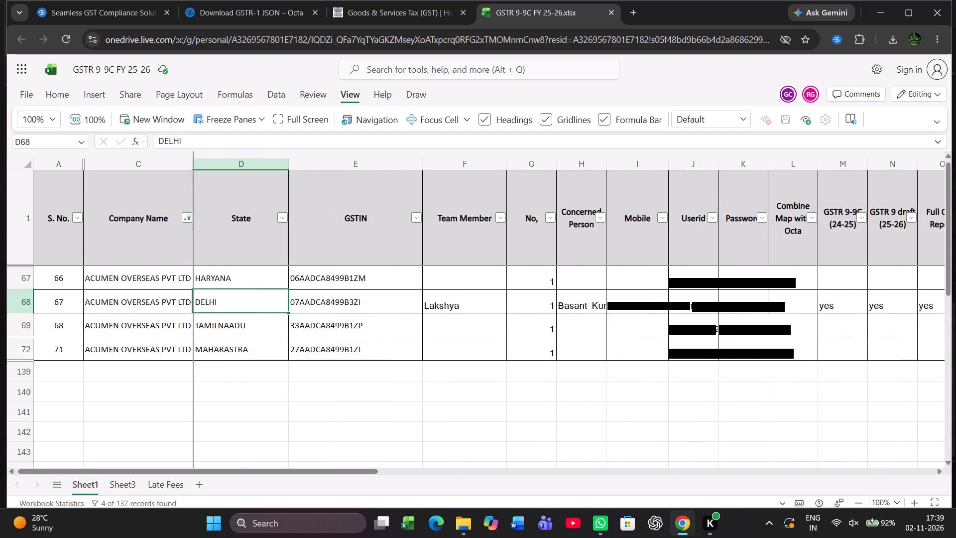
Switch to File Explorer, return to the APRA folder and open the ASCENT AIR PRIVATE LIMITED folder.
{"action": "key", "text": "alt+Tab"}
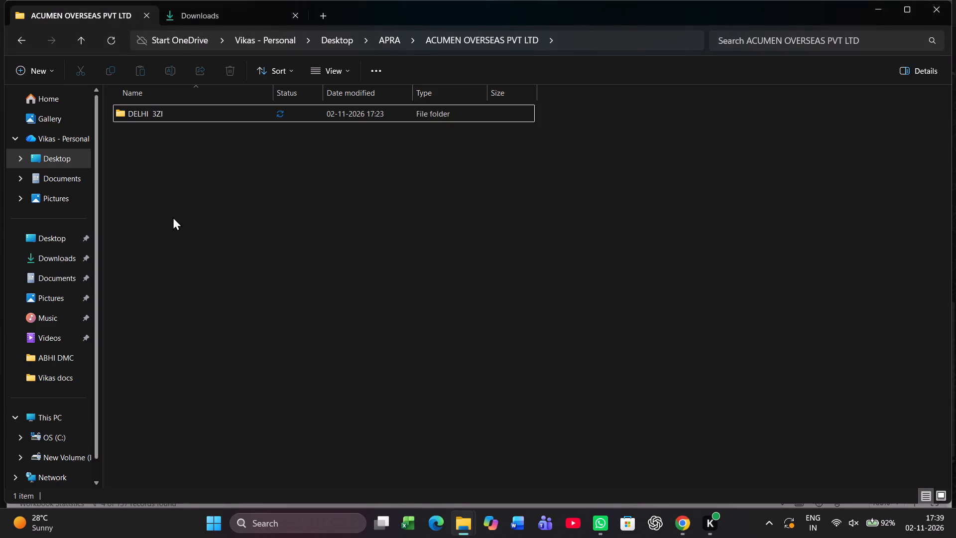
{"action": "key", "text": "BackSpace"}
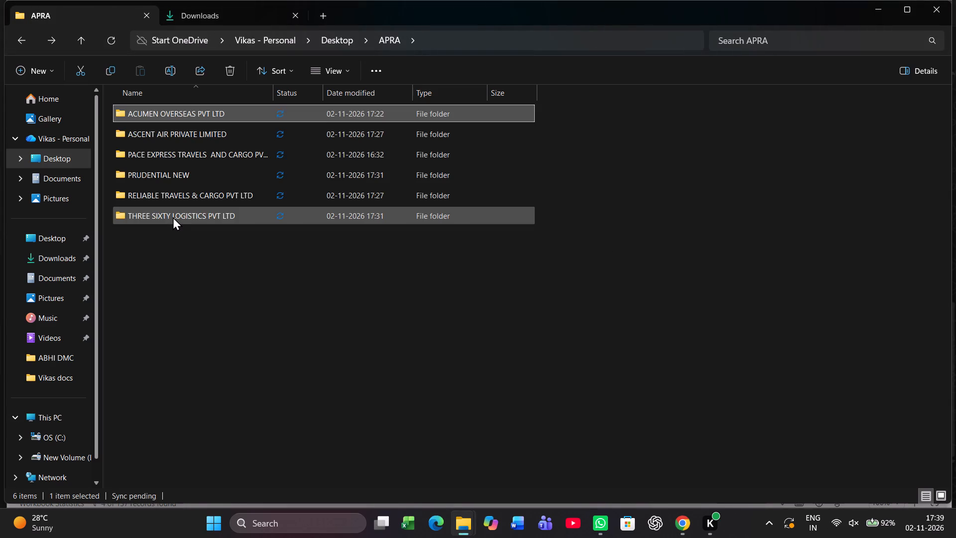
{"action": "key", "text": "Down"}
{"action": "key", "text": "Return"}
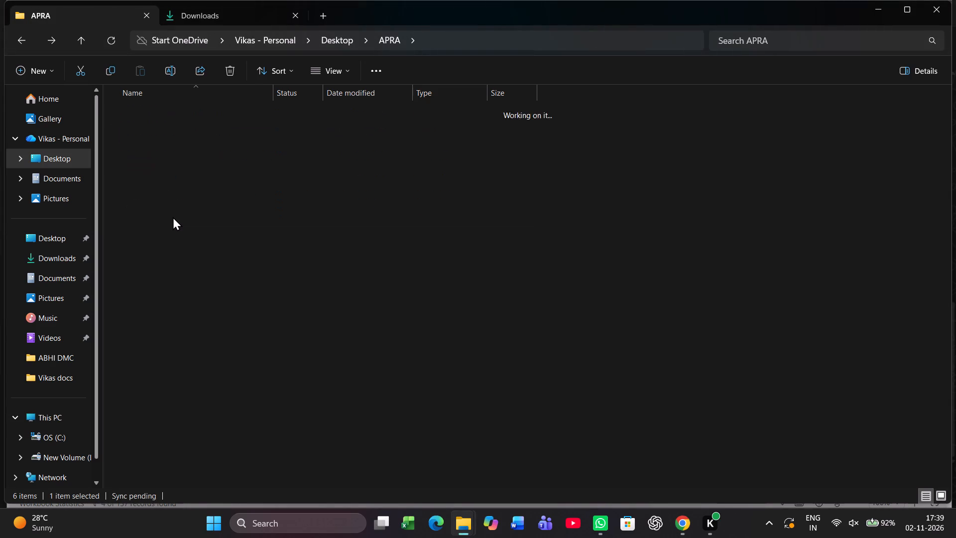
Switch to the GSTR 9-9C workbook and search the Company Name column's filter for ASCENT.
{"action": "key", "text": "alt+Tab"}
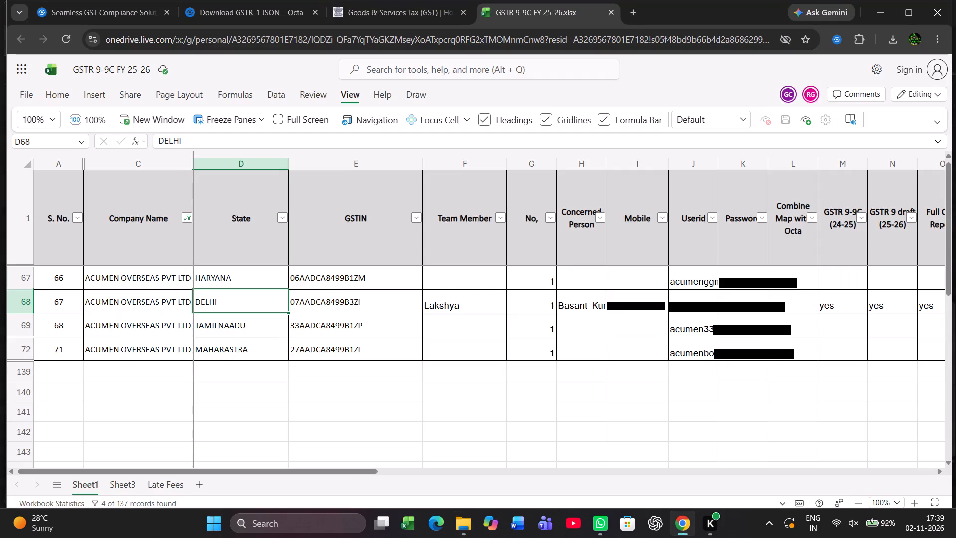
{"action": "key", "text": "Up"}
{"action": "key", "text": "Up"}
{"action": "key", "text": "Left"}
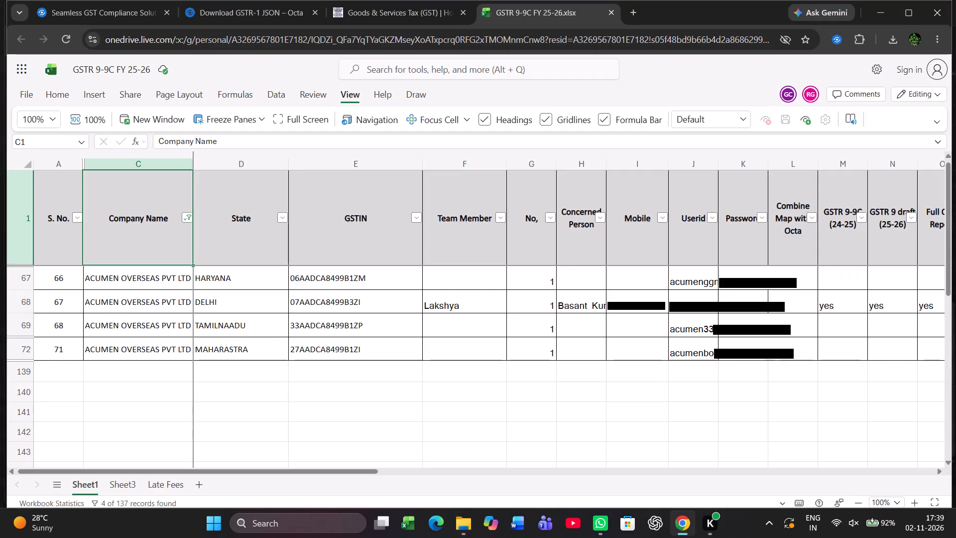
{"action": "key", "text": "alt+Down"}
{"action": "key", "text": "Down"}
{"action": "key", "text": "Down"}
{"action": "key", "text": "Down"}
{"action": "key", "text": "Down"}
{"action": "key", "text": "Down"}
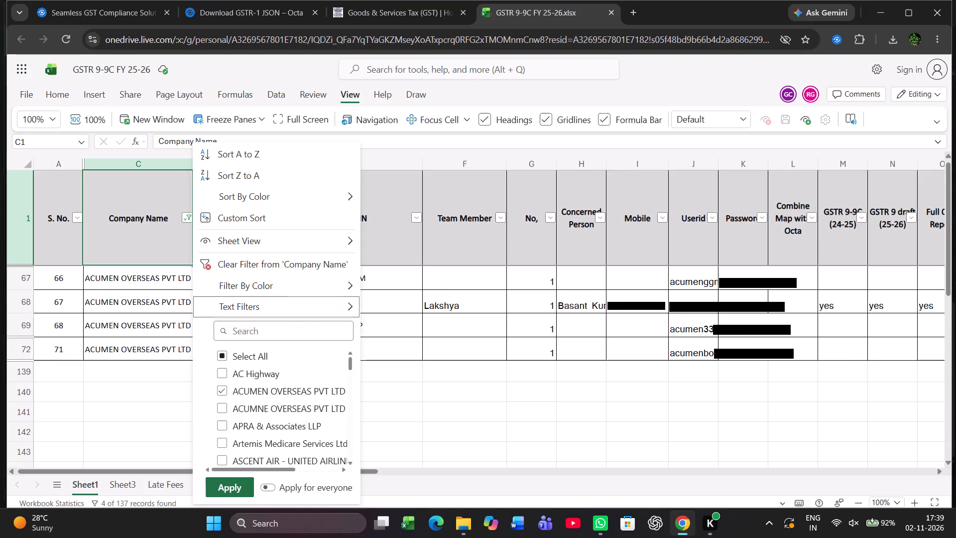
{"action": "key", "text": "Down"}
{"action": "type", "text": "ASCENT"}
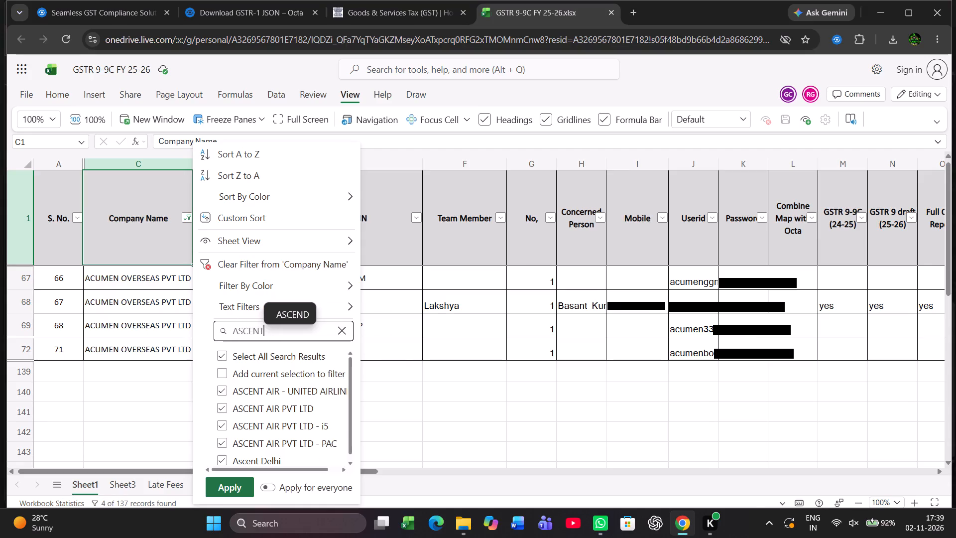
Clear the selected search results, reselect every ASCENT company from United Airlines to Ascent Delhi, and turn on applying the filter for everyone.
{"action": "key", "text": "Down"}
{"action": "key", "text": "Down"}
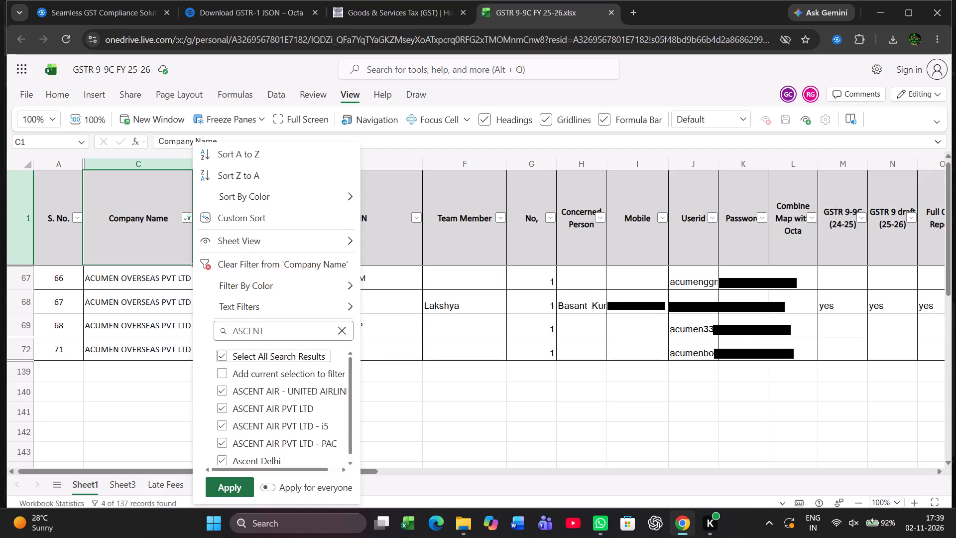
{"action": "key", "text": "space"}
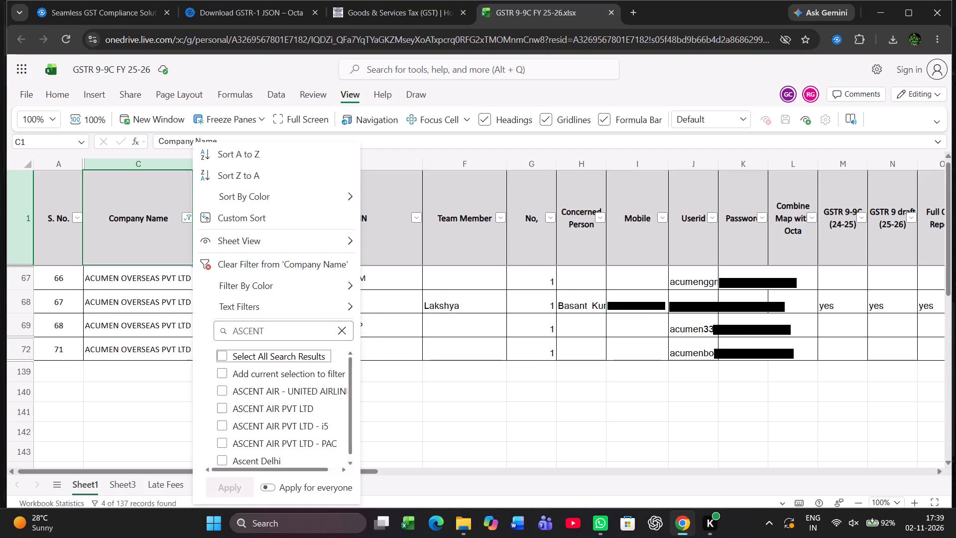
{"action": "key", "text": "Down"}
{"action": "key", "text": "Down"}
{"action": "key", "text": "space"}
{"action": "key", "text": "Down"}
{"action": "key", "text": "space"}
{"action": "key", "text": "Down"}
{"action": "key", "text": "space"}
{"action": "key", "text": "Down"}
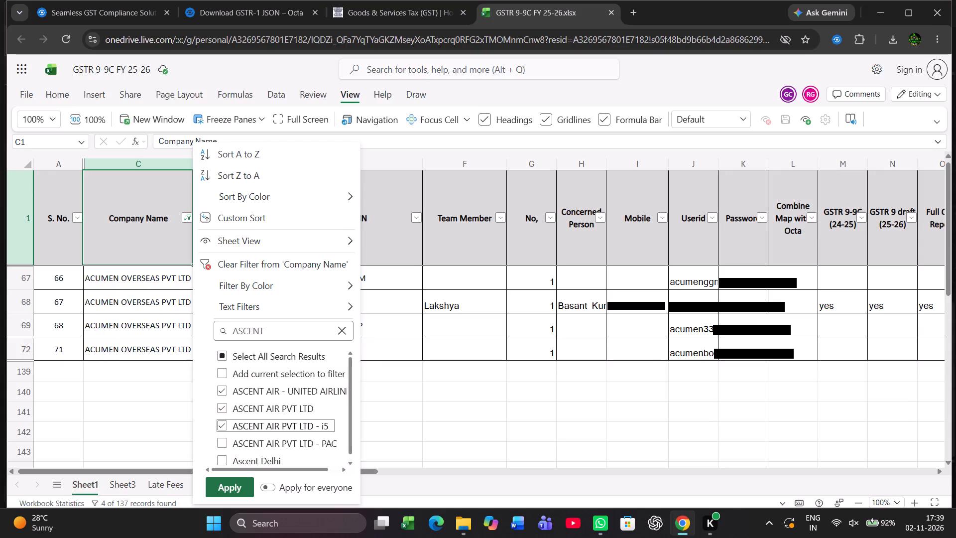
{"action": "key", "text": "space"}
{"action": "key", "text": "Down"}
{"action": "key", "text": "space"}
{"action": "key", "text": "Down"}
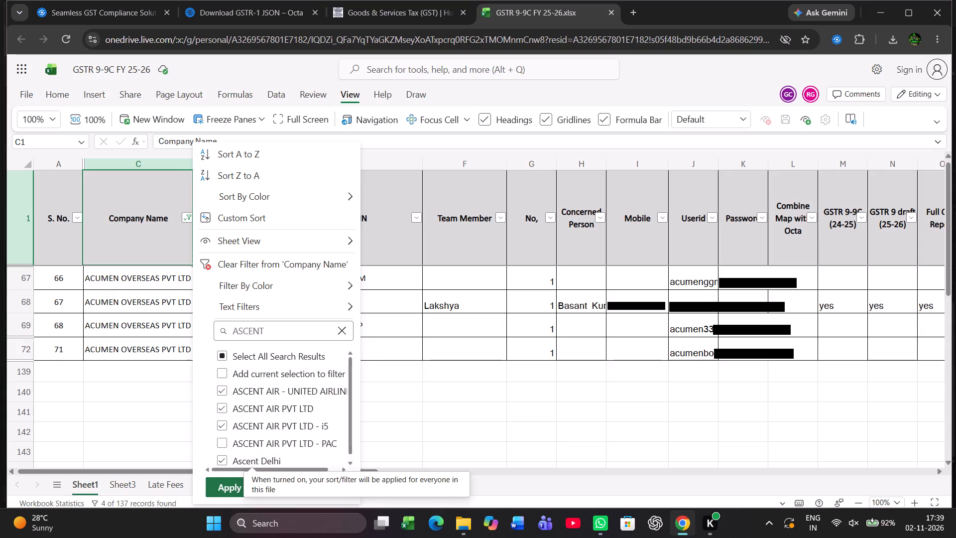
{"action": "key", "text": "space"}
{"action": "key", "text": "Up"}
{"action": "key", "text": "Up"}
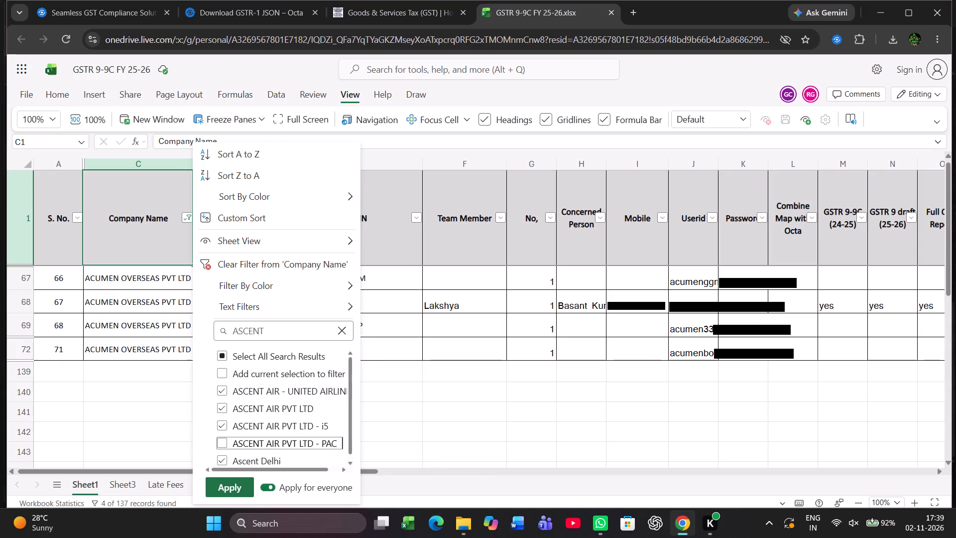
{"action": "key", "text": "space"}
{"action": "key", "text": "Down"}
{"action": "key", "text": "Down"}
{"action": "key", "text": "Down"}
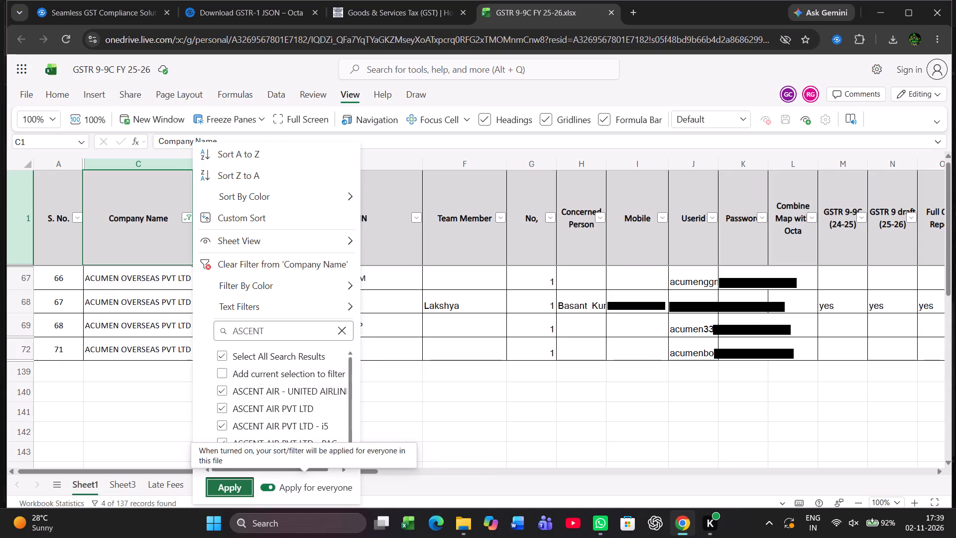
Apply the Company Name filter with all ASCENT search results selected.
{"action": "key", "text": "Up"}
{"action": "key", "text": "Up"}
{"action": "key", "text": "Up"}
{"action": "key", "text": "Up"}
{"action": "key", "text": "Up"}
{"action": "key", "text": "Up"}
{"action": "key", "text": "Up"}
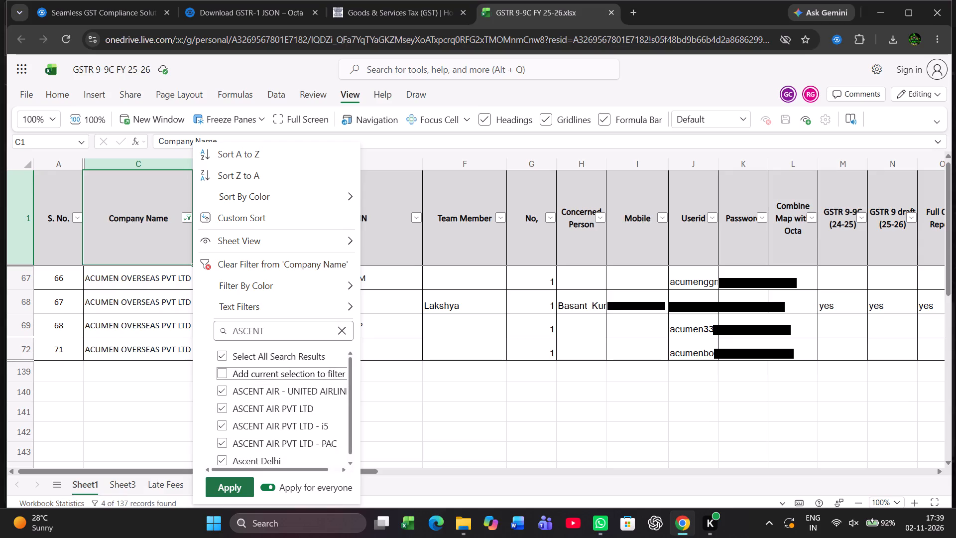
{"action": "key", "text": "Up"}
{"action": "key", "text": "space"}
{"action": "key", "text": "space"}
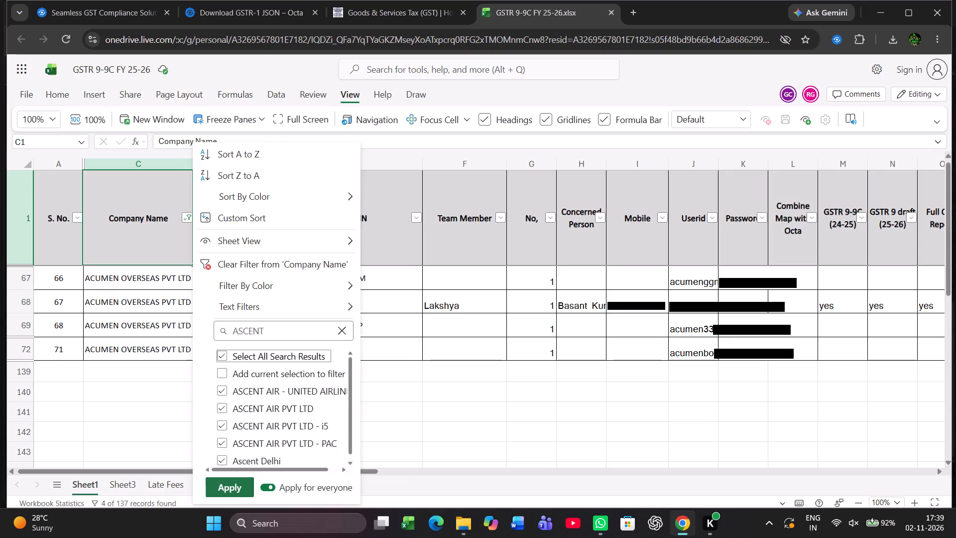
{"action": "key", "text": "Return"}
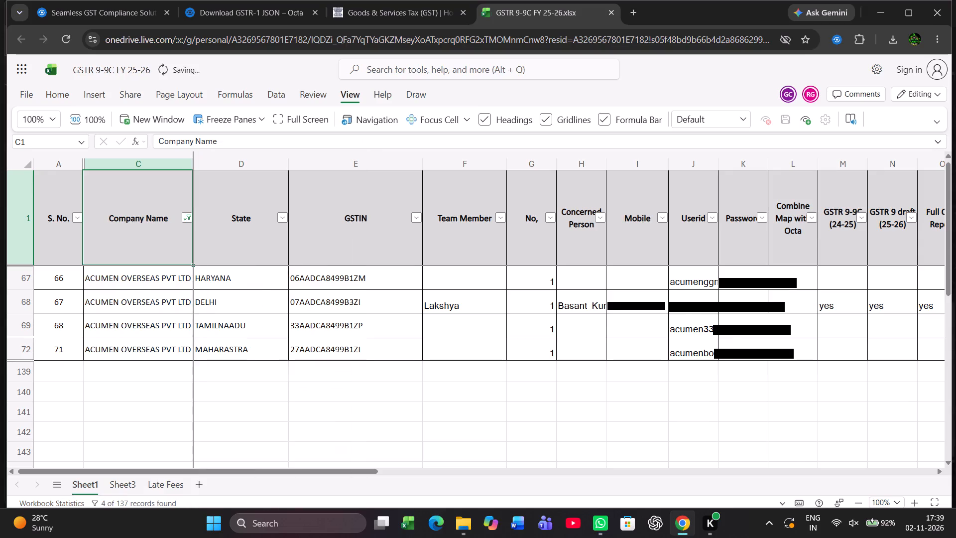
{"action": "key", "text": "Down"}
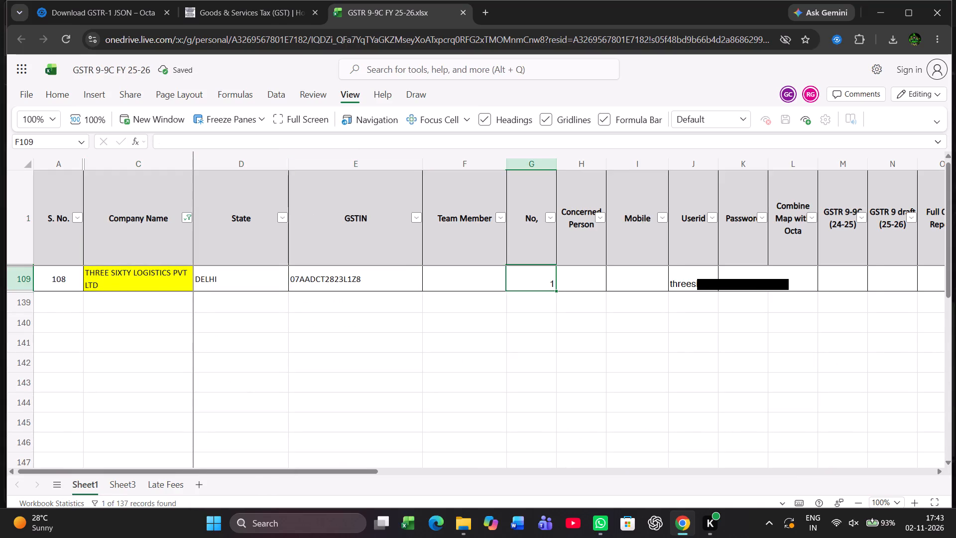
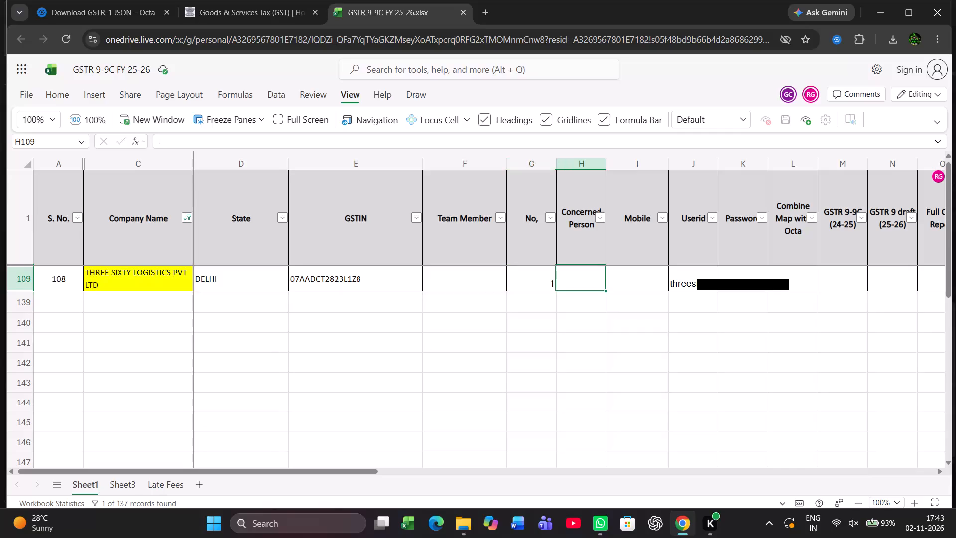
Enter YES in the Full Octa Report column for THREE SIXTY LOGISTICS PVT LTD.
{"action": "key", "text": "Right"}
{"action": "key", "text": "Right"}
{"action": "key", "text": "Right"}
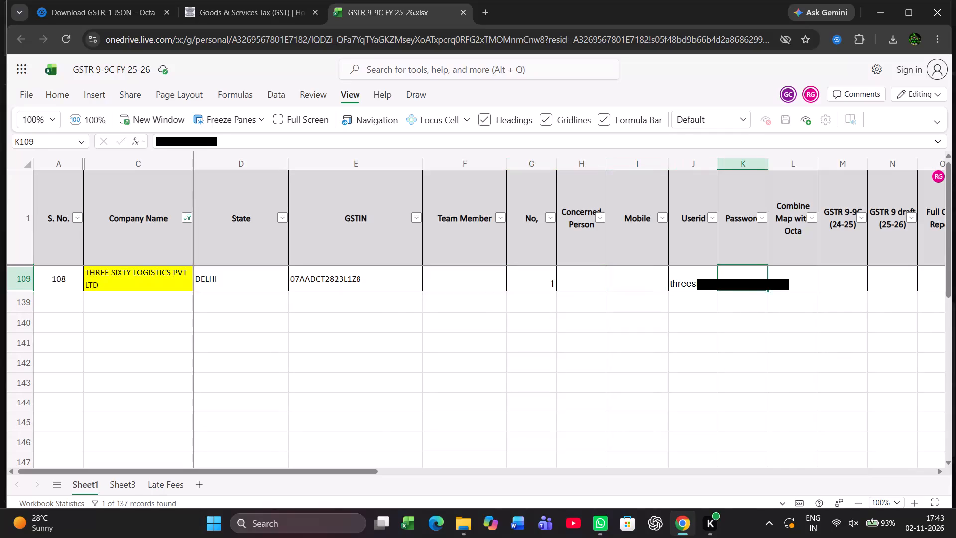
{"action": "key", "text": "Right"}
{"action": "key", "text": "Right"}
{"action": "key", "text": "Right"}
{"action": "key", "text": "Right"}
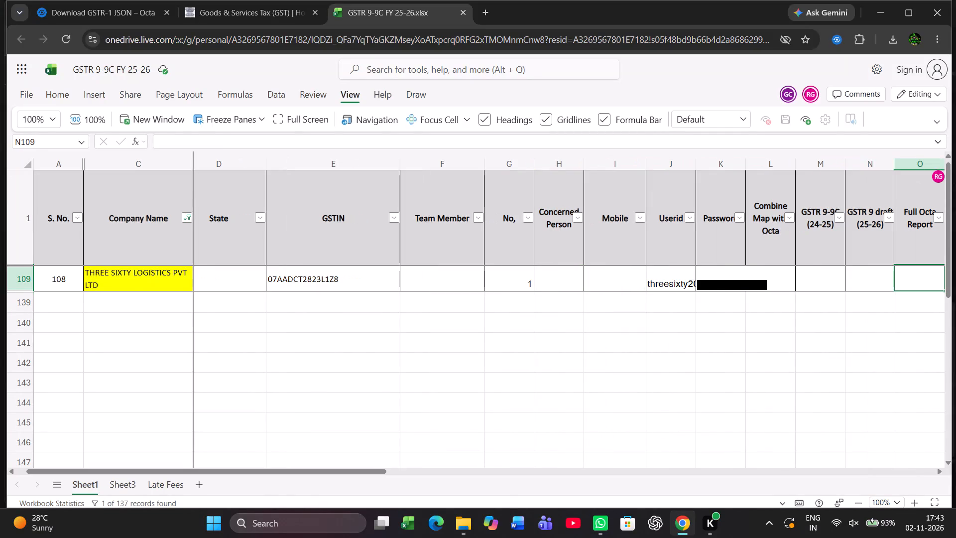
{"action": "key", "text": "y"}
{"action": "key", "text": "e"}
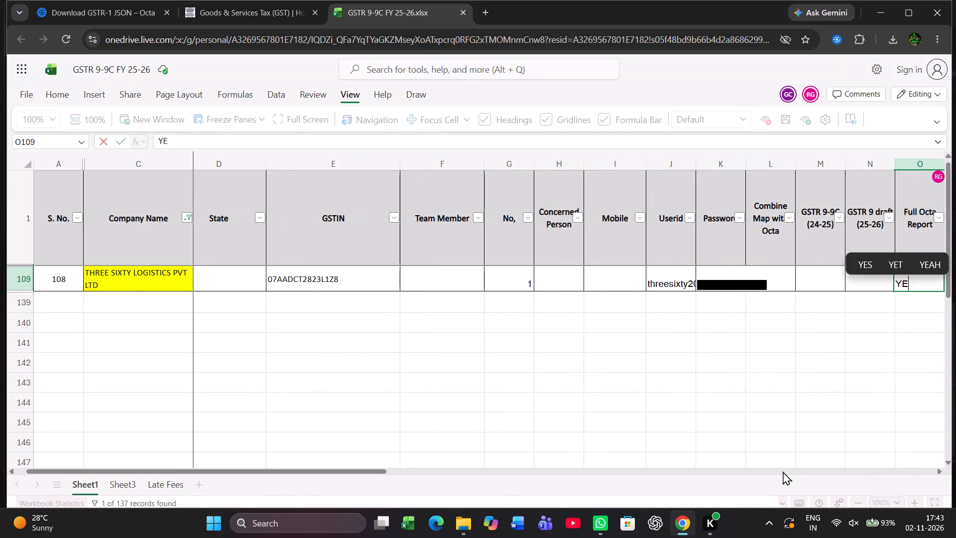
{"action": "key", "text": "s"}
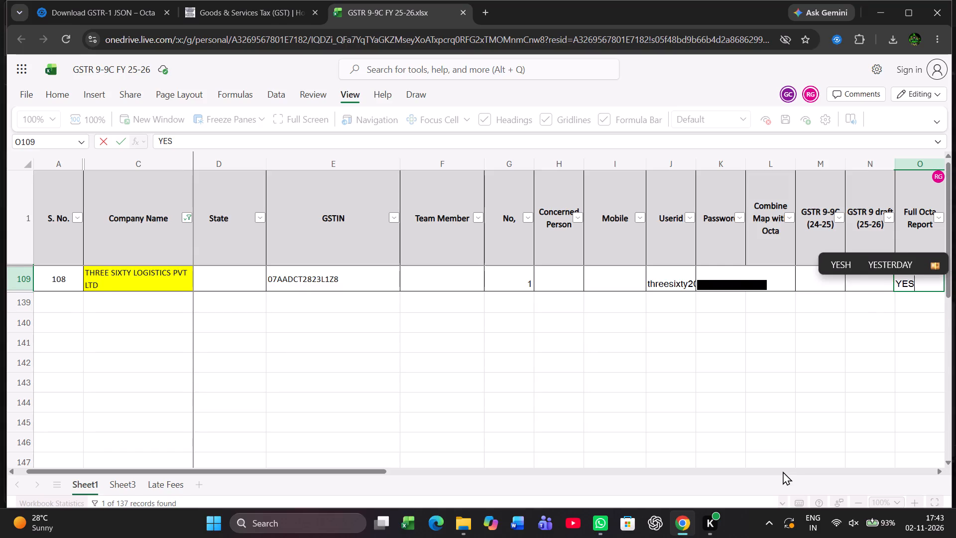
{"action": "key", "text": "Return"}
Move the cell selection back to the Company Name column header.
{"action": "key", "text": "Left"}
{"action": "key", "text": "Left"}
{"action": "key", "text": "Left"}
{"action": "key", "text": "Left"}
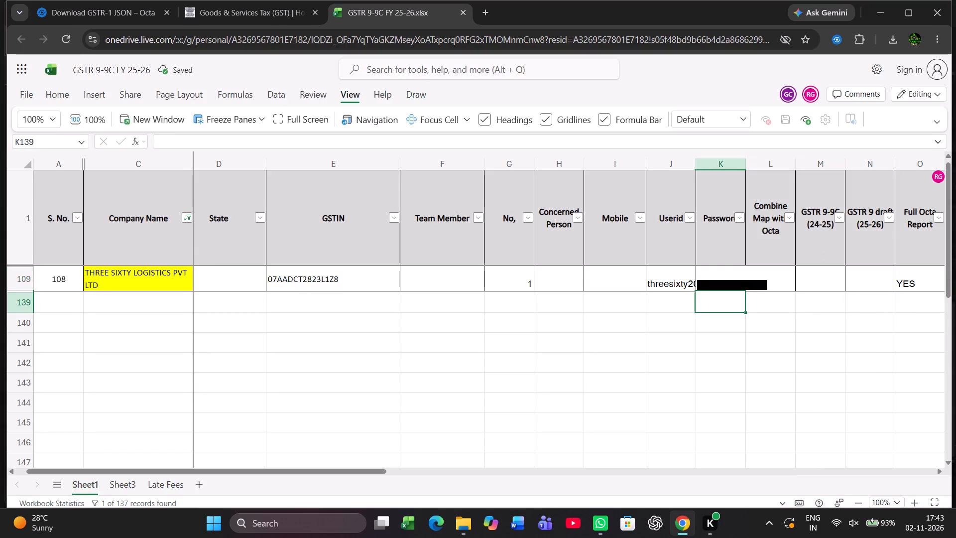
{"action": "key", "text": "Left"}
{"action": "key", "text": "Left"}
{"action": "key", "text": "Left"}
{"action": "key", "text": "Left"}
{"action": "key", "text": "Left"}
{"action": "key", "text": "Left"}
{"action": "key", "text": "Left"}
{"action": "key", "text": "Left"}
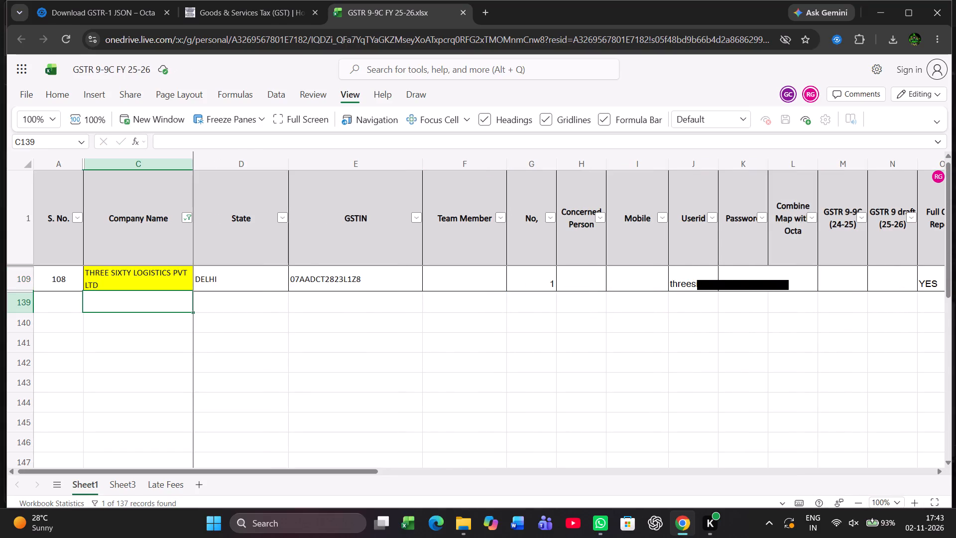
{"action": "key", "text": "Up"}
{"action": "key", "text": "Up"}
{"action": "key", "text": "Up"}
{"action": "key", "text": "Up"}
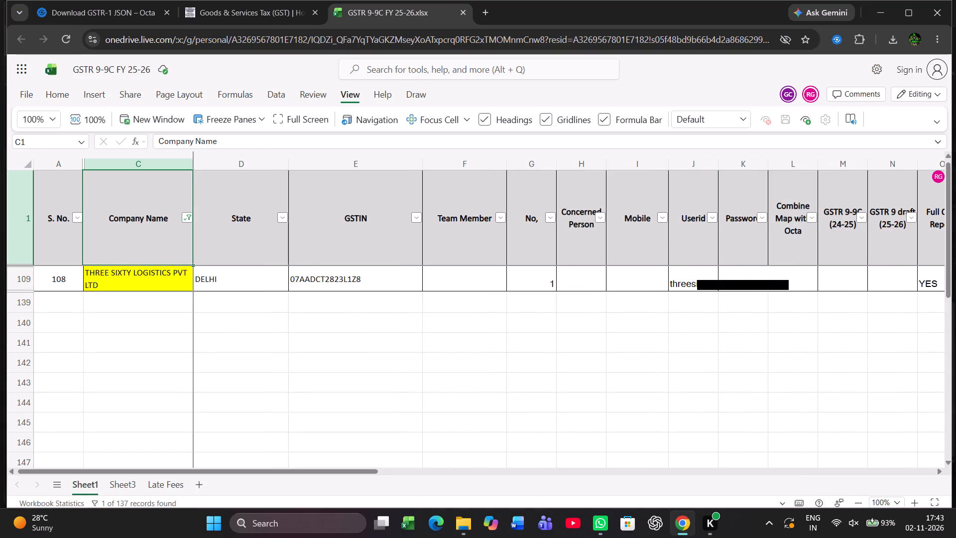
{"action": "key", "text": "Down"}
{"action": "key", "text": "Up"}
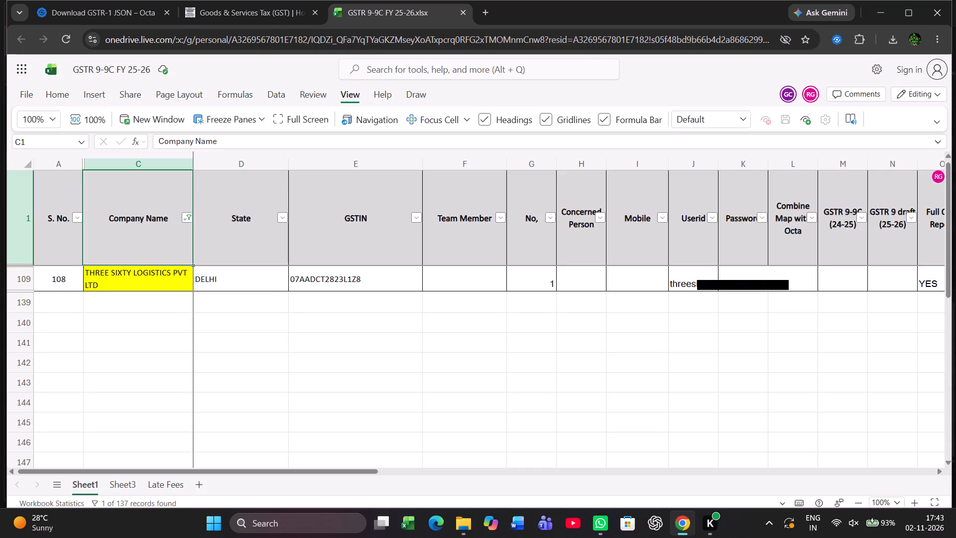
Switch to the Octa Download GSTR-1 JSON page and refresh the 2025-26 filing and JSON generation status for Delhi.
{"action": "key", "text": "ctrl+Tab"}
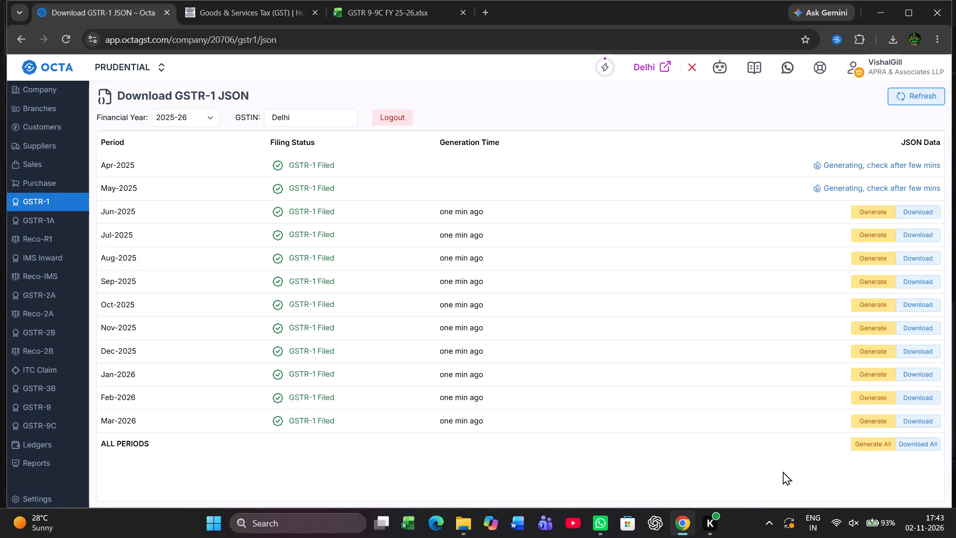
{"action": "left_click", "coordinate": [922, 101]}
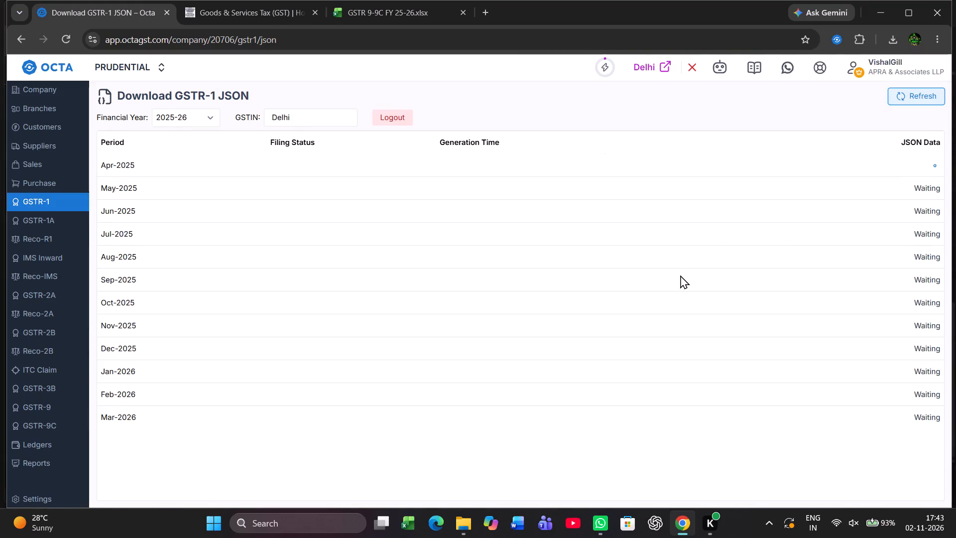
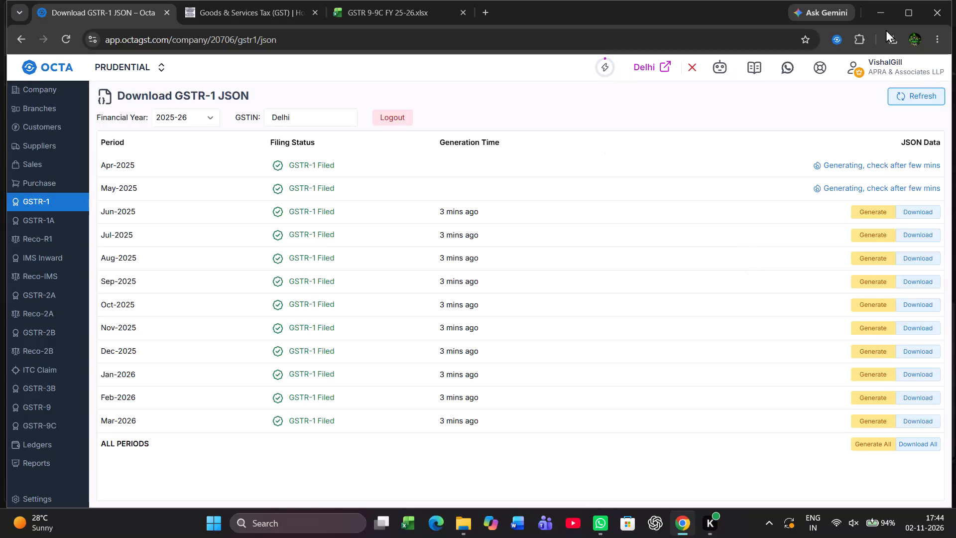
Refresh the 2025-26 GSTR-1 filing and JSON generation status for Delhi again.
{"action": "left_click", "coordinate": [915, 90]}
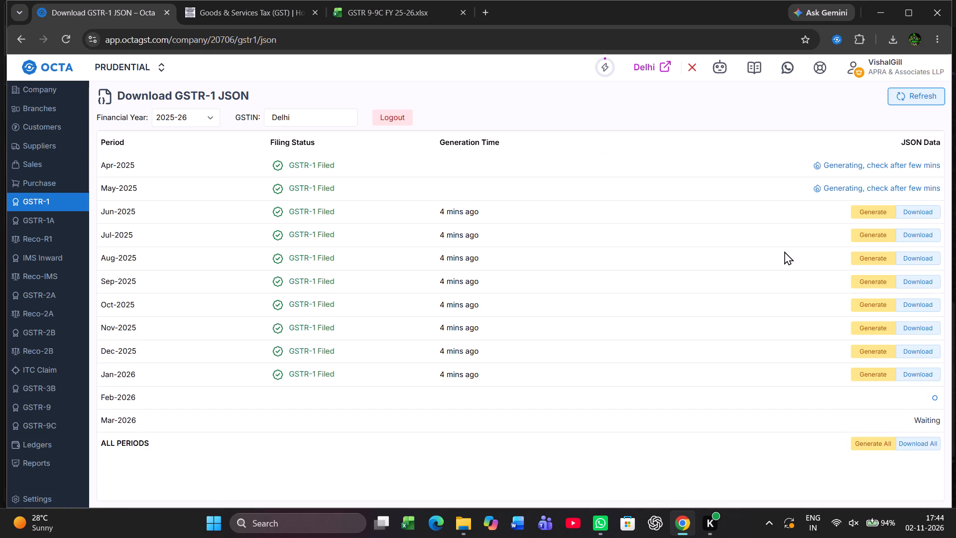
Switch from the GSTR-1 JSON download page to the WhatsApp window.
{"action": "key", "text": "alt+Tab"}
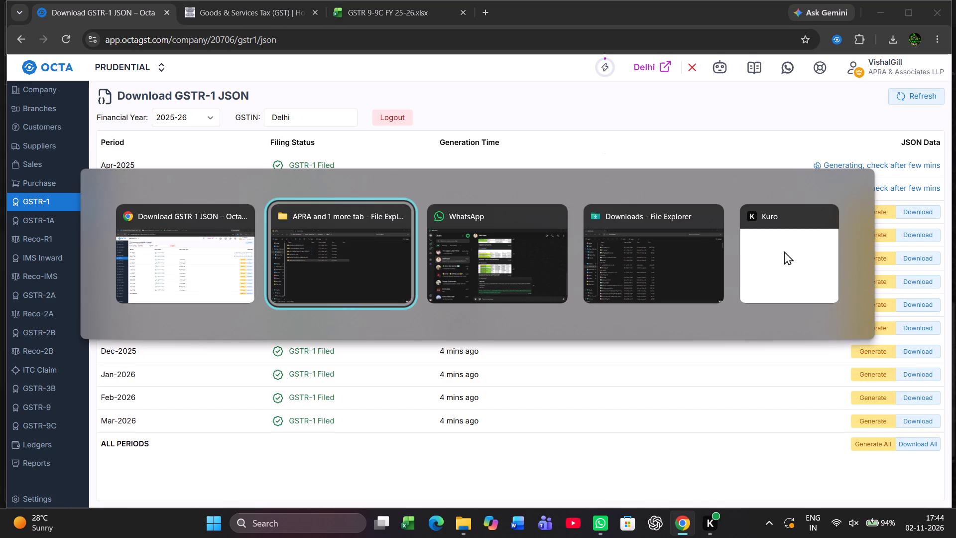
{"action": "key", "text": "alt+Tab"}
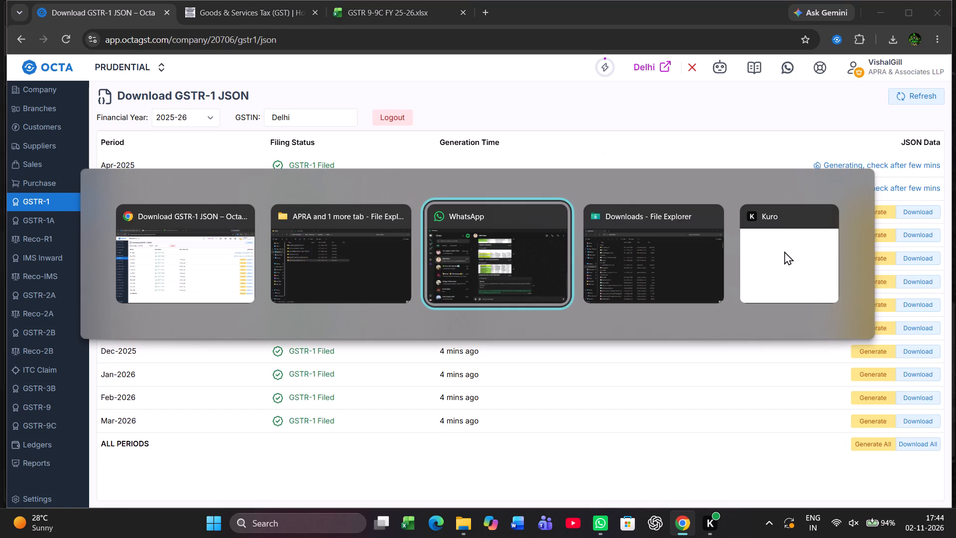
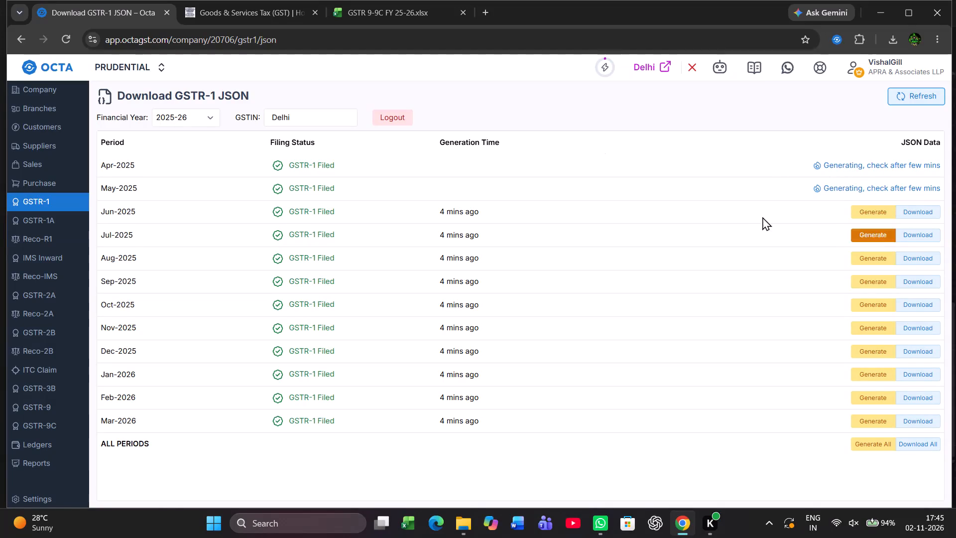
Download the GSTR-2B JSON files for Delhi for all periods of financial year 2025-26.
{"action": "scroll", "coordinate": [872, 159], "scroll_direction": "up", "scroll_amount": 1}
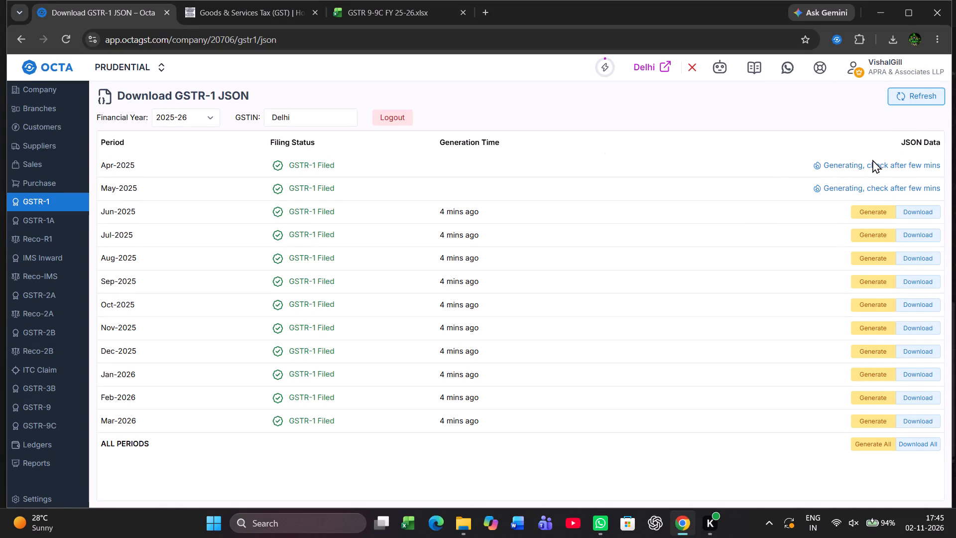
{"action": "scroll", "coordinate": [872, 159], "scroll_direction": "up", "scroll_amount": 1}
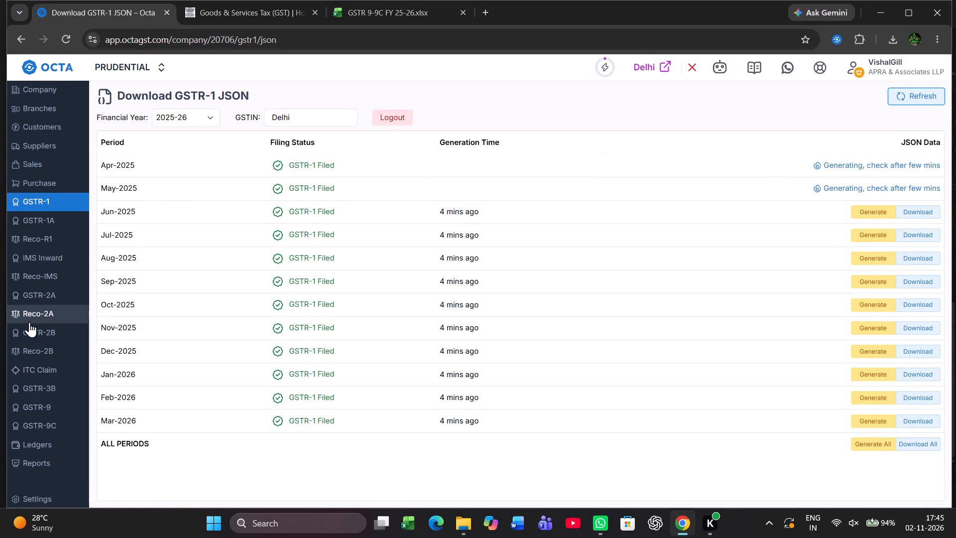
{"action": "left_click", "coordinate": [52, 333]}
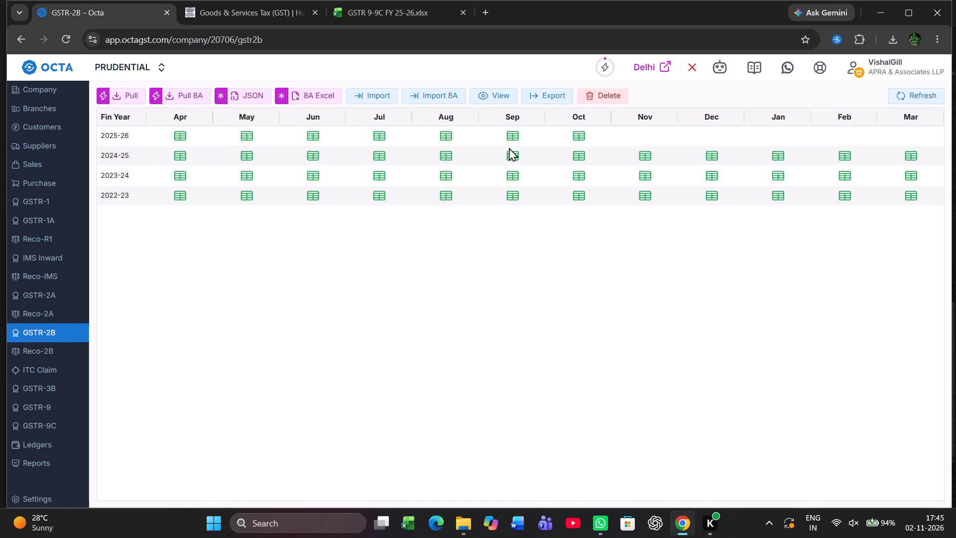
{"action": "left_click", "coordinate": [255, 96]}
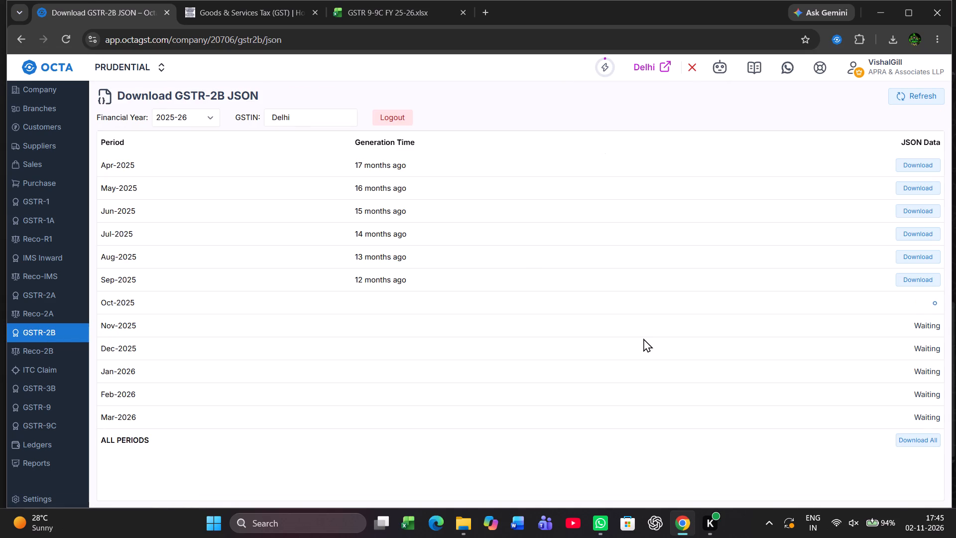
{"action": "left_click", "coordinate": [920, 442]}
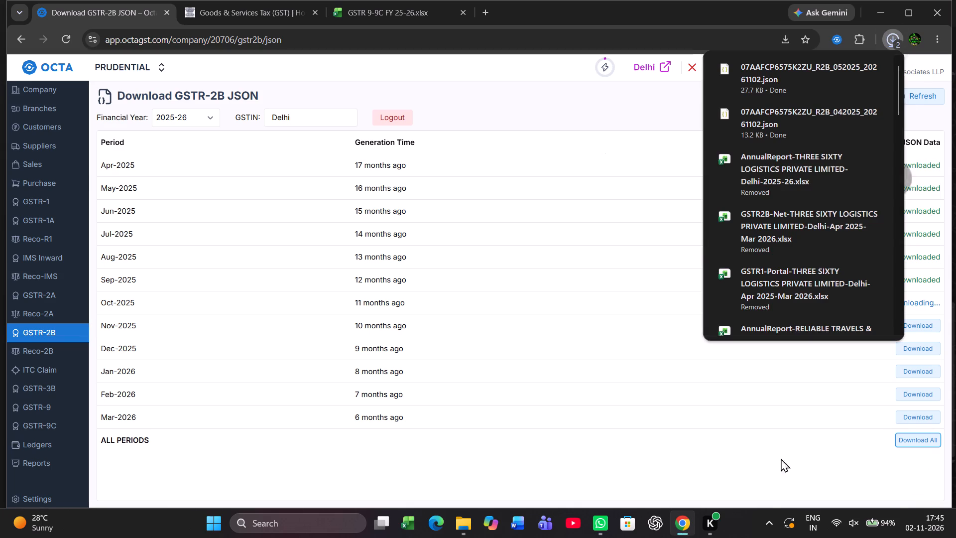
{"action": "left_click", "coordinate": [707, 466]}
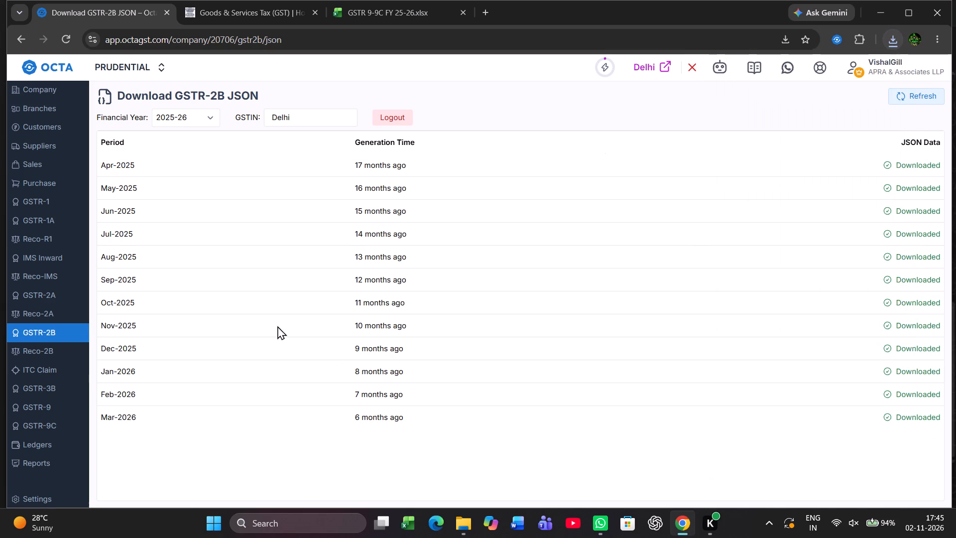
Import the twelve downloaded Delhi GSTR-2B JSON files, covering Apr-2025 to Mar-2026, into the GSTR-2B data.
{"action": "left_click", "coordinate": [59, 333]}
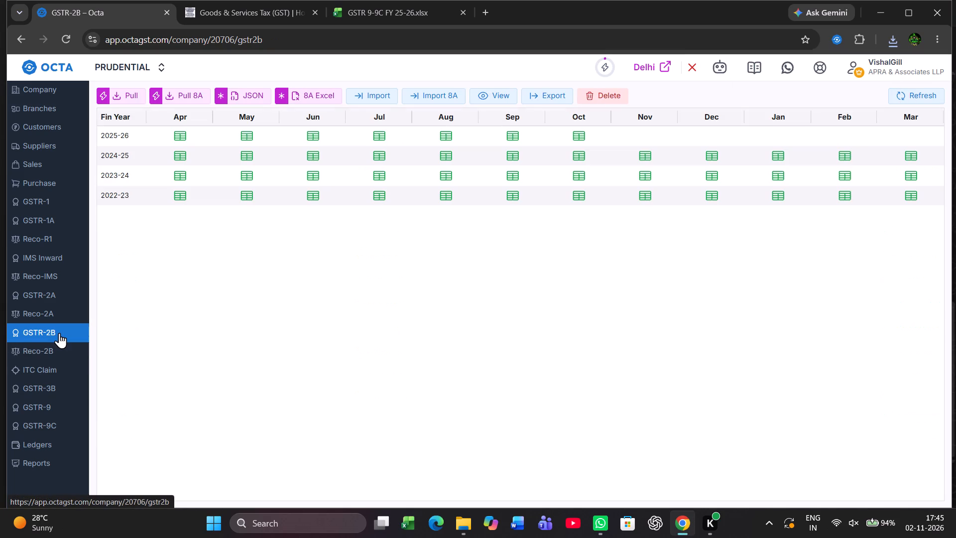
{"action": "left_click", "coordinate": [375, 95]}
{"action": "left_click", "coordinate": [497, 104]}
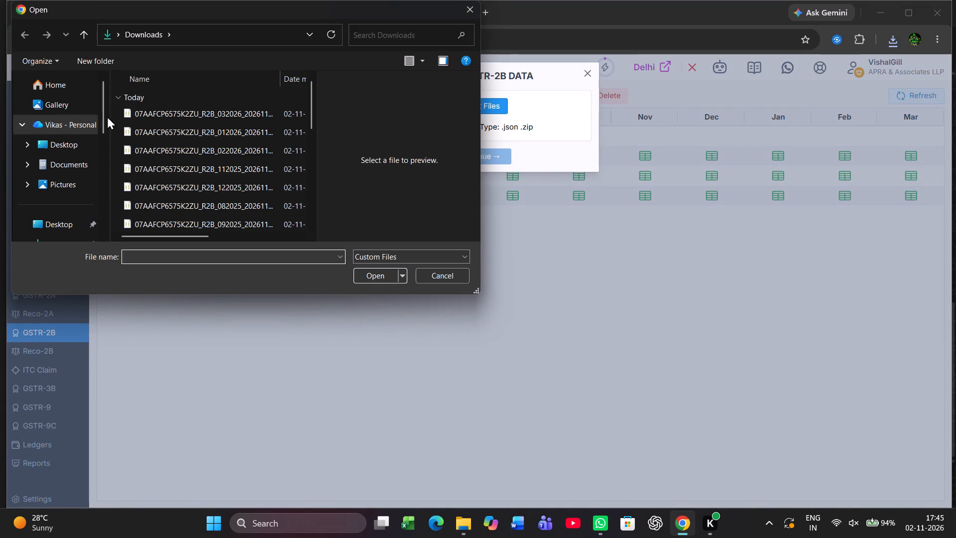
{"action": "left_click", "coordinate": [177, 120]}
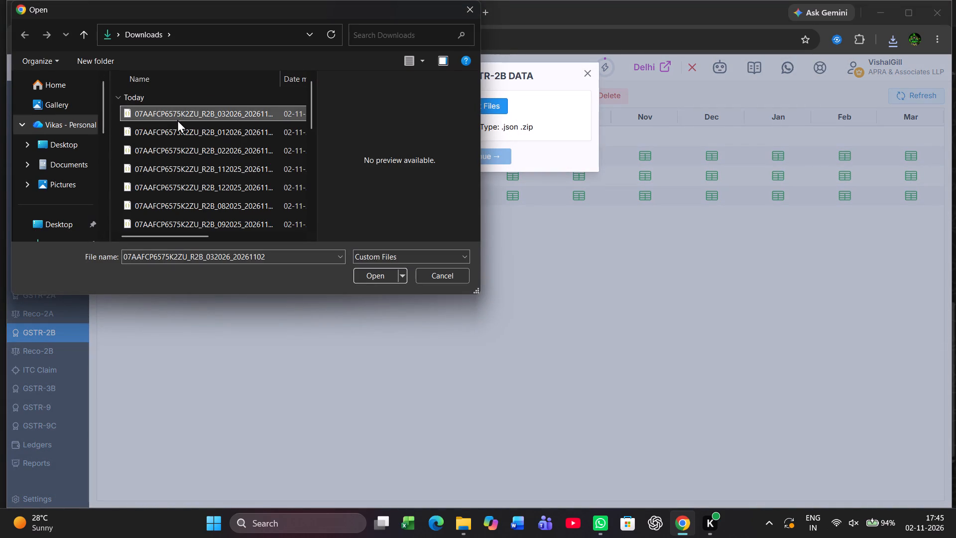
{"action": "key", "text": "shift+Down"}
{"action": "key", "text": "shift+Down"}
{"action": "key", "text": "shift+Down"}
{"action": "key", "text": "shift+Down"}
{"action": "key", "text": "shift+Down"}
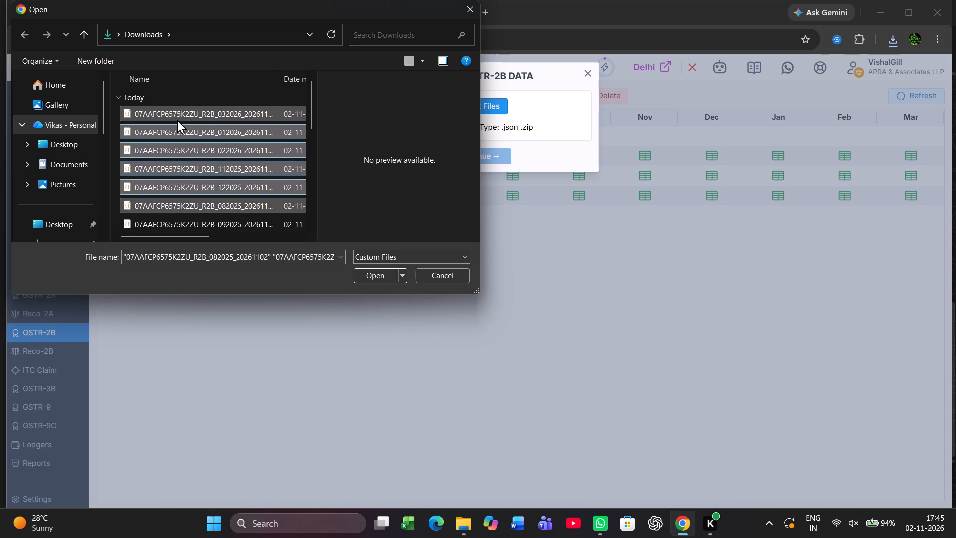
{"action": "key", "text": "shift+Down"}
{"action": "key", "text": "shift+Down"}
{"action": "key", "text": "shift+Down"}
{"action": "key", "text": "shift+Down"}
{"action": "key", "text": "shift+Down"}
{"action": "key", "text": "shift+Down"}
{"action": "key", "text": "shift+Down"}
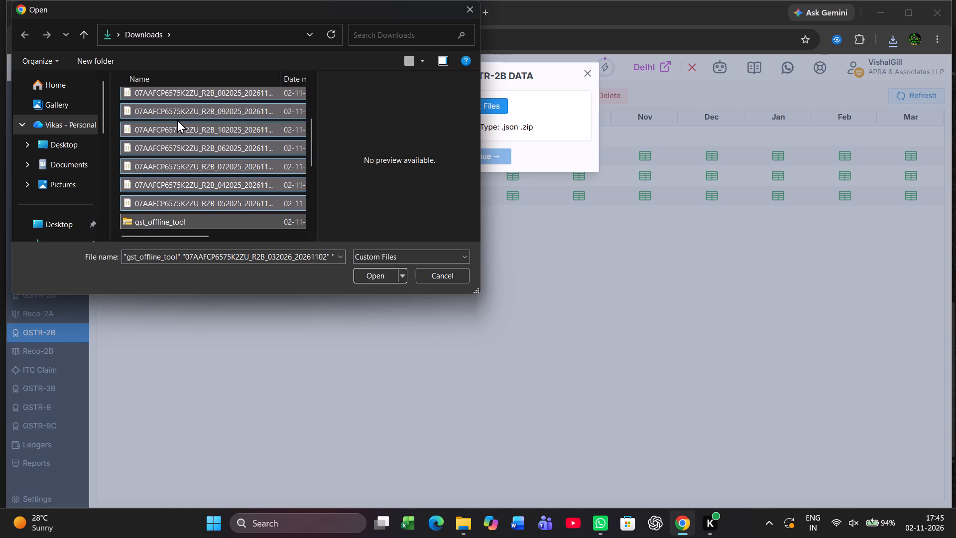
{"action": "key", "text": "shift+Up"}
{"action": "key", "text": "Return"}
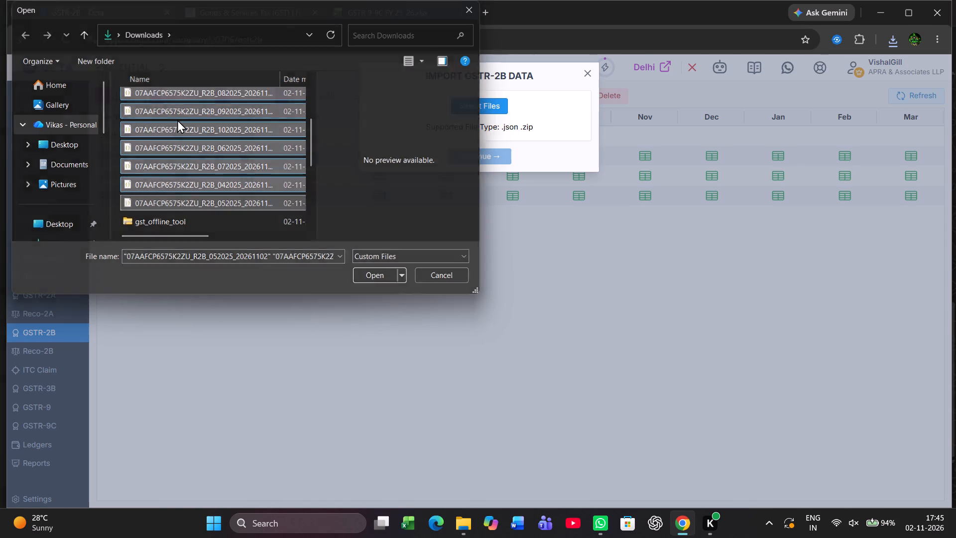
{"action": "key", "text": "Return"}
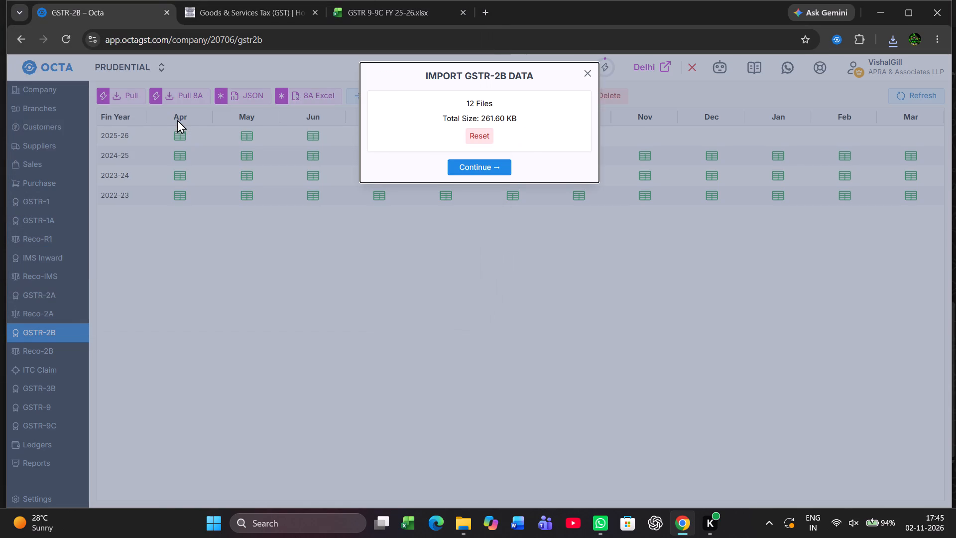
{"action": "left_click", "coordinate": [469, 163]}
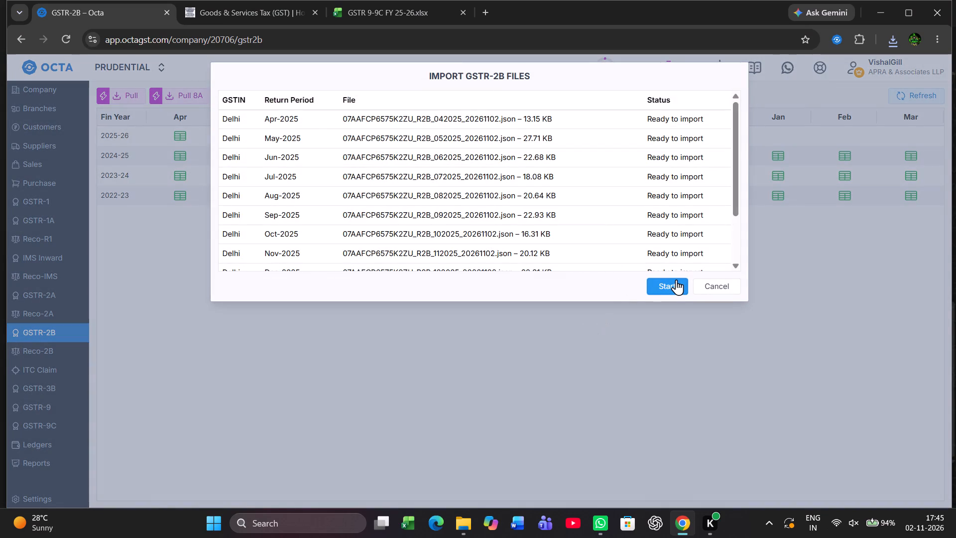
{"action": "left_click", "coordinate": [676, 279]}
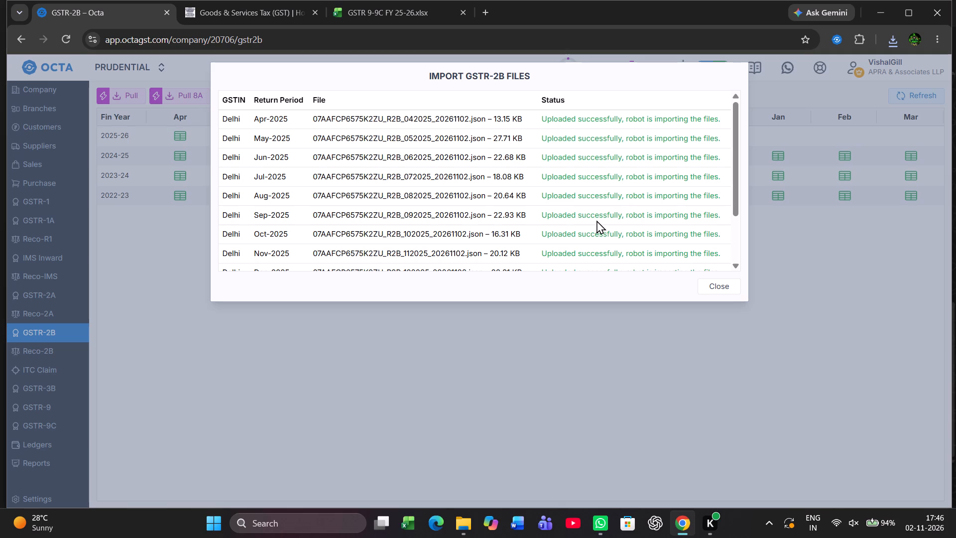
{"action": "left_click", "coordinate": [715, 282]}
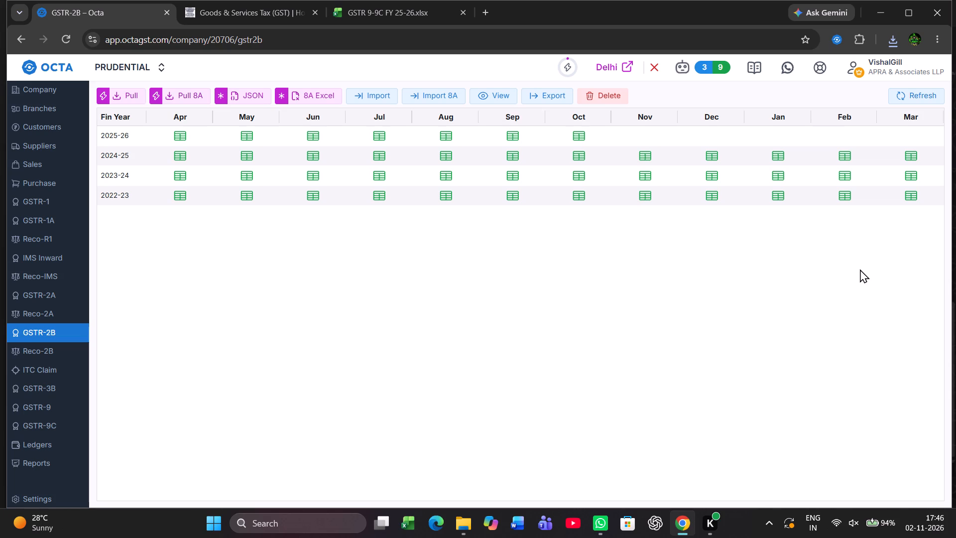
Refresh the GSTR-2B data availability repeatedly to check the import of the 2025-26 months.
{"action": "left_click", "coordinate": [933, 101]}
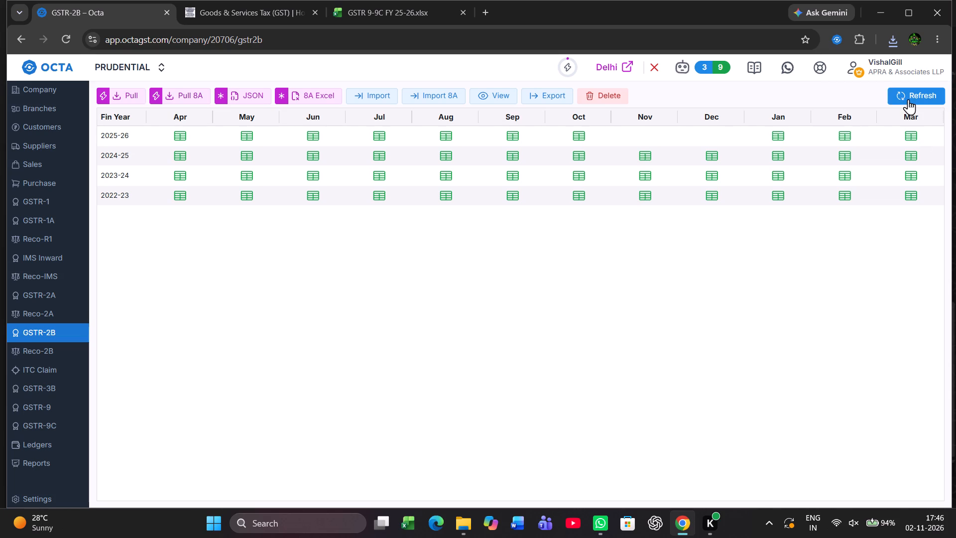
{"action": "left_click", "coordinate": [908, 99]}
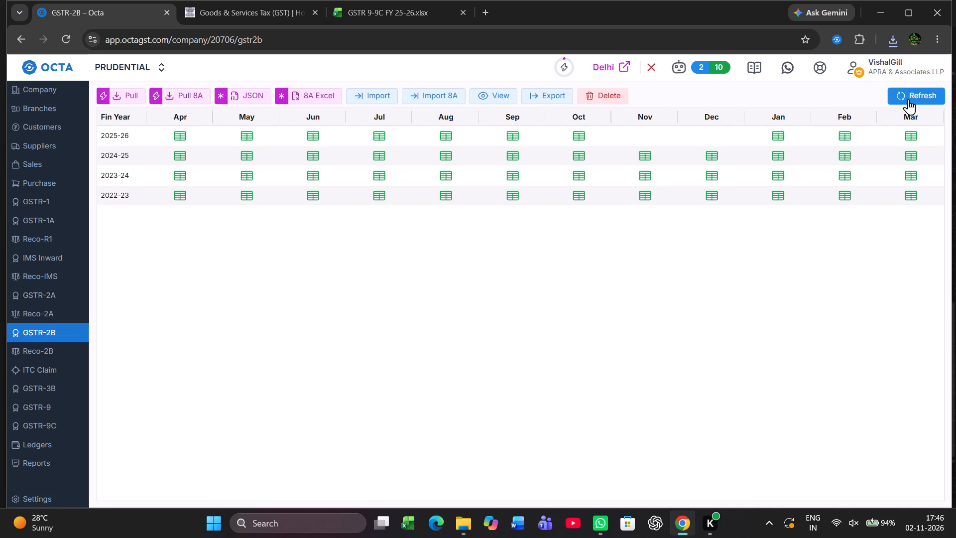
{"action": "triple_click", "coordinate": [908, 96]}
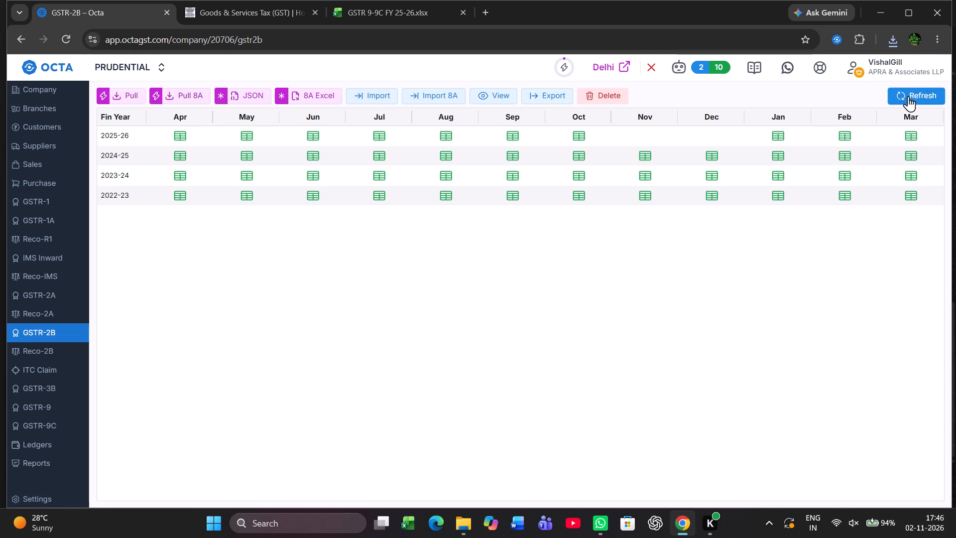
{"action": "double_click", "coordinate": [908, 96]}
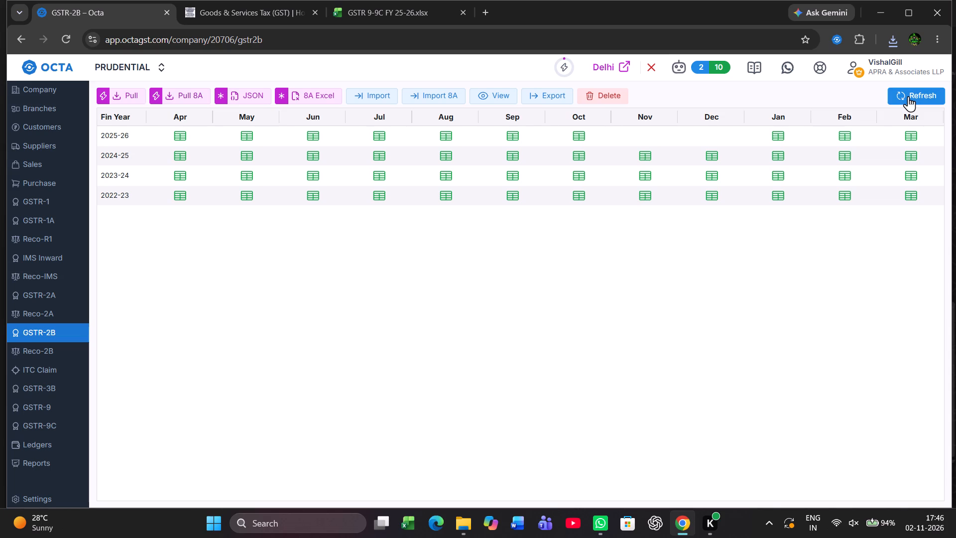
{"action": "left_click", "coordinate": [908, 96]}
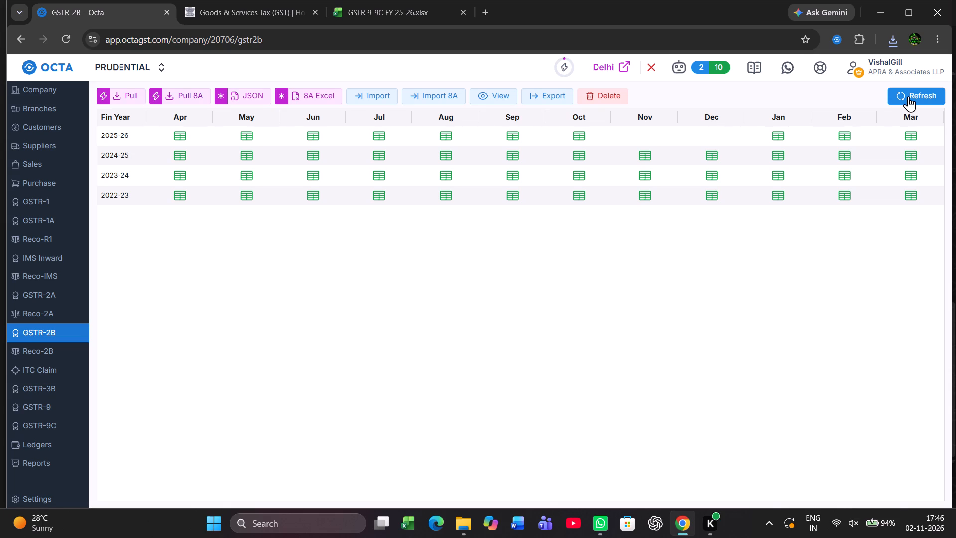
{"action": "left_click", "coordinate": [908, 96]}
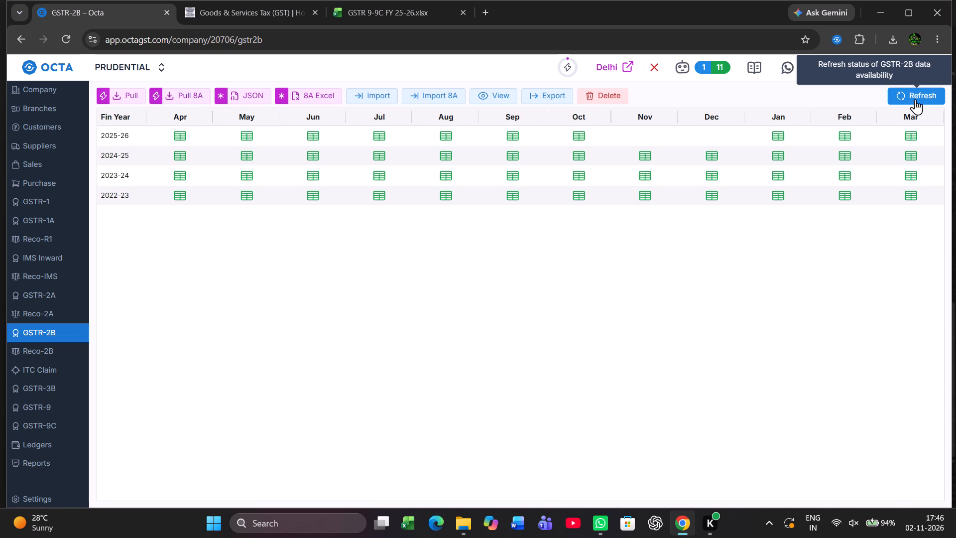
{"action": "left_click", "coordinate": [932, 92]}
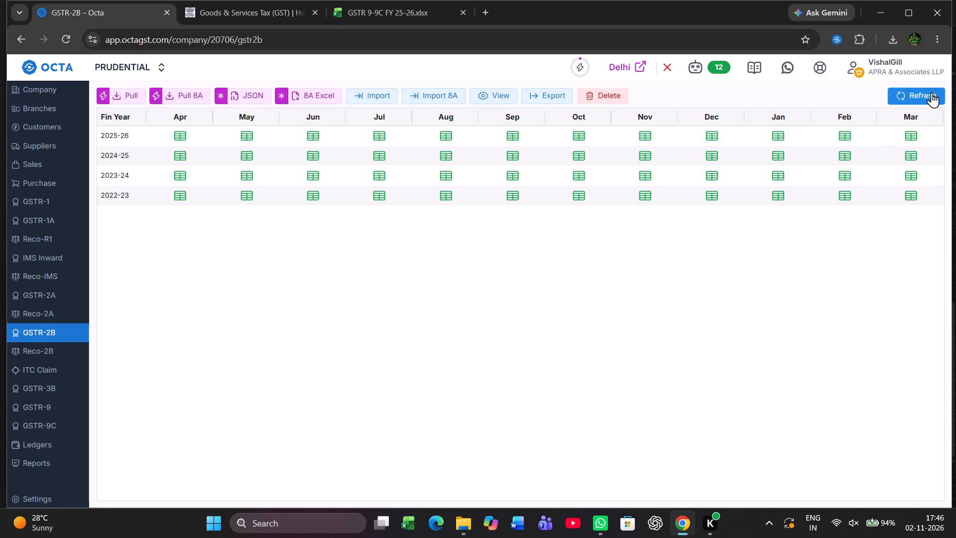
Export Delhi's GSTR-2B data for 04-2025 to 03-2026 in Octa Format – Smart and download the exported file.
{"action": "left_click", "coordinate": [534, 95]}
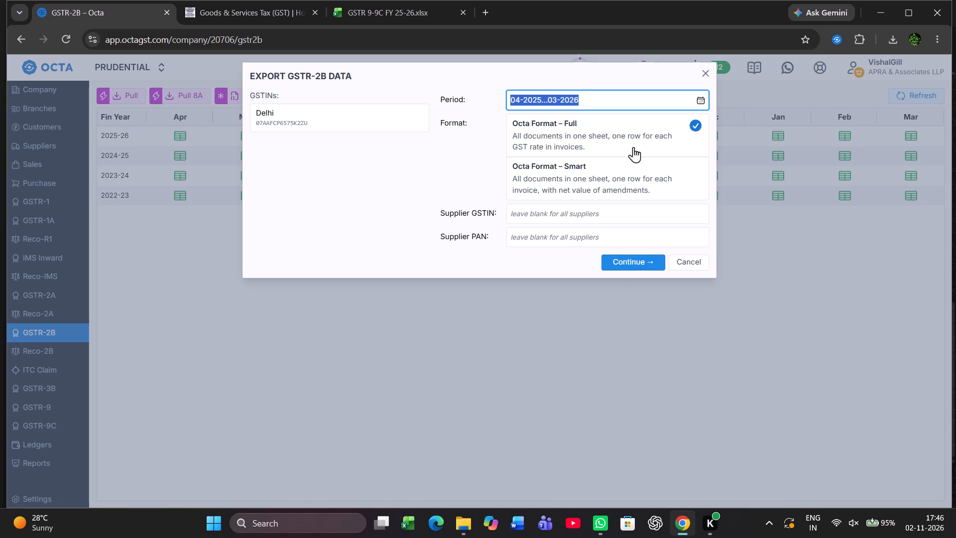
{"action": "left_click", "coordinate": [631, 176]}
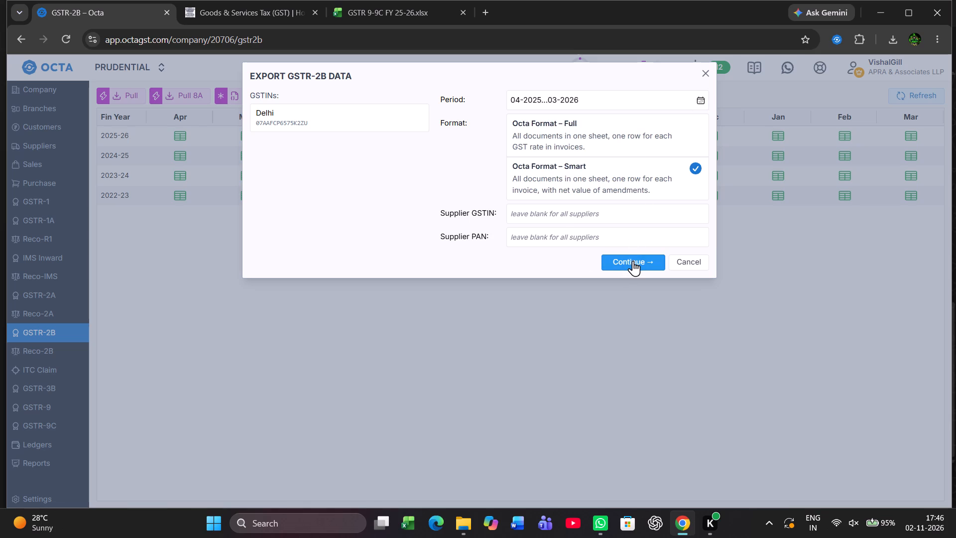
{"action": "left_click", "coordinate": [632, 262]}
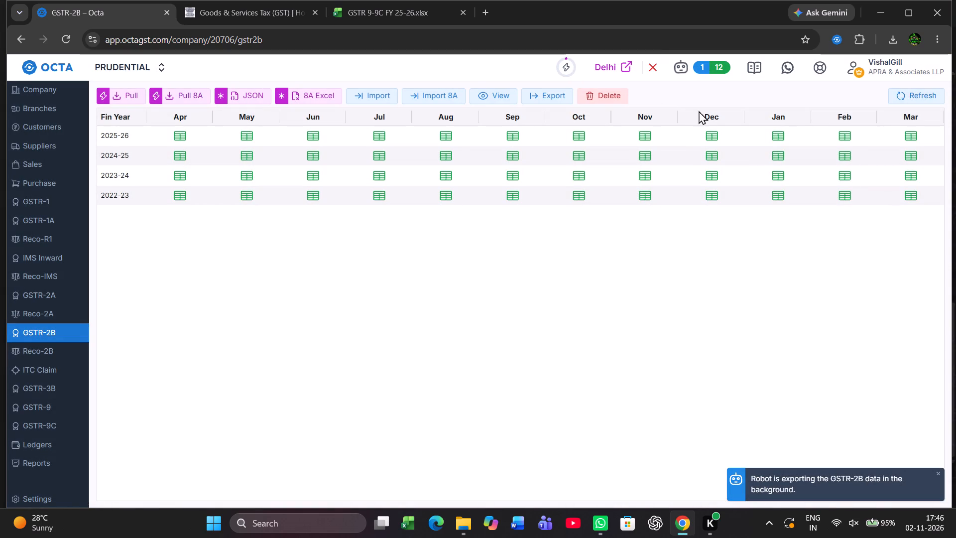
{"action": "left_click", "coordinate": [696, 70]}
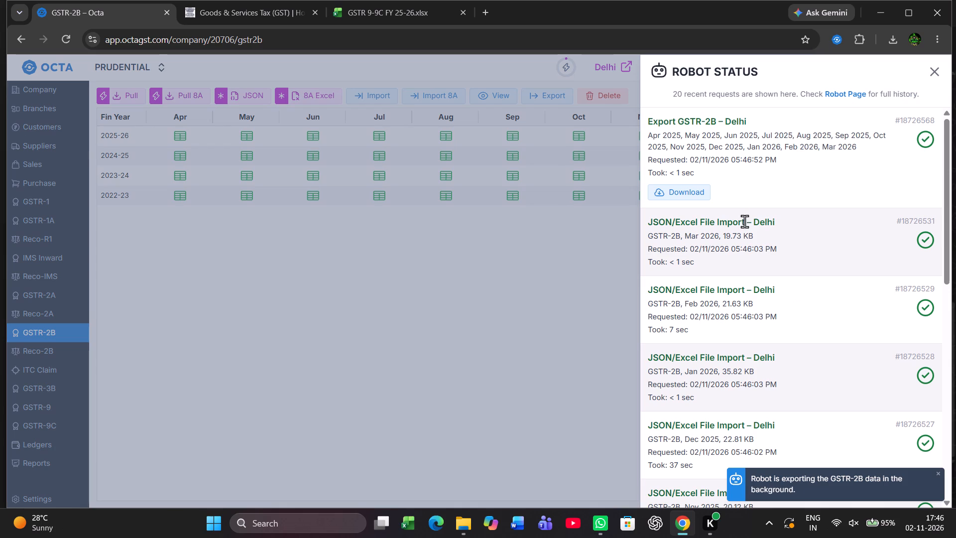
{"action": "left_click", "coordinate": [698, 187]}
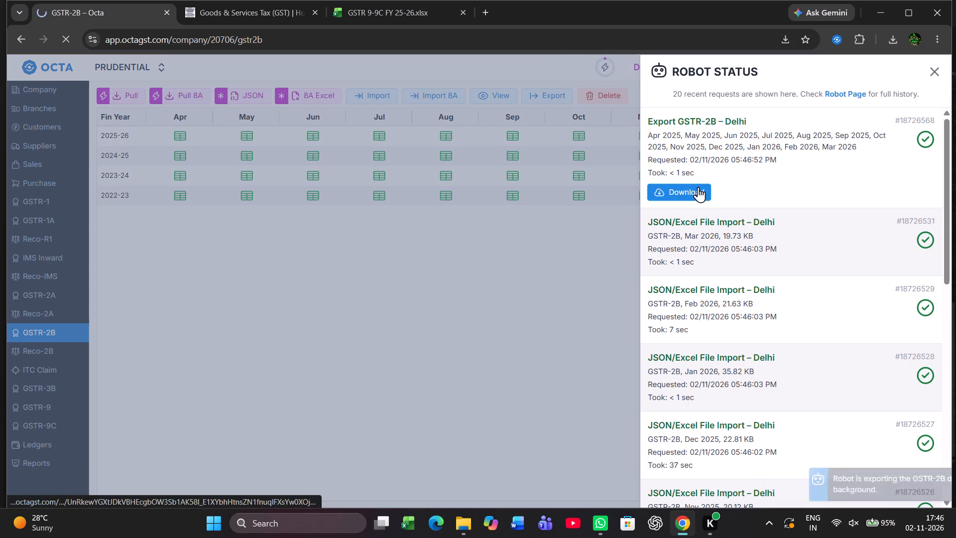
Switch from the browser to the WhatsApp window.
{"action": "key", "text": "alt+Tab"}
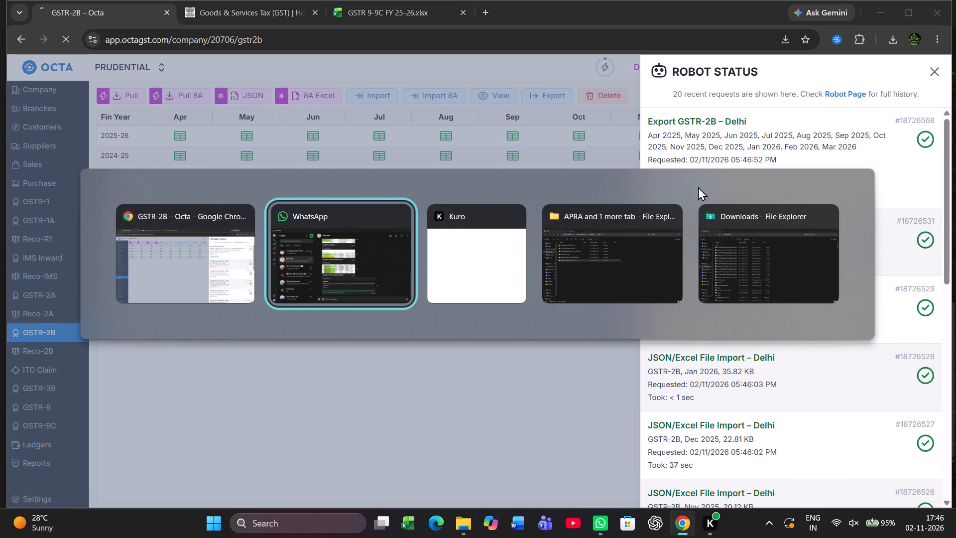
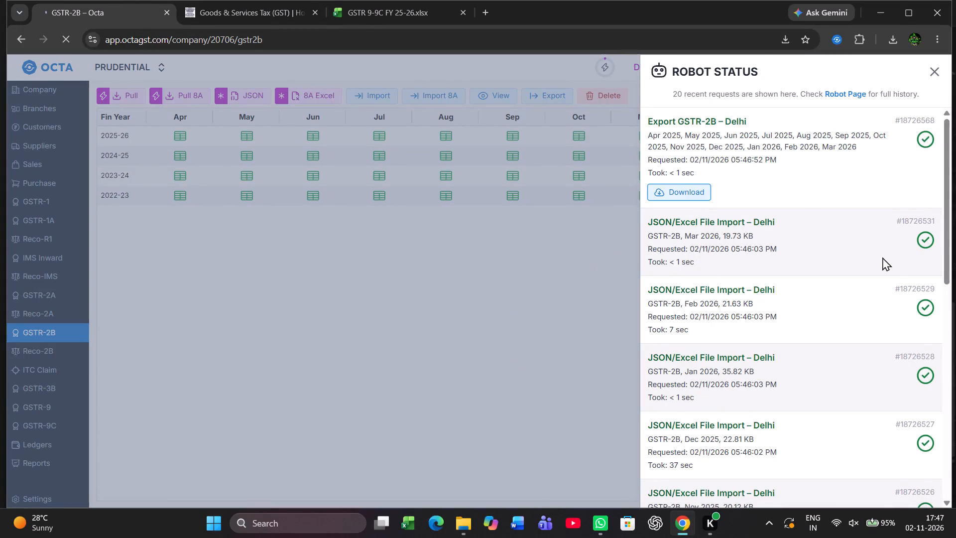
Switch to the Downloads folder in File Explorer and delete the twelve Delhi GSTR-2B JSON files for 04-2025 to 03-2026.
{"action": "left_click", "coordinate": [883, 45]}
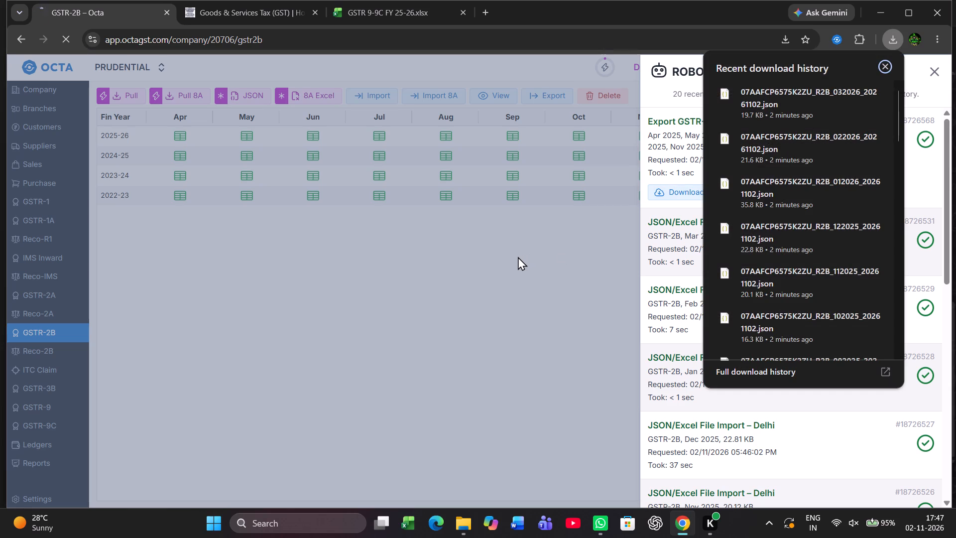
{"action": "left_click", "coordinate": [518, 257]}
{"action": "key", "text": "alt+Tab"}
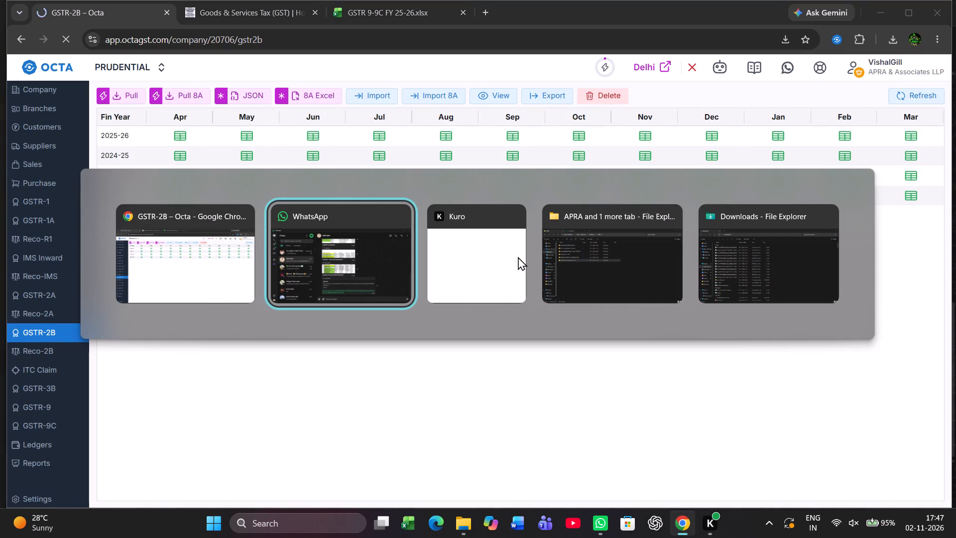
{"action": "key", "text": "alt+Tab"}
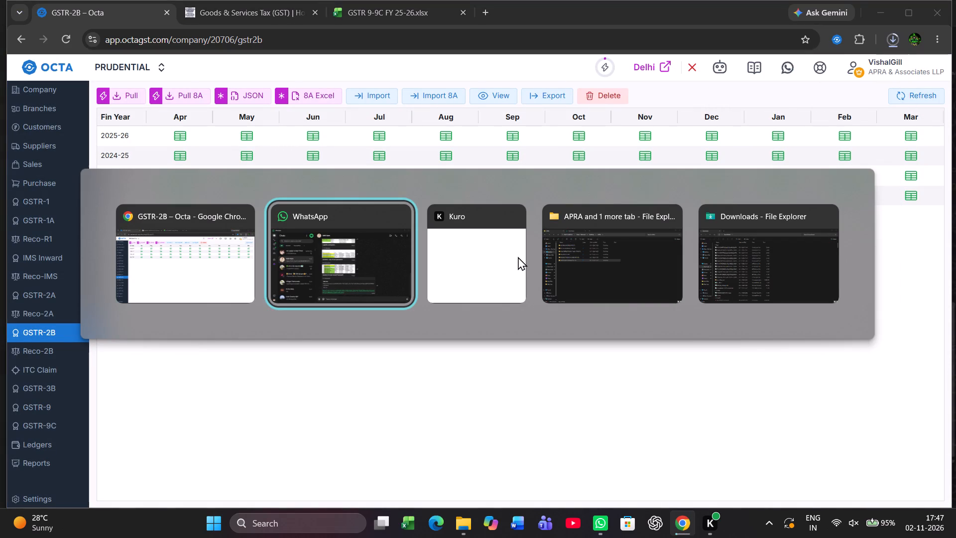
{"action": "key", "text": "alt+Tab"}
{"action": "key", "text": "alt+Tab"}
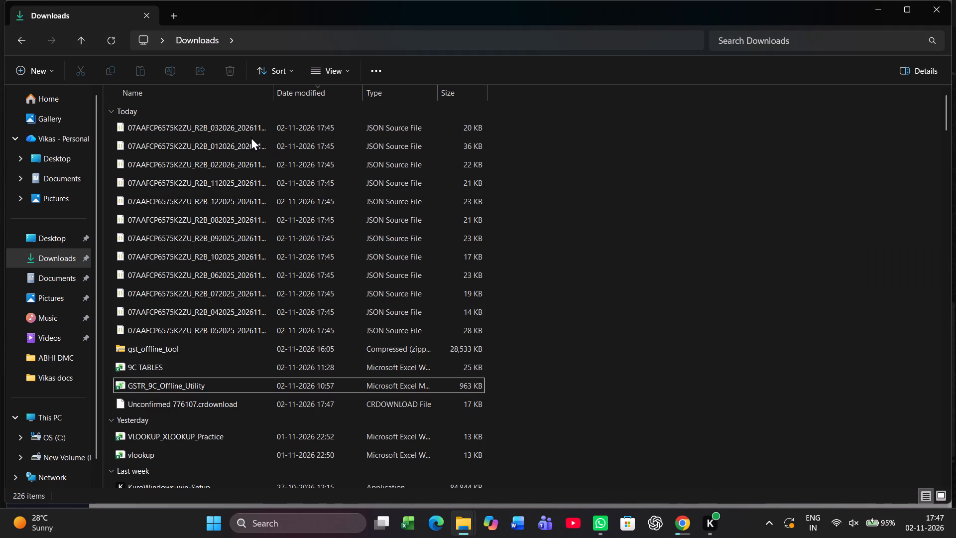
{"action": "left_click", "coordinate": [202, 123]}
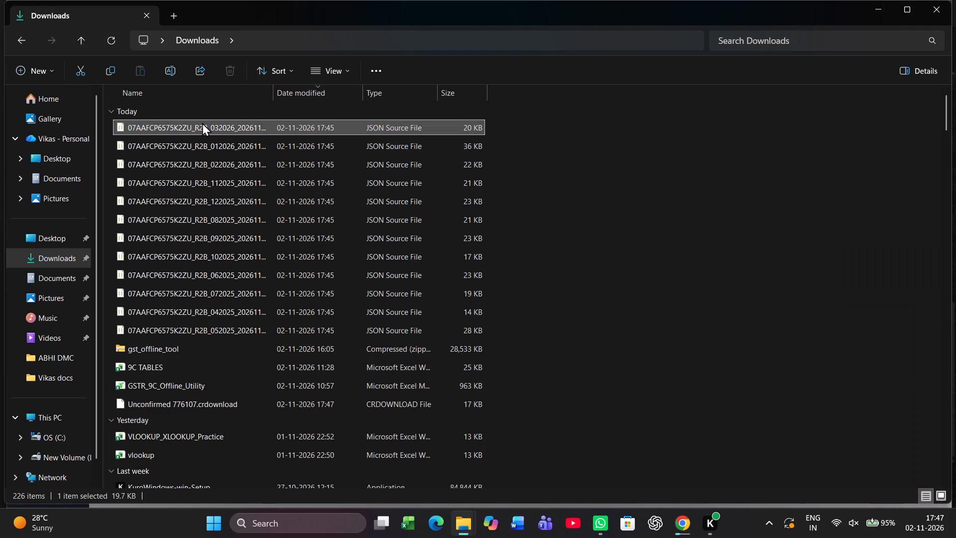
{"action": "key", "text": "shift+Down"}
{"action": "key", "text": "shift+Down"}
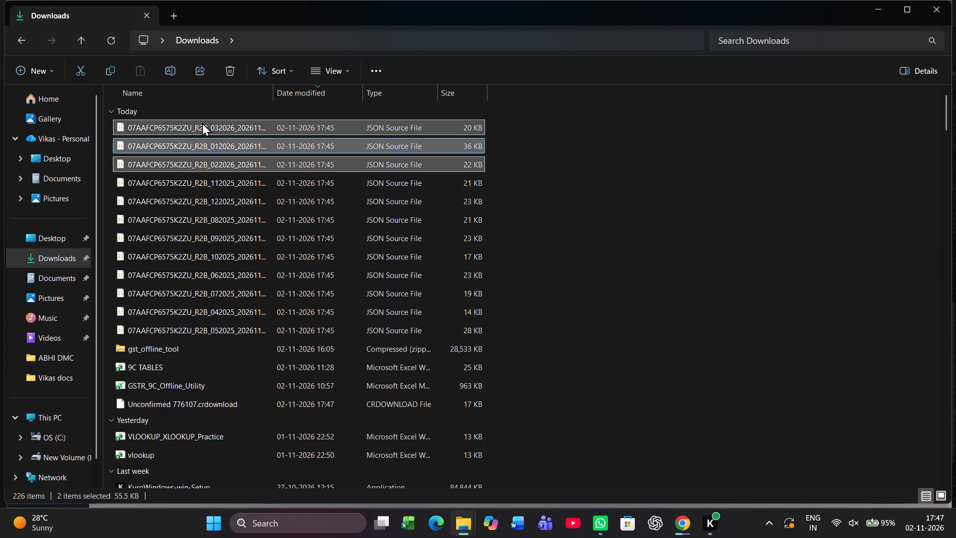
{"action": "key", "text": "shift+Down"}
{"action": "key", "text": "shift+Down"}
{"action": "key", "text": "shift+Down"}
{"action": "key", "text": "shift+Down"}
{"action": "key", "text": "shift+Down"}
{"action": "key", "text": "shift+Down"}
{"action": "key", "text": "shift+Down"}
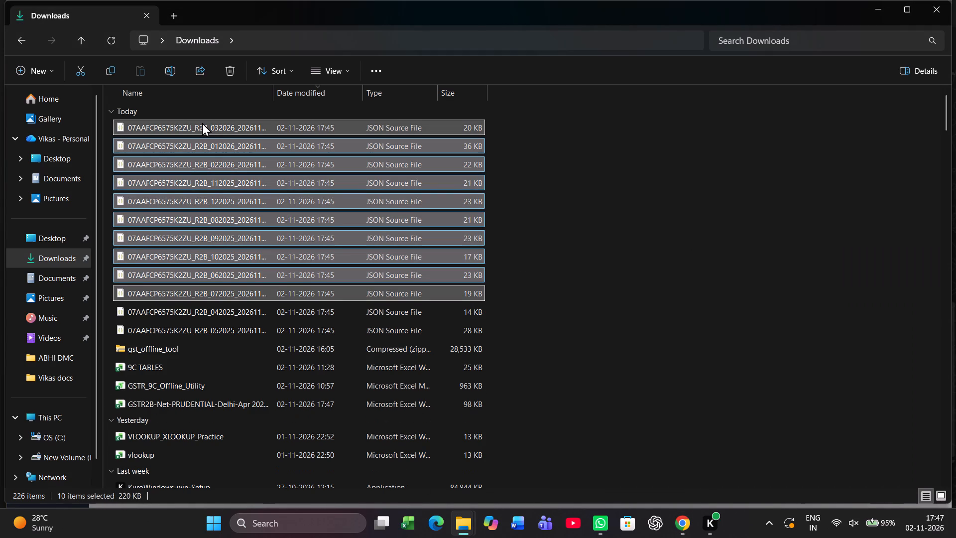
{"action": "key", "text": "shift+Down"}
{"action": "key", "text": "shift+Down"}
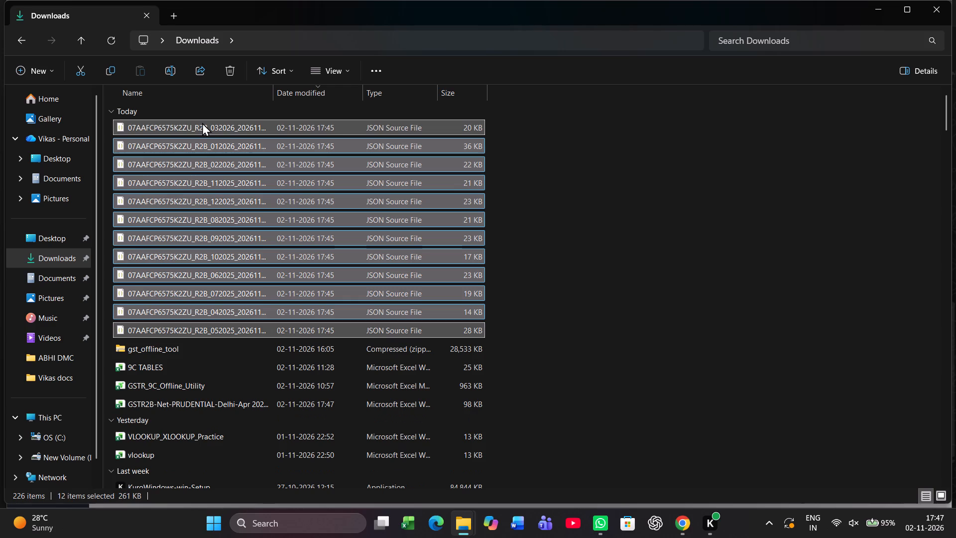
{"action": "key", "text": "Delete"}
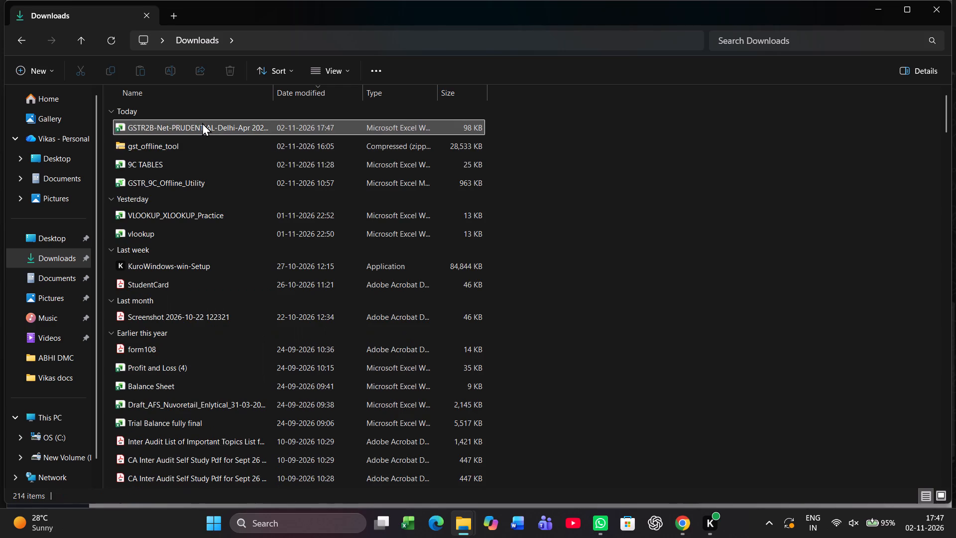
Cut the exported GSTR2B-Net-PRUDENTIAL-Delhi Excel file from the Downloads folder to move it to another folder.
{"action": "scroll", "coordinate": [202, 123], "scroll_direction": "up", "scroll_amount": 1}
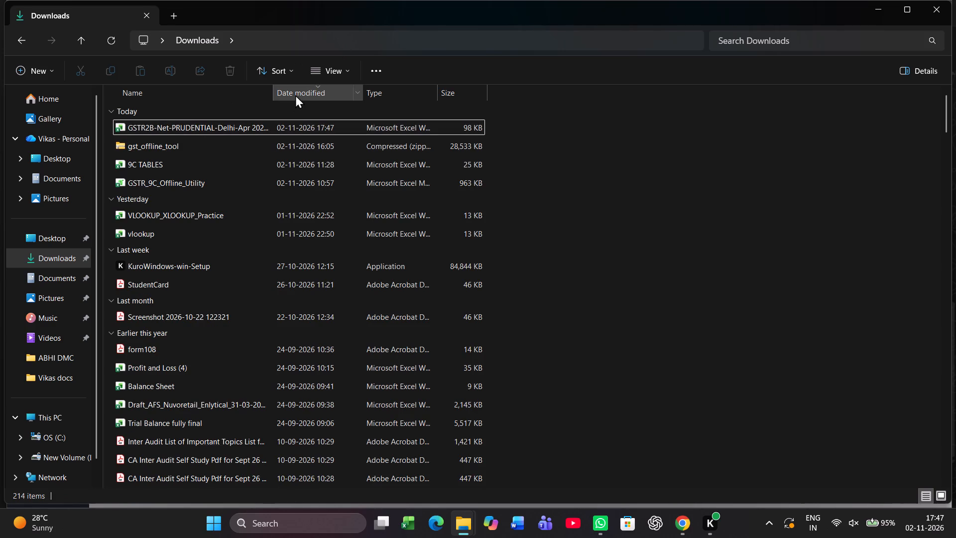
{"action": "left_click", "coordinate": [295, 94]}
{"action": "left_click", "coordinate": [295, 94]}
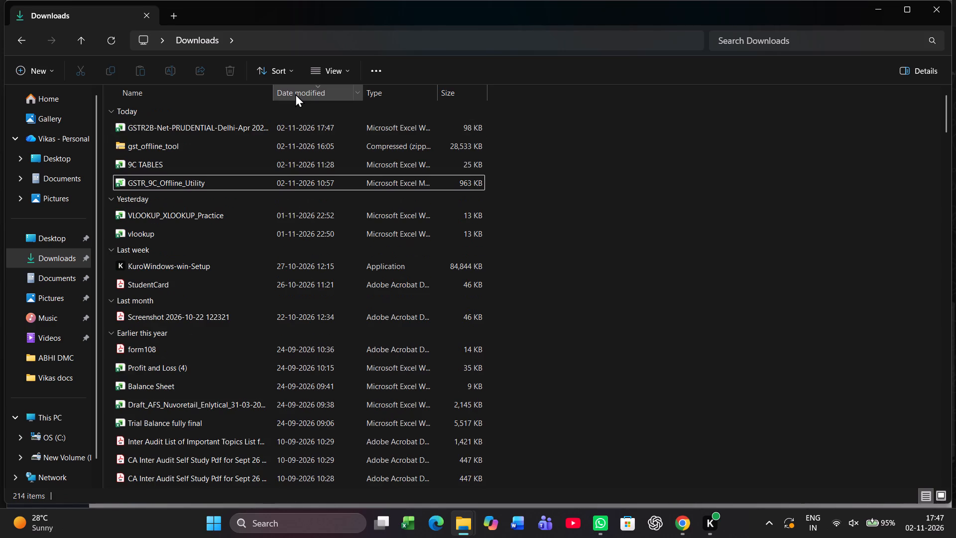
{"action": "left_click", "coordinate": [227, 130]}
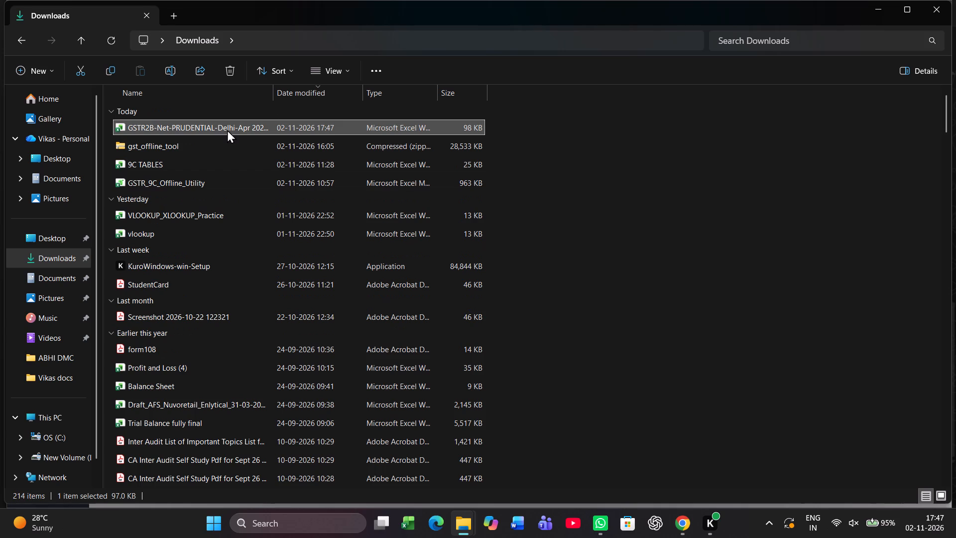
{"action": "key", "text": "ctrl+x"}
{"action": "key", "text": "alt+Tab"}
{"action": "key", "text": "alt+Tab"}
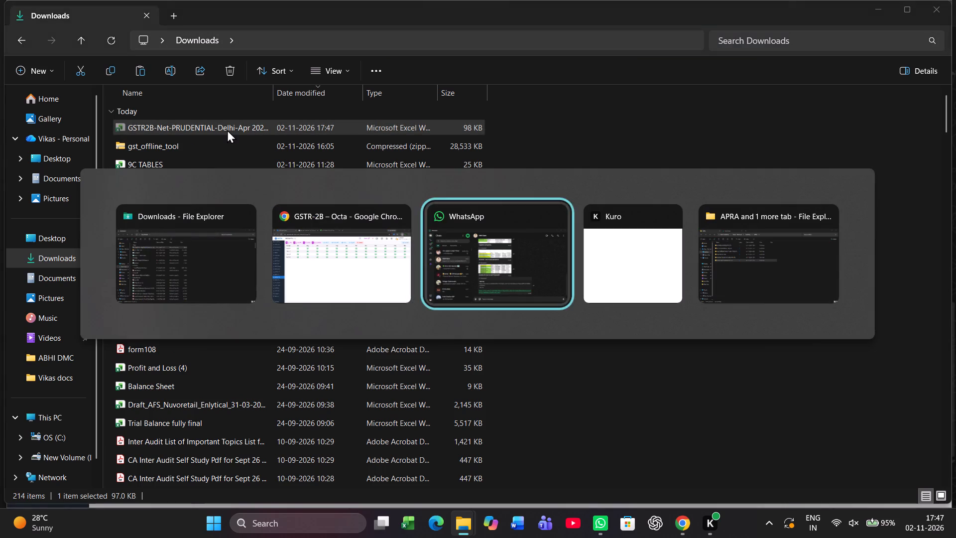
Move the downloaded Delhi GSTR-2B workbook from Downloads into the PRUDENTIAL NEW folder inside APRA.
{"action": "key", "text": "alt+Tab"}
{"action": "key", "text": "alt+Tab"}
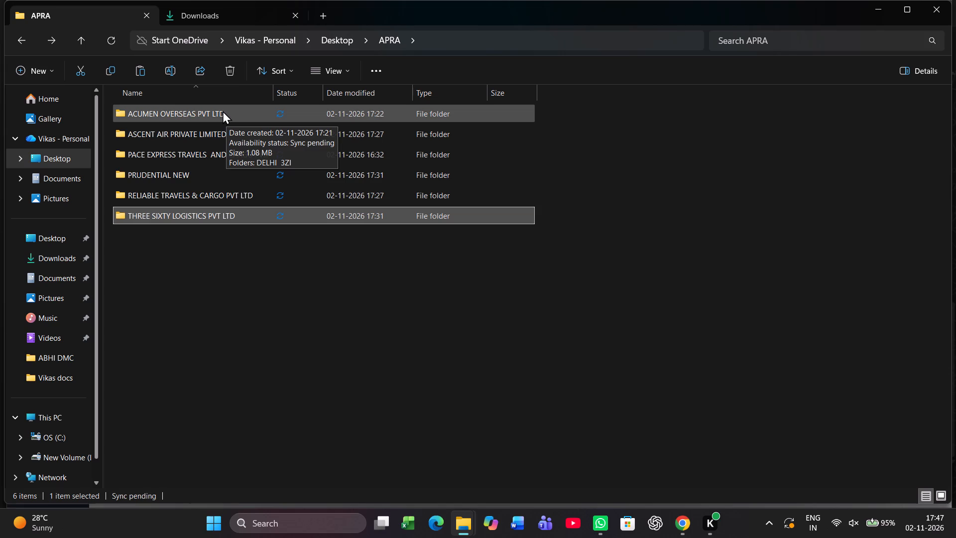
{"action": "key", "text": "Down"}
{"action": "key", "text": "Up"}
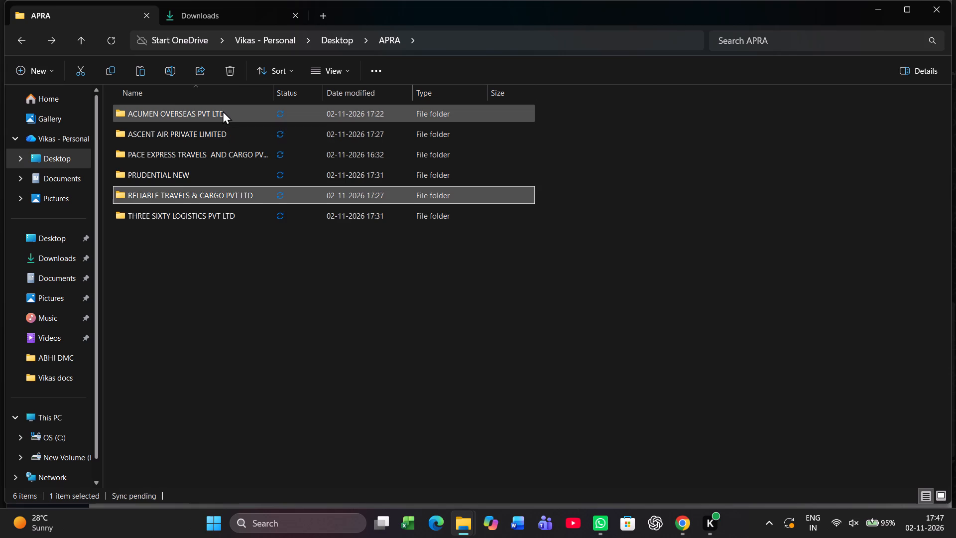
{"action": "key", "text": "Up"}
{"action": "key", "text": "Return"}
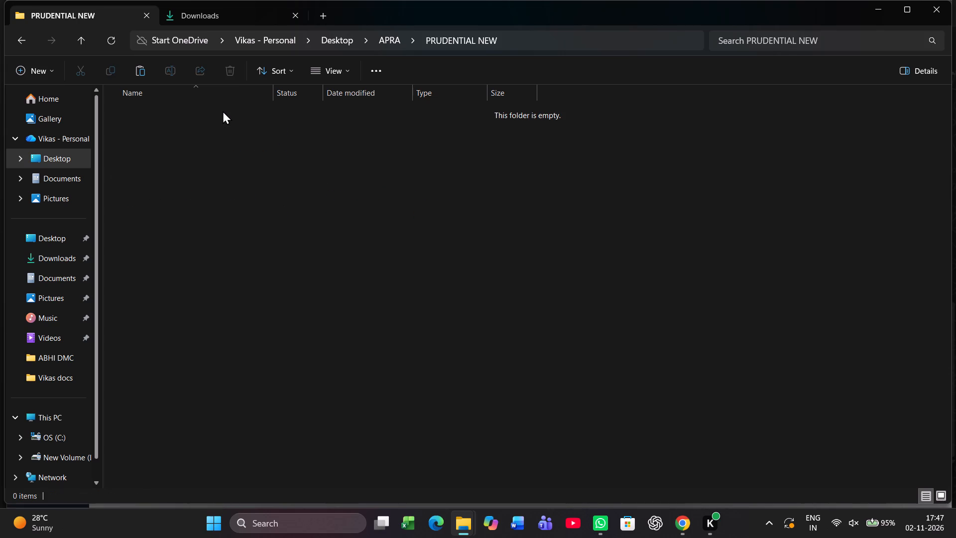
{"action": "key", "text": "ctrl+v"}
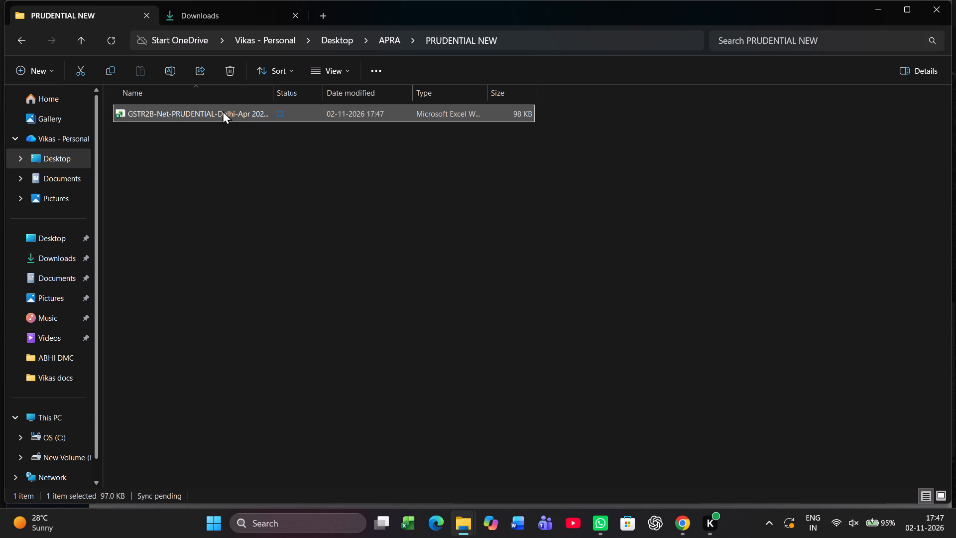
{"action": "key", "text": "alt+Tab"}
{"action": "key", "text": "alt+Tab"}
{"action": "key", "text": "BackSpace"}
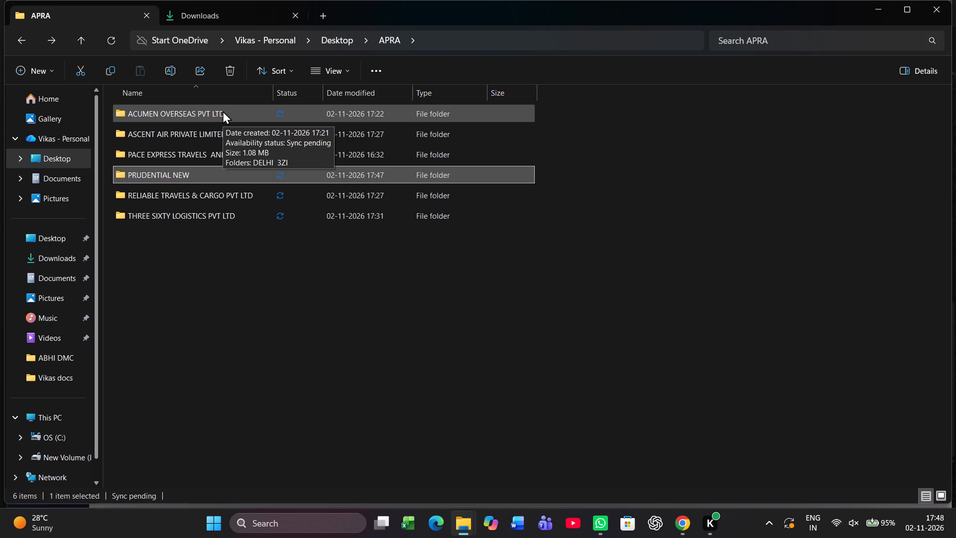
Switch to Octa in Chrome, refresh the GSTR-3B filing status, and pull Delhi's GSTR-3B data for 04-2025 to 03-2026 from the Govt Portal.
{"action": "key", "text": "alt+Tab"}
{"action": "key", "text": "alt+Tab"}
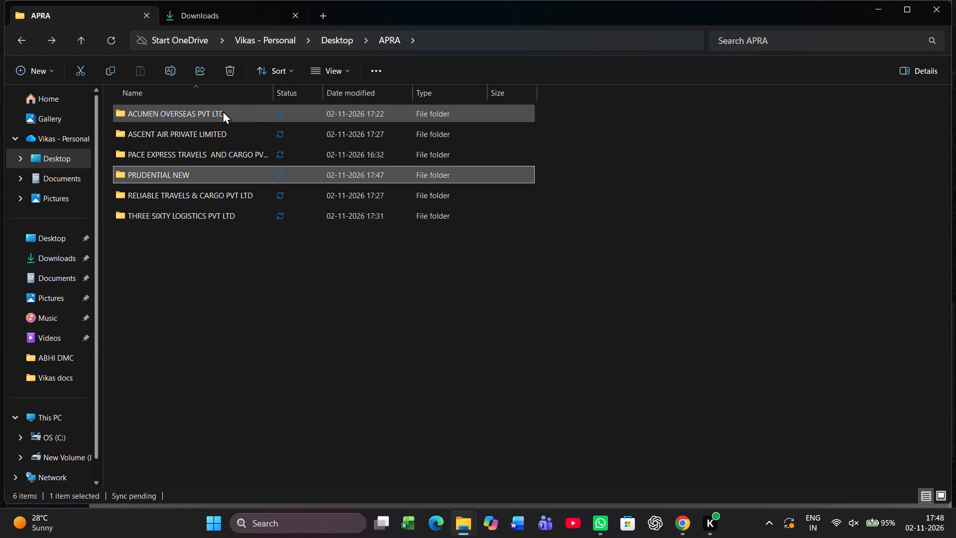
{"action": "key", "text": "alt+Tab"}
{"action": "key", "text": "alt+Tab"}
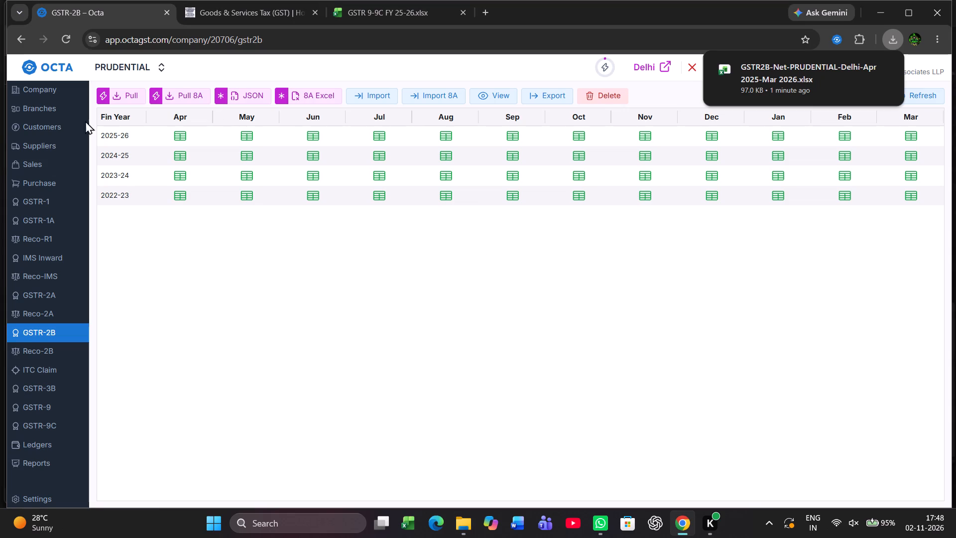
{"action": "left_click", "coordinate": [52, 380]}
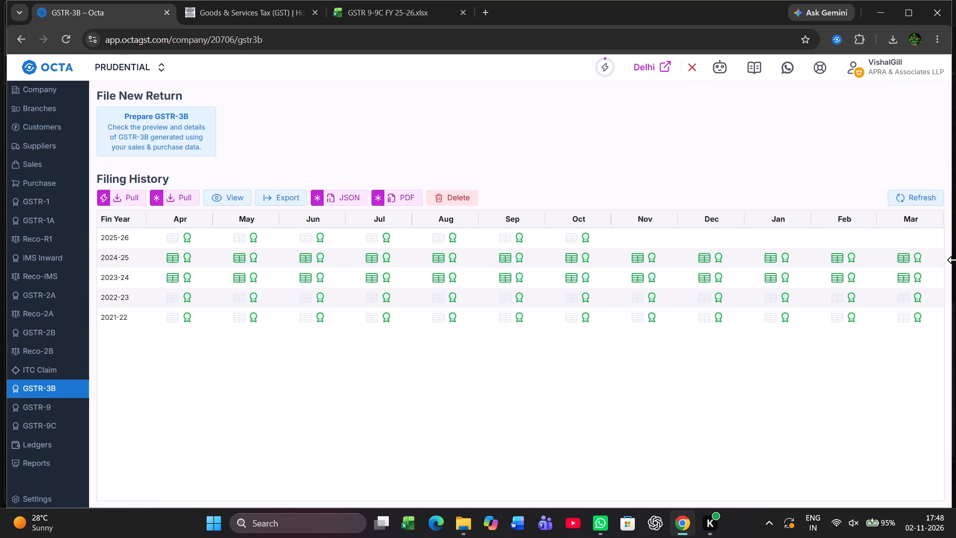
{"action": "left_click", "coordinate": [920, 196]}
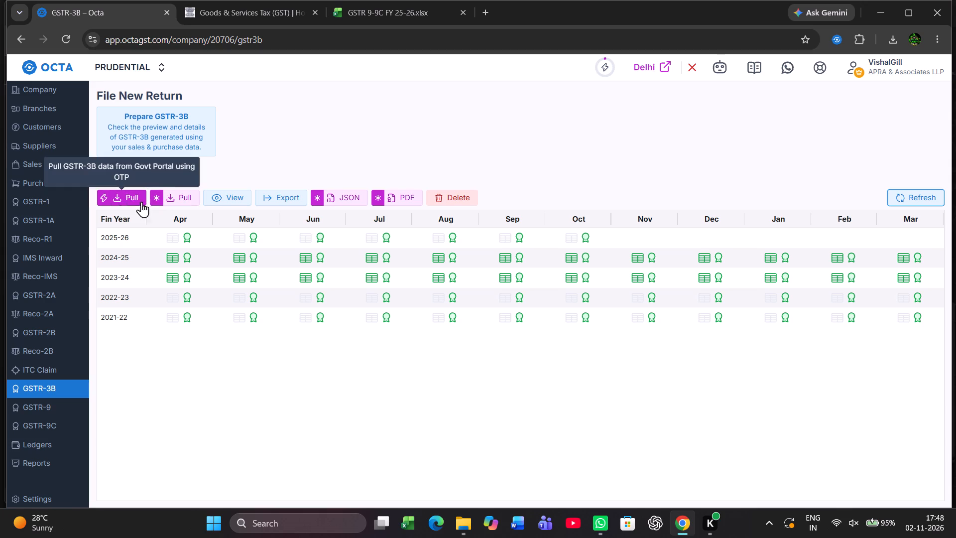
{"action": "left_click", "coordinate": [161, 200]}
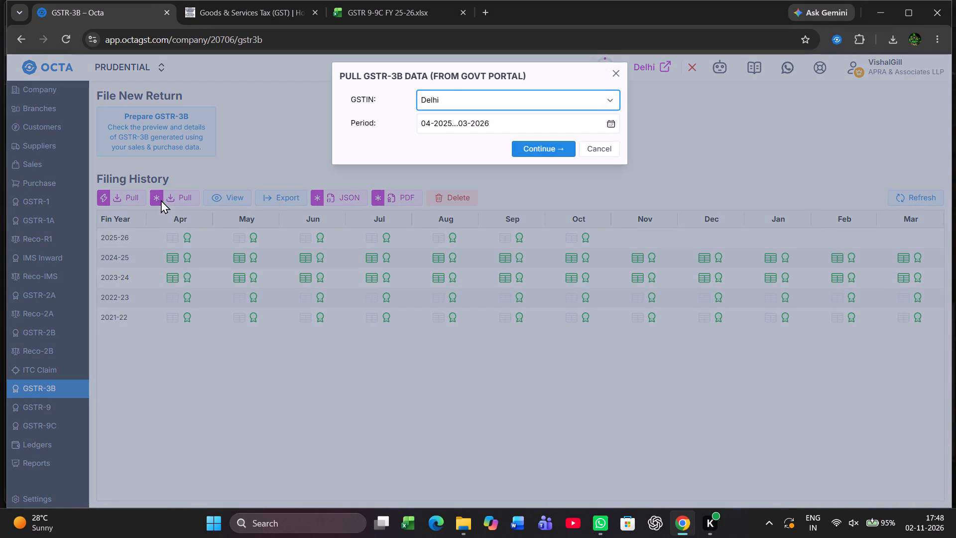
{"action": "left_click", "coordinate": [555, 152]}
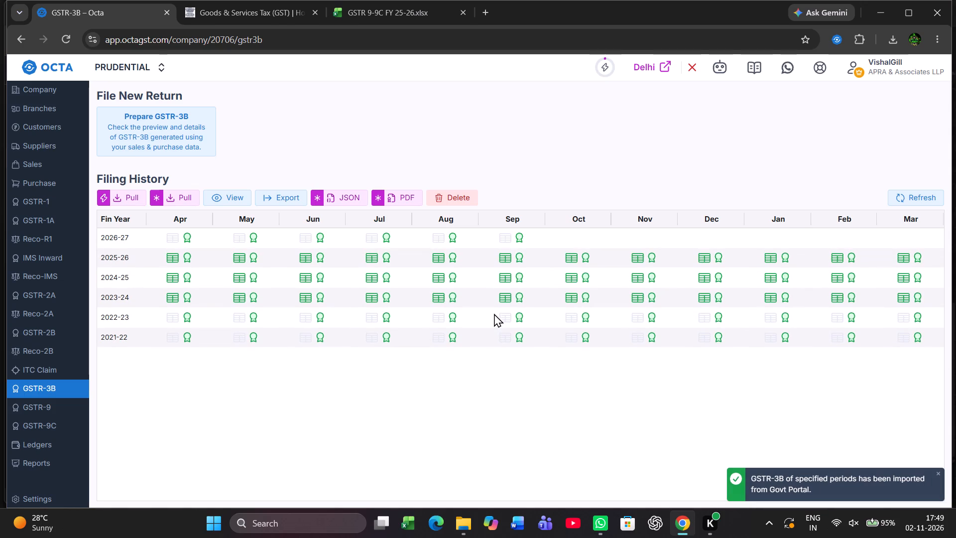
{"action": "left_click", "coordinate": [280, 199]}
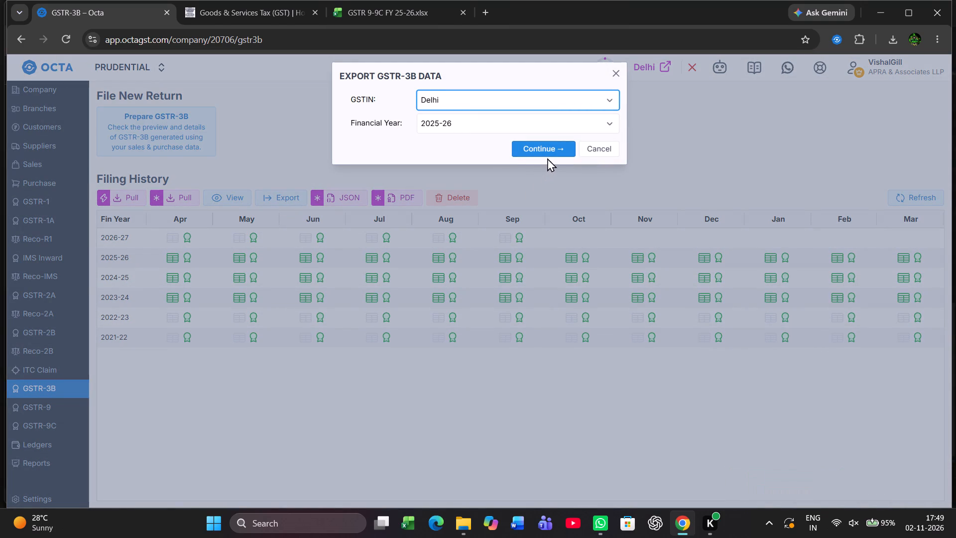
{"action": "left_click", "coordinate": [550, 151]}
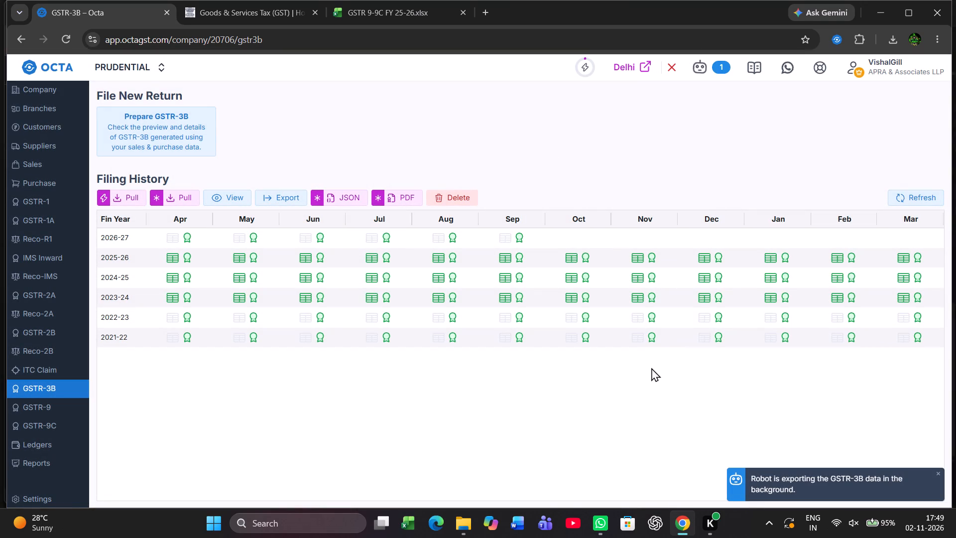
{"action": "left_click", "coordinate": [706, 67]}
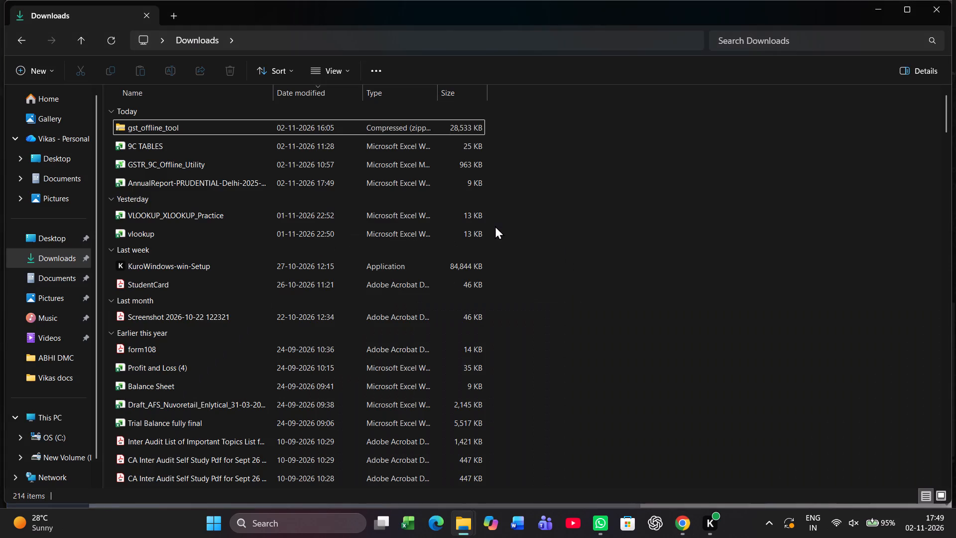
{"action": "key", "text": "alt+Tab"}
{"action": "key", "text": "alt+Tab"}
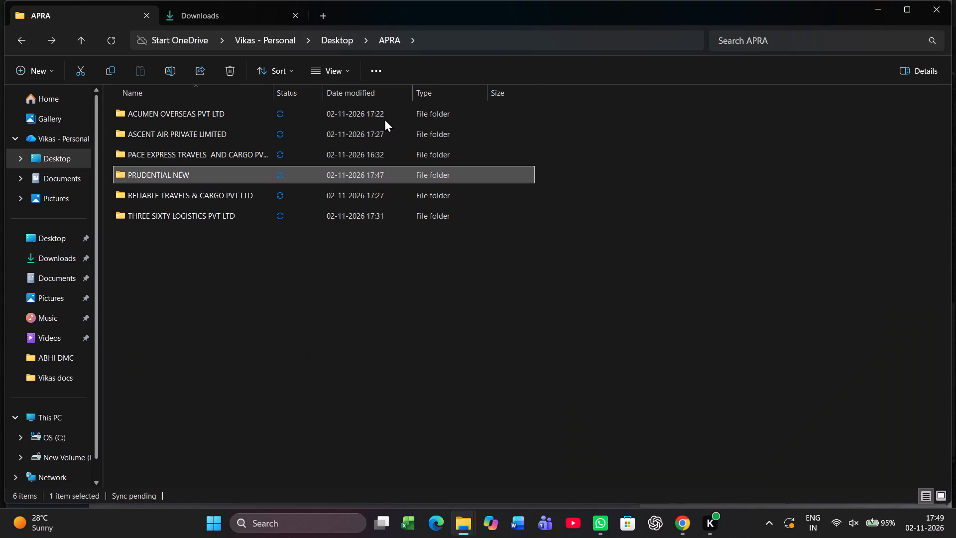
{"action": "key", "text": "ctrl+Tab"}
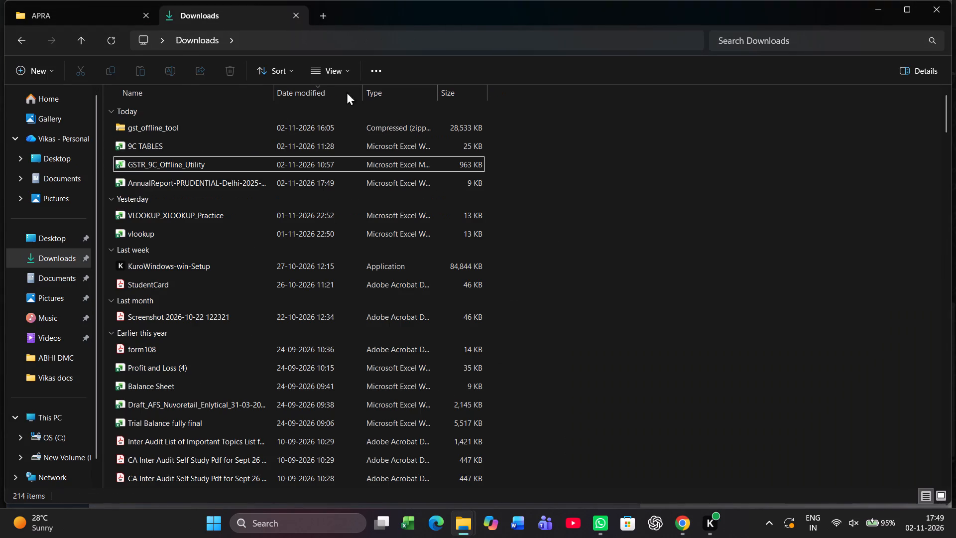
{"action": "left_click", "coordinate": [330, 87]}
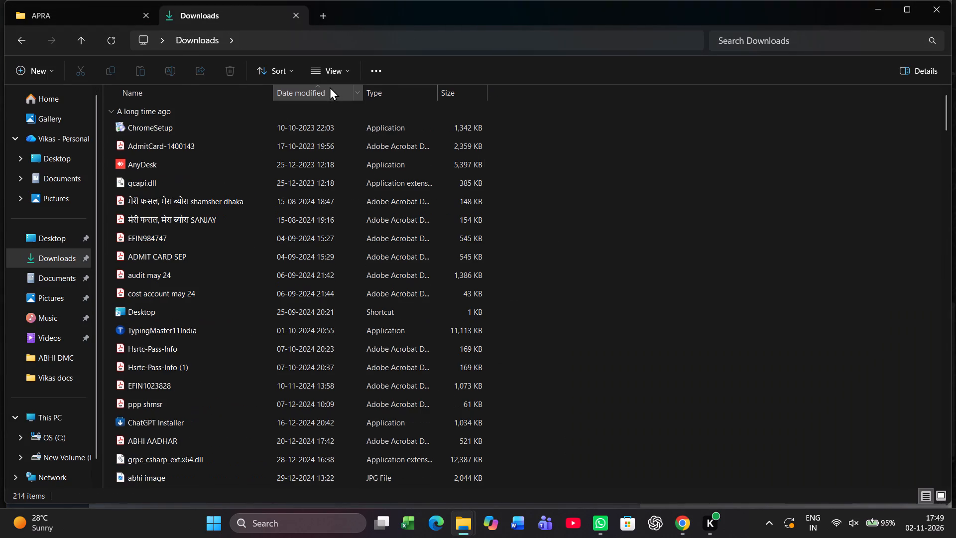
{"action": "left_click", "coordinate": [330, 87]}
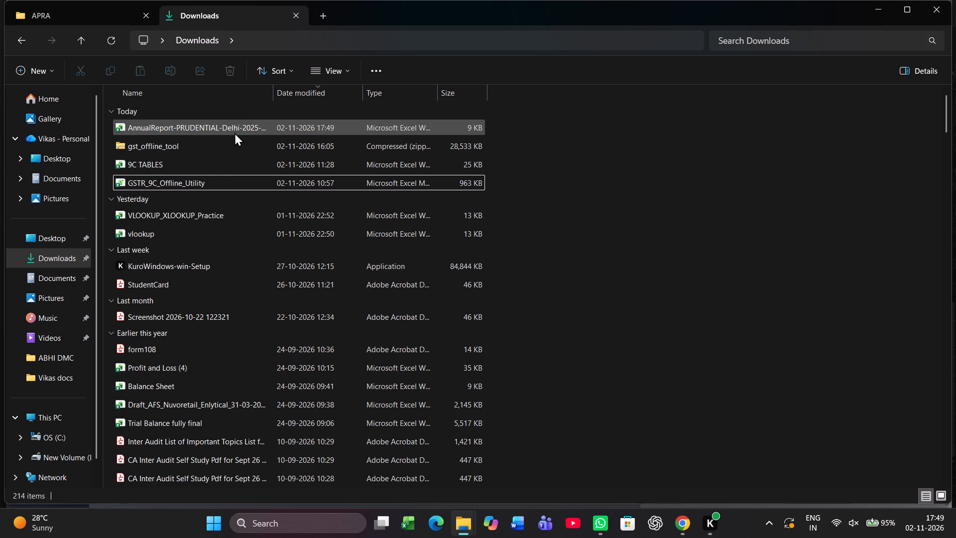
{"action": "left_click", "coordinate": [235, 133]}
{"action": "key", "text": "ctrl+x"}
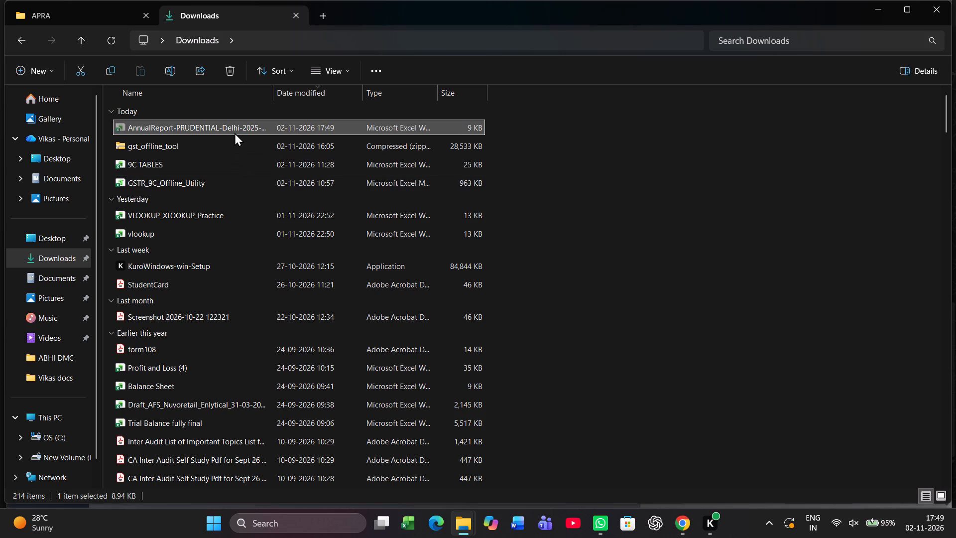
{"action": "key", "text": "ctrl+Tab"}
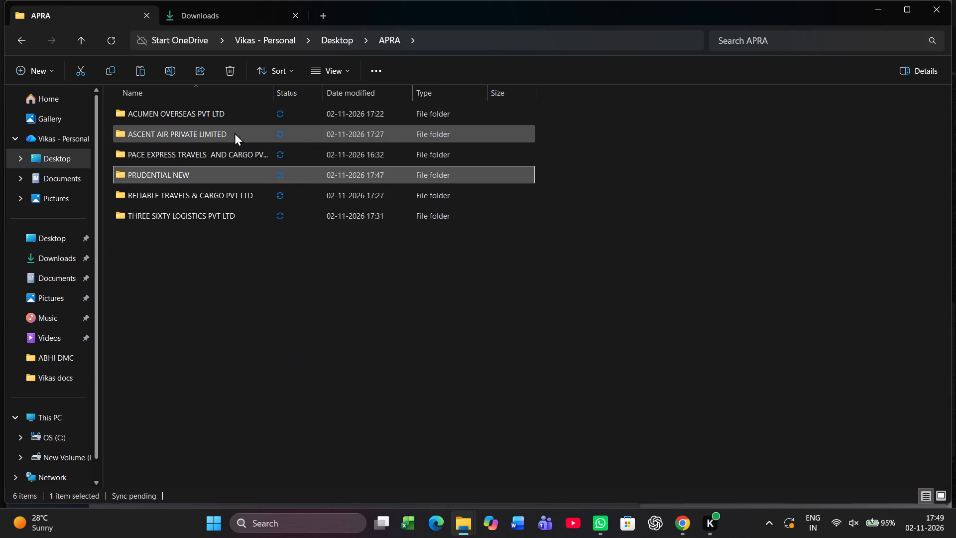
{"action": "key", "text": "Down"}
{"action": "key", "text": "Up"}
{"action": "key", "text": "Return"}
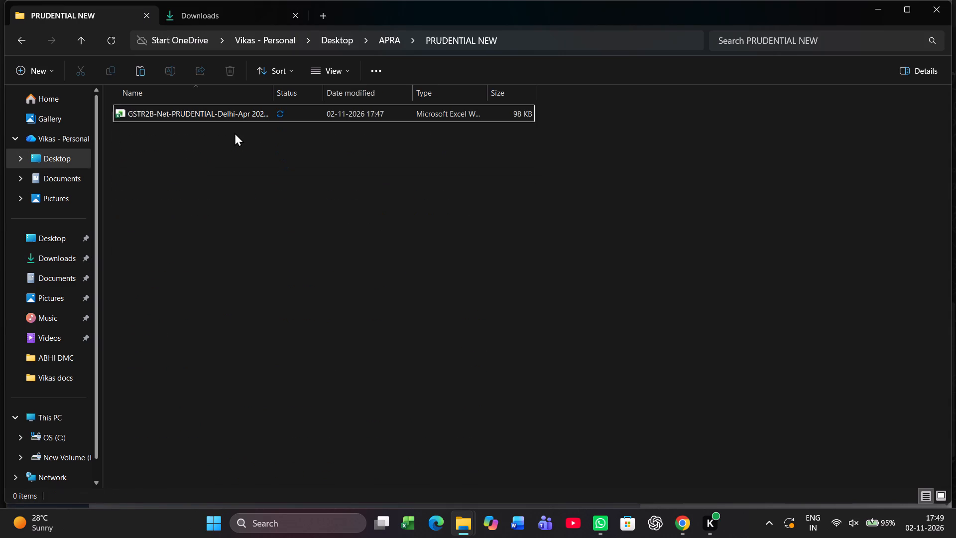
{"action": "key", "text": "ctrl+v"}
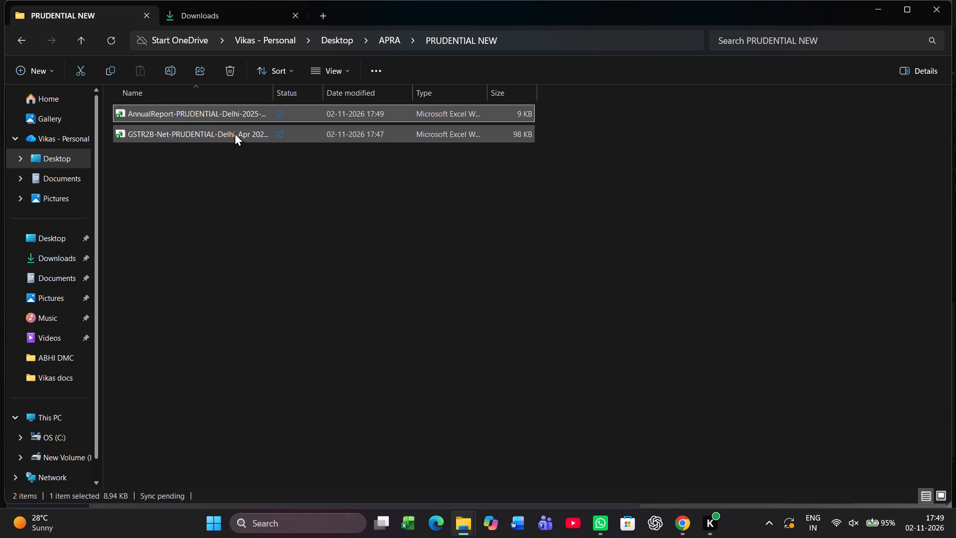
{"action": "left_click", "coordinate": [256, 205]}
Back in Octa, refresh PRUDENTIAL's GSTR-1 data availability and check the Delhi GSTR-1 JSON generation status for 2025-26.
{"action": "key", "text": "alt+Tab"}
{"action": "key", "text": "alt+Tab"}
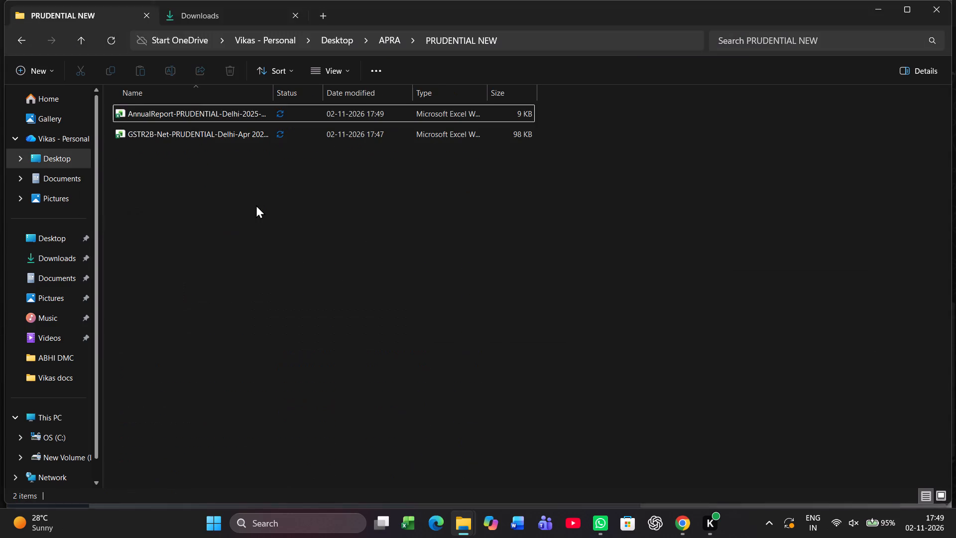
{"action": "key", "text": "alt+Tab"}
{"action": "key", "text": "alt+Tab"}
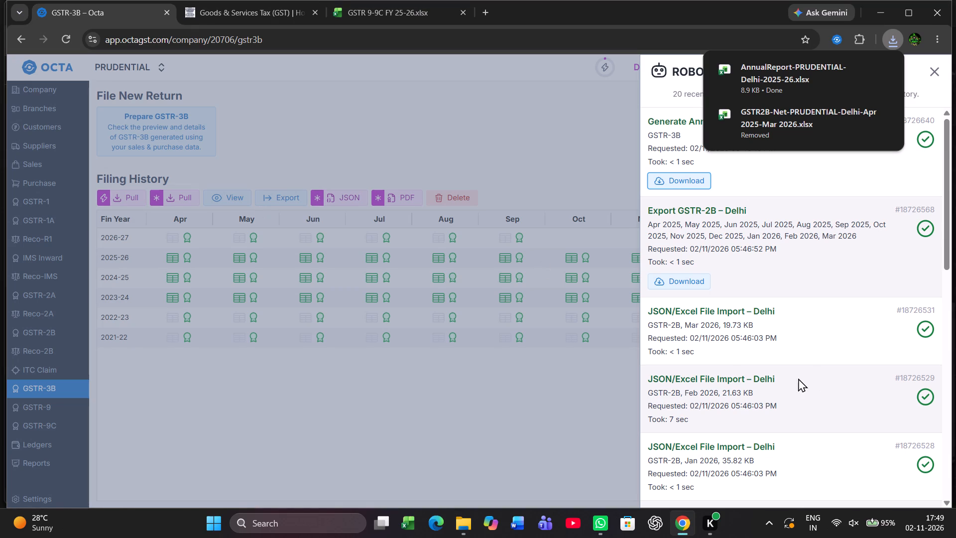
{"action": "left_click", "coordinate": [446, 415]}
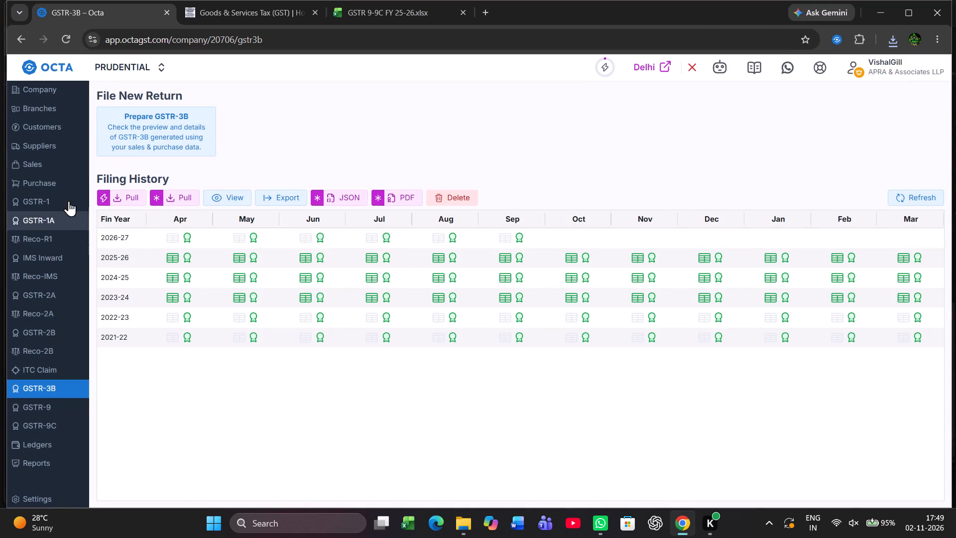
{"action": "left_click", "coordinate": [57, 200]}
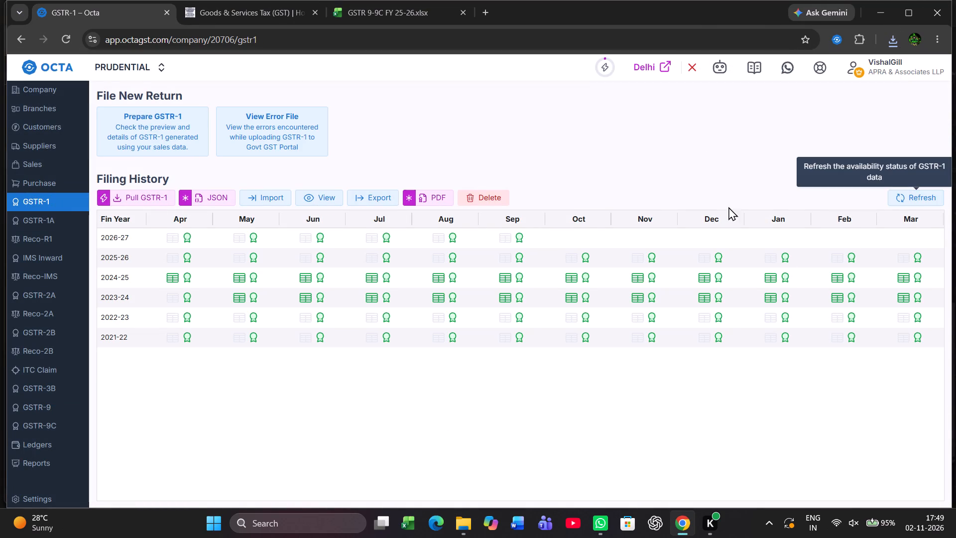
{"action": "left_click", "coordinate": [905, 192]}
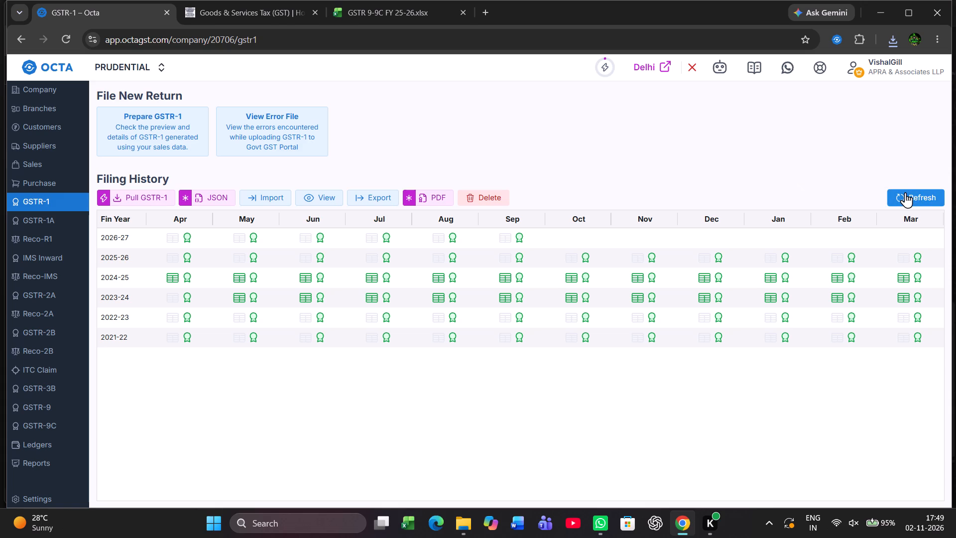
{"action": "left_click", "coordinate": [191, 198]}
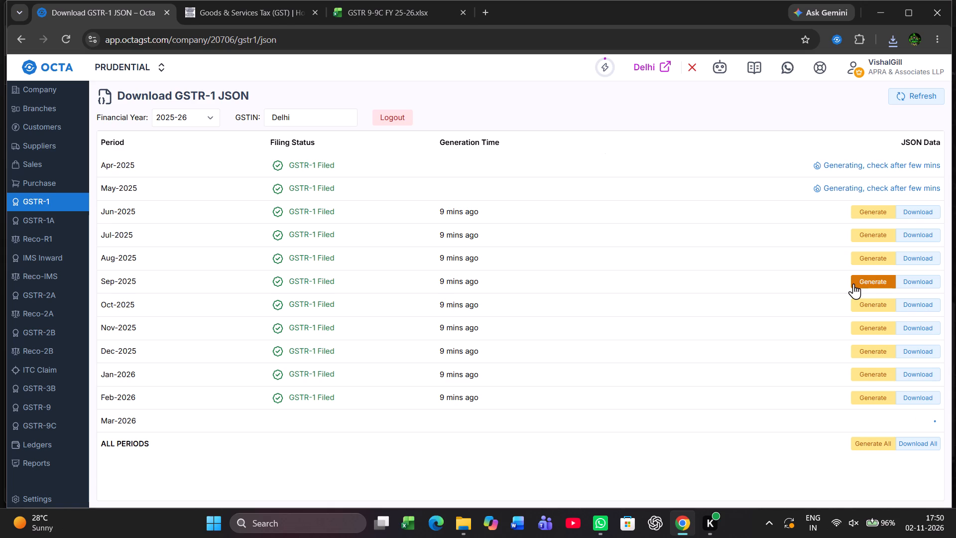
Switch to File Explorer and check which report files are saved in the PACE EXPRESS TRAVELS AND CARGO PVT LTD folder.
{"action": "key", "text": "alt+Tab"}
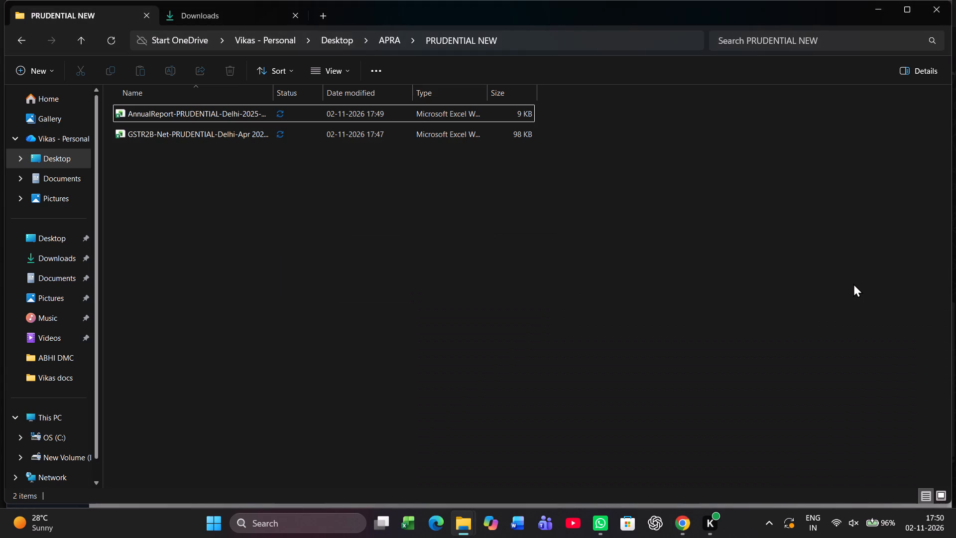
{"action": "left_click", "coordinate": [853, 283]}
{"action": "key", "text": "BackSpace"}
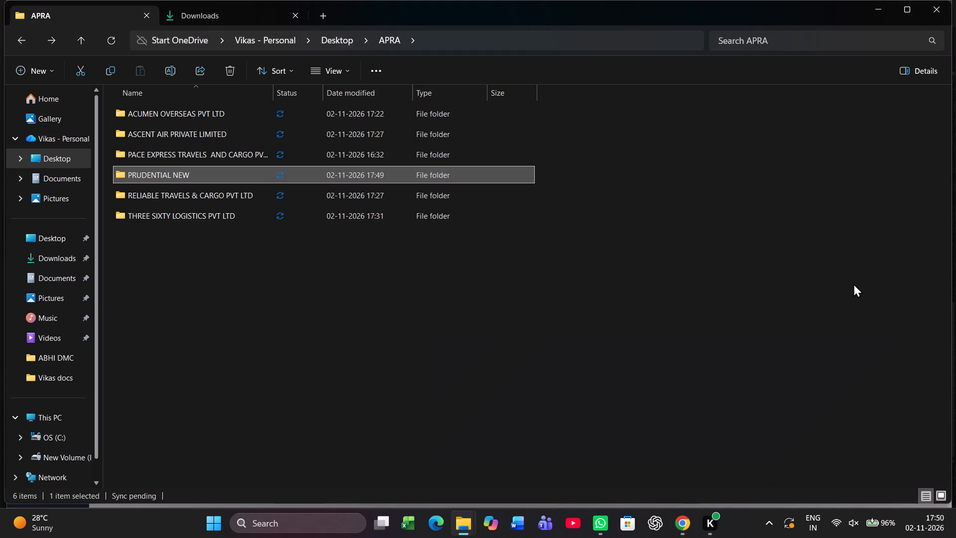
{"action": "key", "text": "Up"}
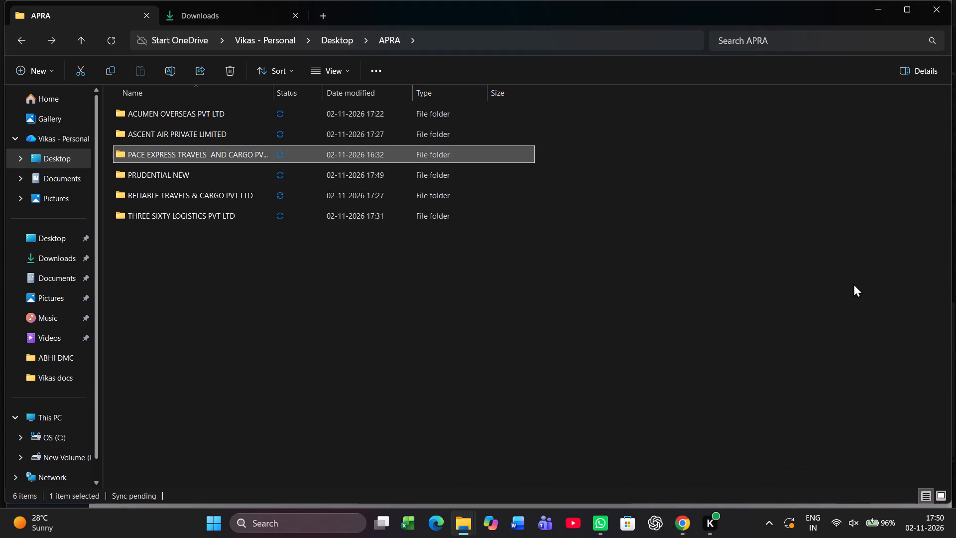
{"action": "key", "text": "Return"}
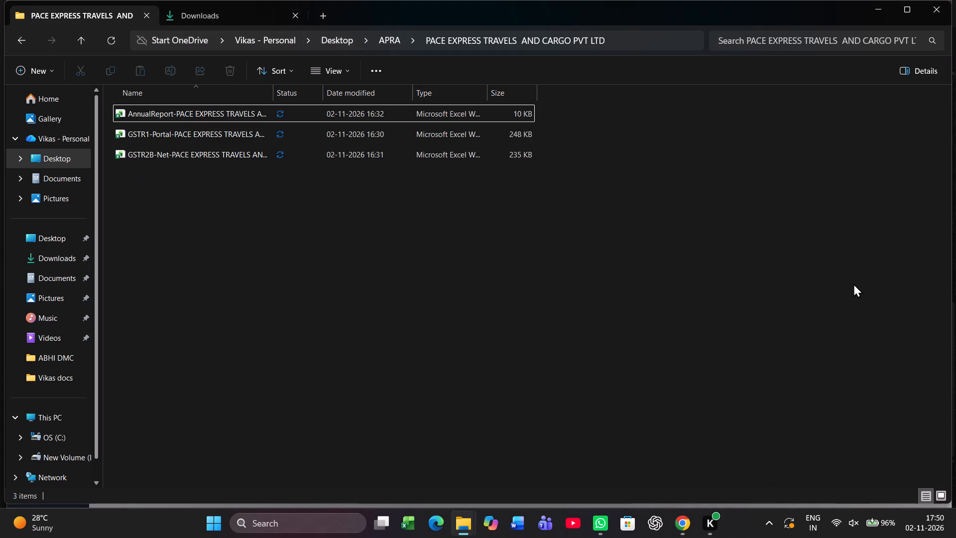
{"action": "key", "text": "BackSpace"}
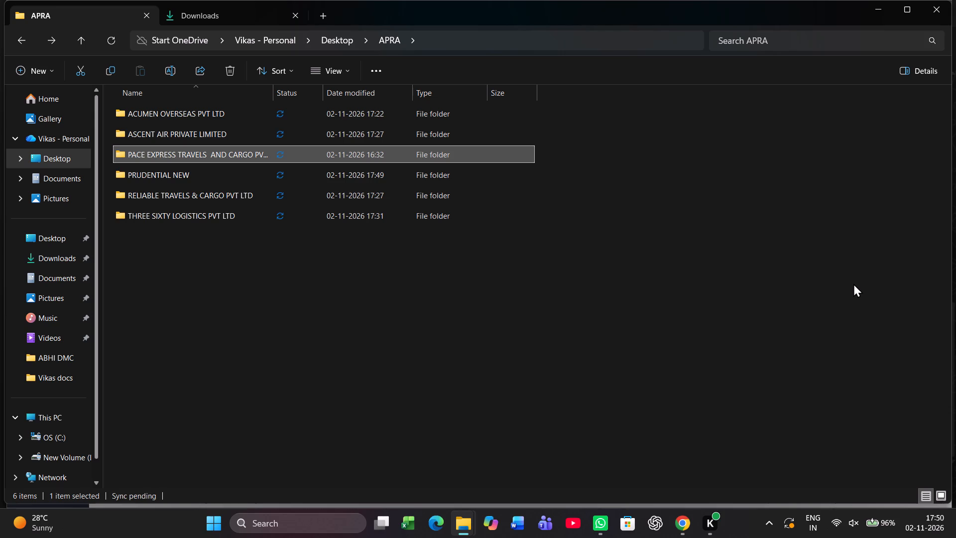
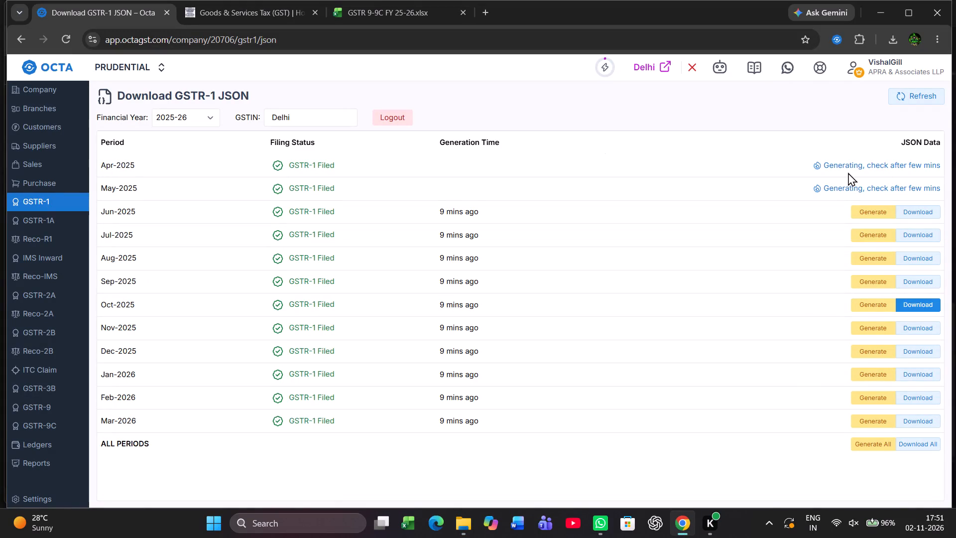
In Octa, refresh the generation status of PRUDENTIAL Delhi's GSTR-1 JSON files for financial year 2025-26.
{"action": "left_click", "coordinate": [924, 100]}
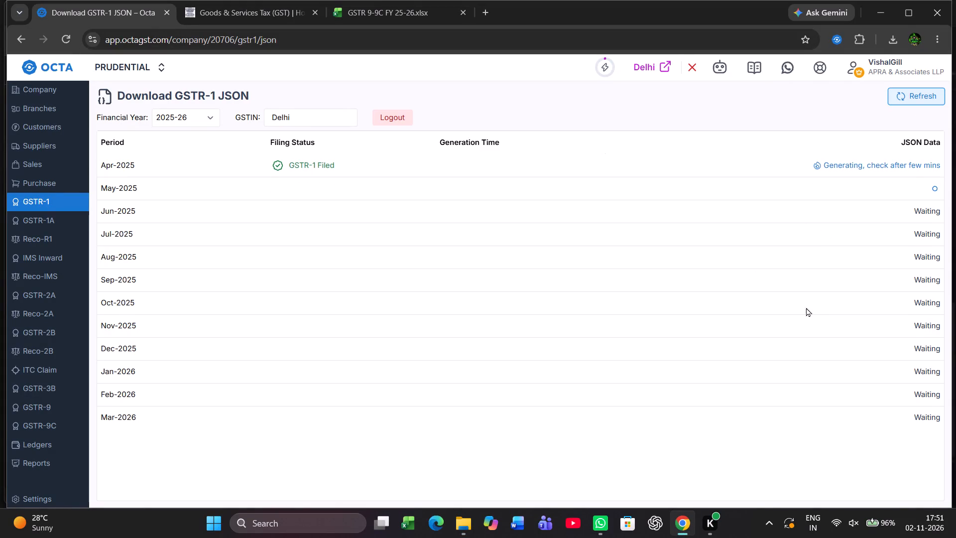
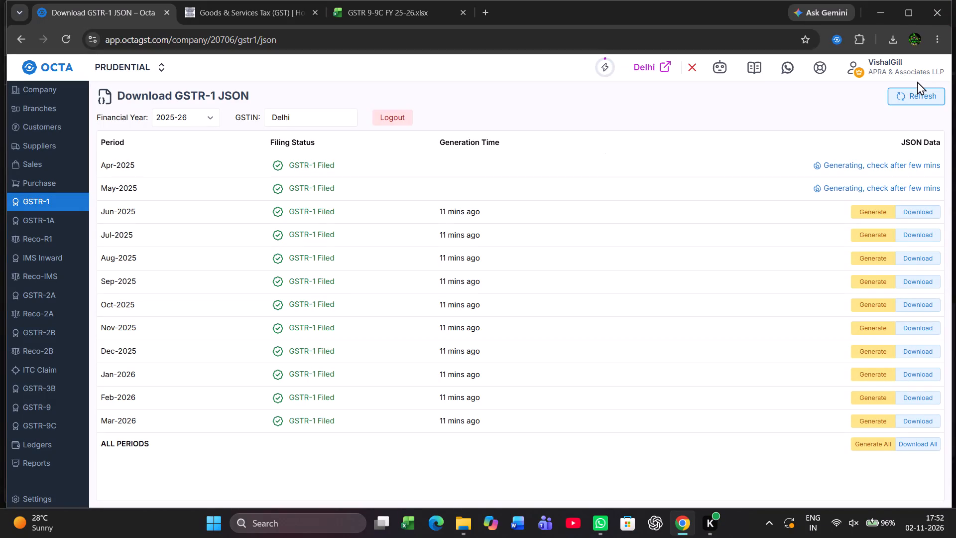
Refresh the GSTR-1 JSON generation status again for PRUDENTIAL Delhi, financial year 2025-26.
{"action": "left_click", "coordinate": [913, 96]}
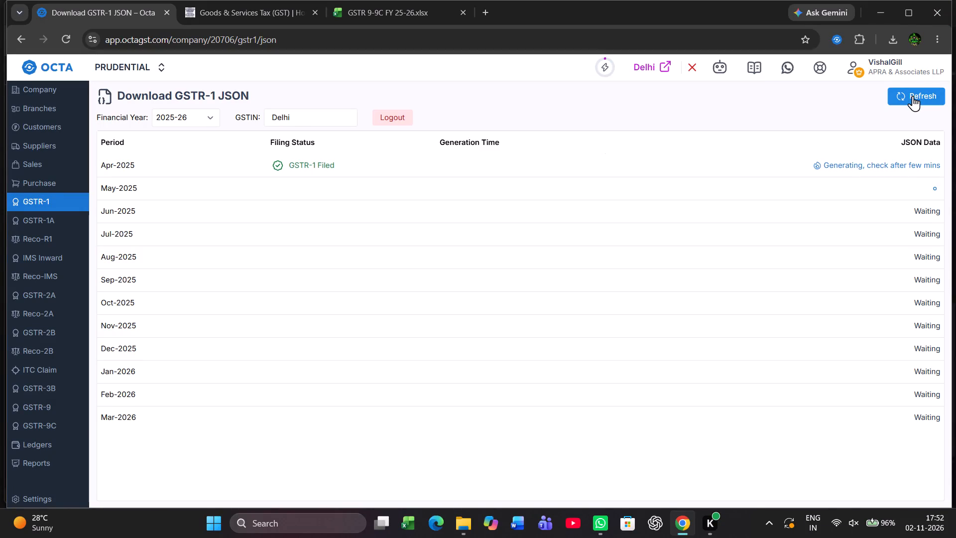
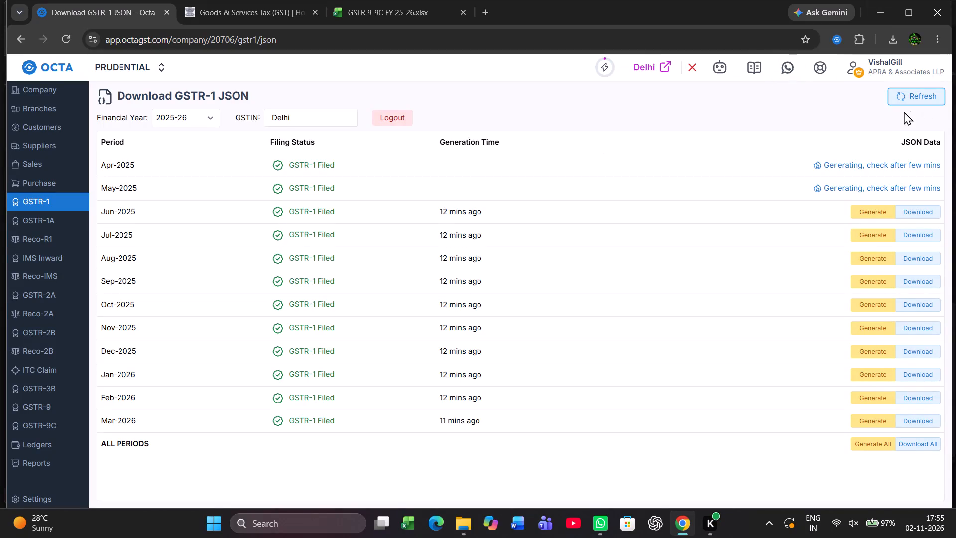
Refresh the GSTR-1 JSON generation status once more for PRUDENTIAL Delhi, financial year 2025-26.
{"action": "left_click", "coordinate": [906, 102]}
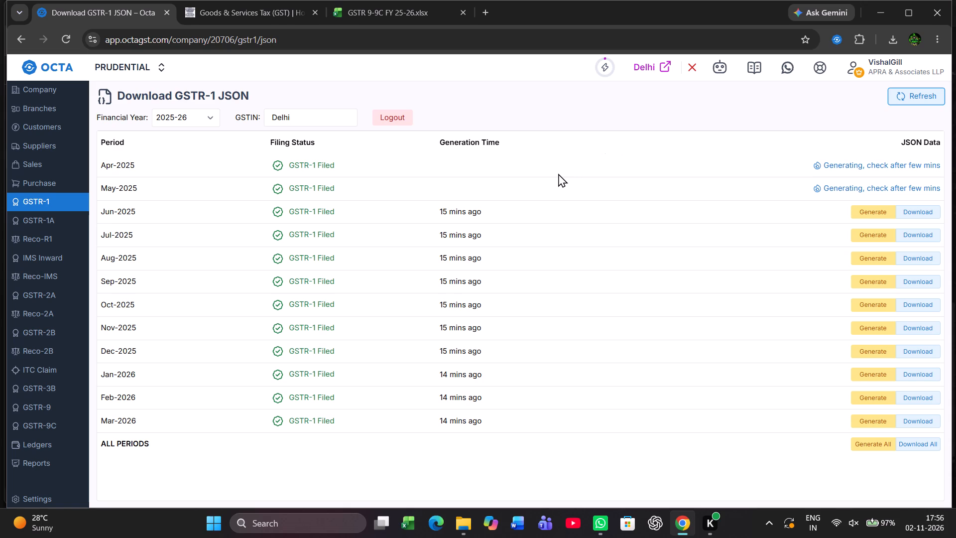
Return to the companies list and replace the company search with PRIME RELIABLE.
{"action": "left_click", "coordinate": [62, 71]}
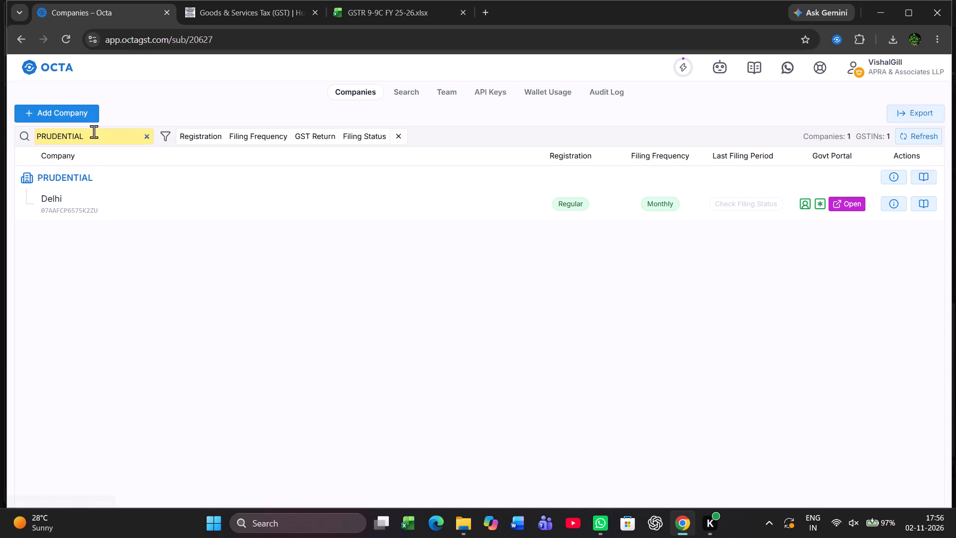
{"action": "left_click", "coordinate": [151, 137]}
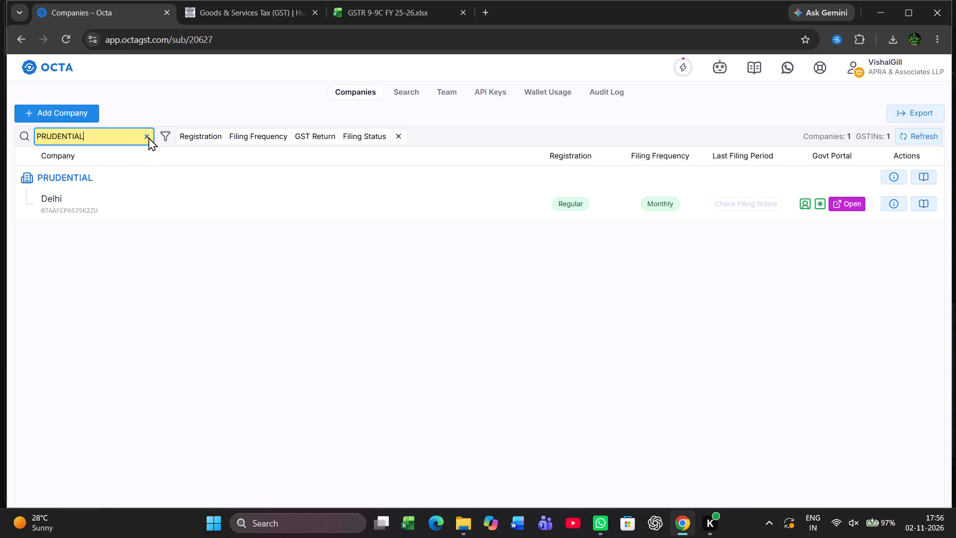
{"action": "key", "text": "ctrl+a"}
{"action": "key", "text": "BackSpace"}
{"action": "type", "text": "PRIME"}
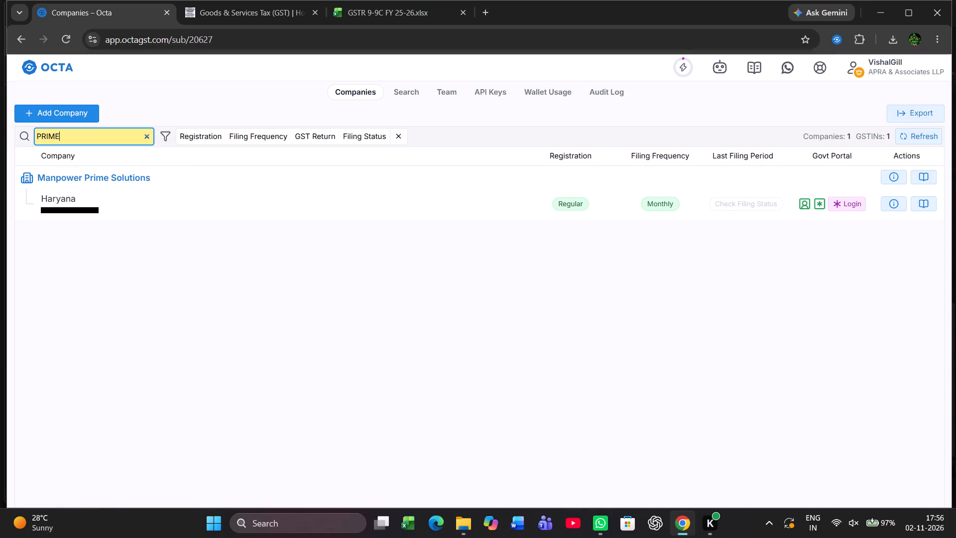
{"action": "key", "text": "space"}
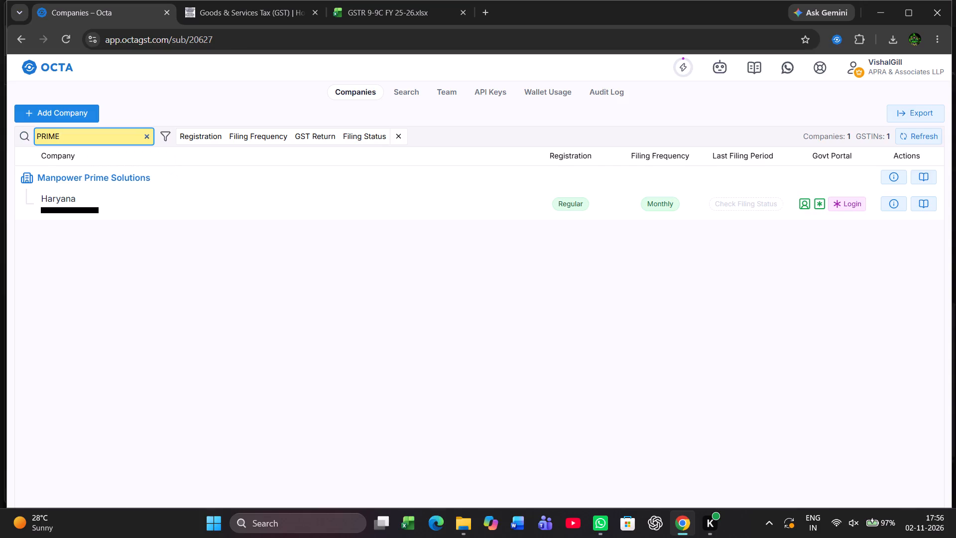
{"action": "type", "text": "RELIABLE"}
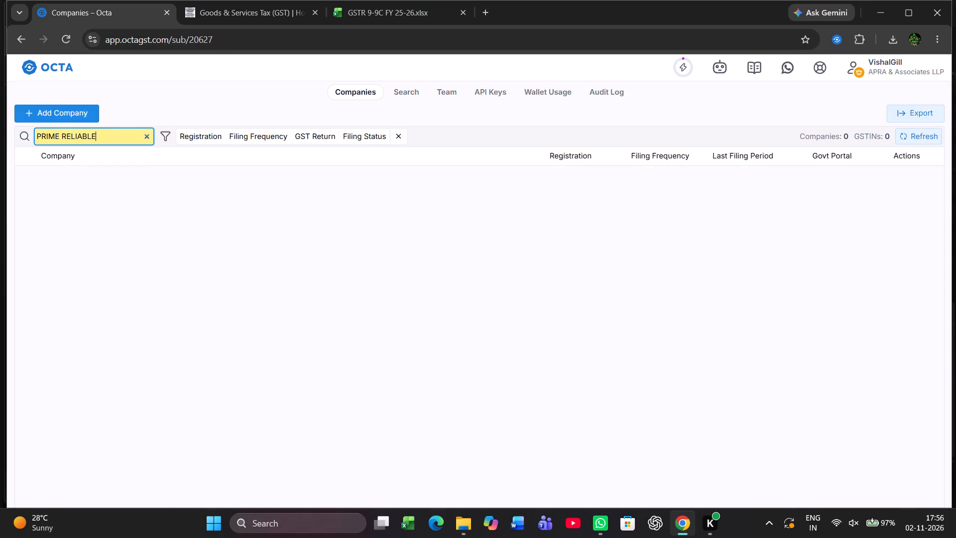
Clear the company search and search the companies list for ACUMEN.
{"action": "key", "text": "BackSpace"}
{"action": "key", "text": "BackSpace"}
{"action": "key", "text": "BackSpace"}
{"action": "key", "text": "BackSpace"}
{"action": "key", "text": "BackSpace"}
{"action": "key", "text": "BackSpace"}
{"action": "key", "text": "BackSpace"}
{"action": "key", "text": "BackSpace"}
{"action": "key", "text": "BackSpace"}
{"action": "key", "text": "BackSpace"}
{"action": "key", "text": "BackSpace"}
{"action": "key", "text": "BackSpace"}
{"action": "key", "text": "BackSpace"}
{"action": "key", "text": "BackSpace"}
{"action": "key", "text": "BackSpace"}
{"action": "key", "text": "BackSpace"}
{"action": "key", "text": "BackSpace"}
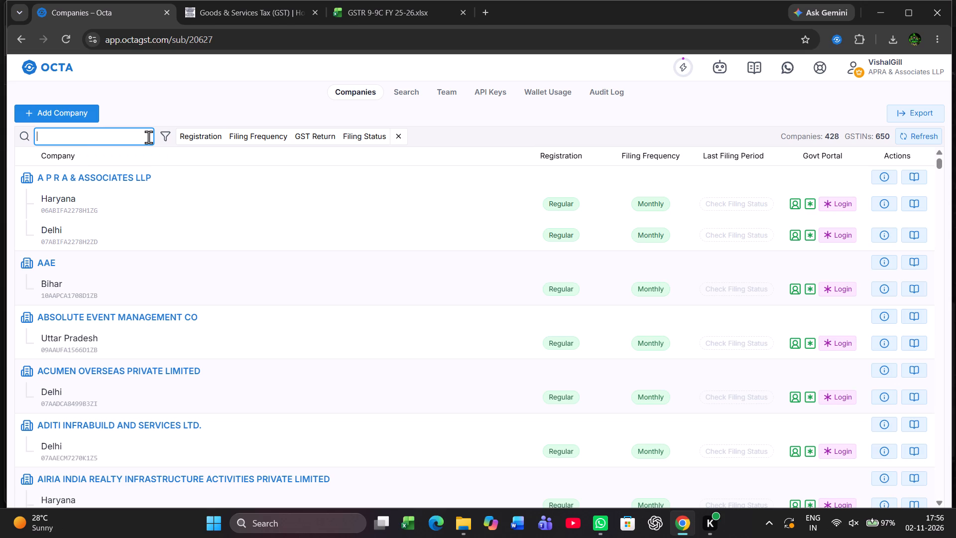
{"action": "key", "text": "a"}
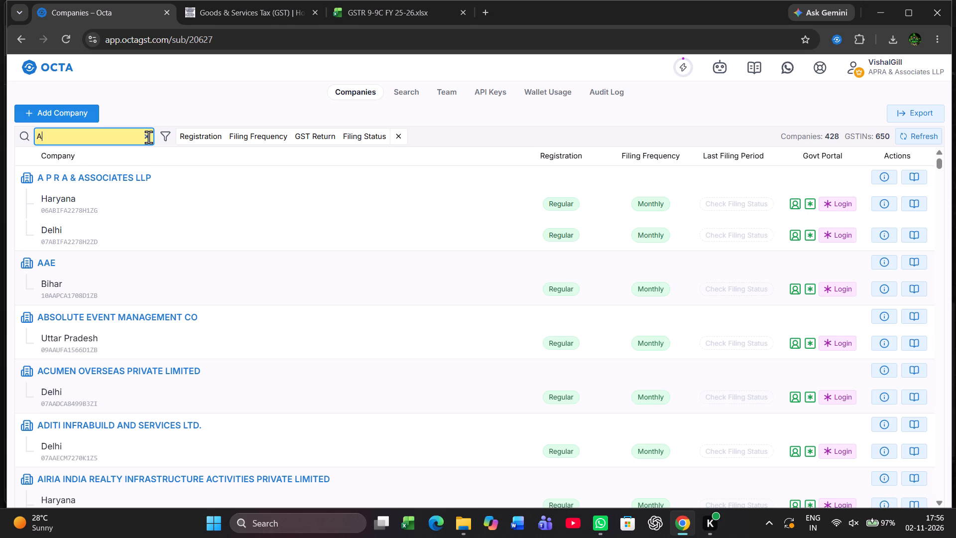
{"action": "type", "text": "CUMEN"}
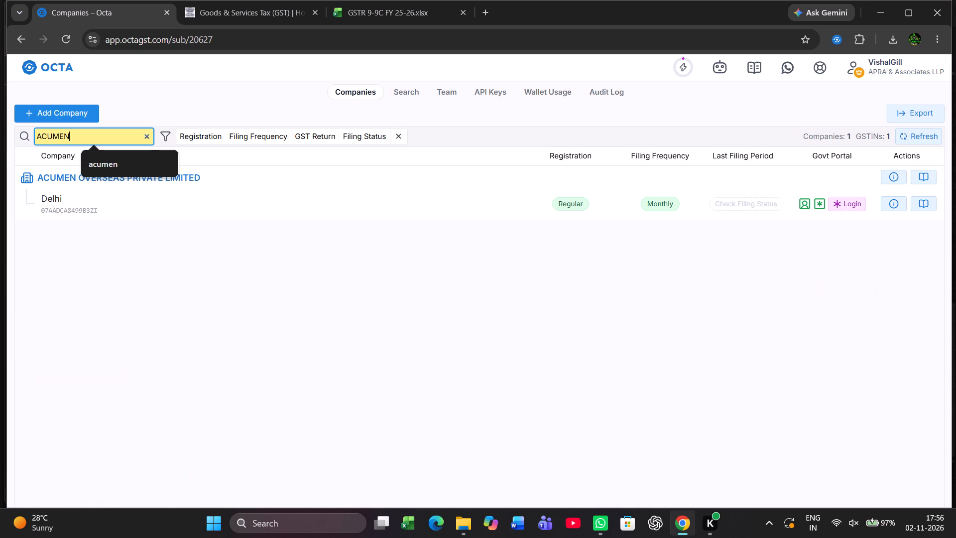
Search the companies list for ASCENT instead and open ASCENT AIR PRIVATE LIMITED NN from its Delhi nn registration.
{"action": "key", "text": "BackSpace"}
{"action": "key", "text": "BackSpace"}
{"action": "key", "text": "BackSpace"}
{"action": "key", "text": "BackSpace"}
{"action": "key", "text": "BackSpace"}
{"action": "key", "text": "BackSpace"}
{"action": "key", "text": "BackSpace"}
{"action": "key", "text": "BackSpace"}
{"action": "key", "text": "BackSpace"}
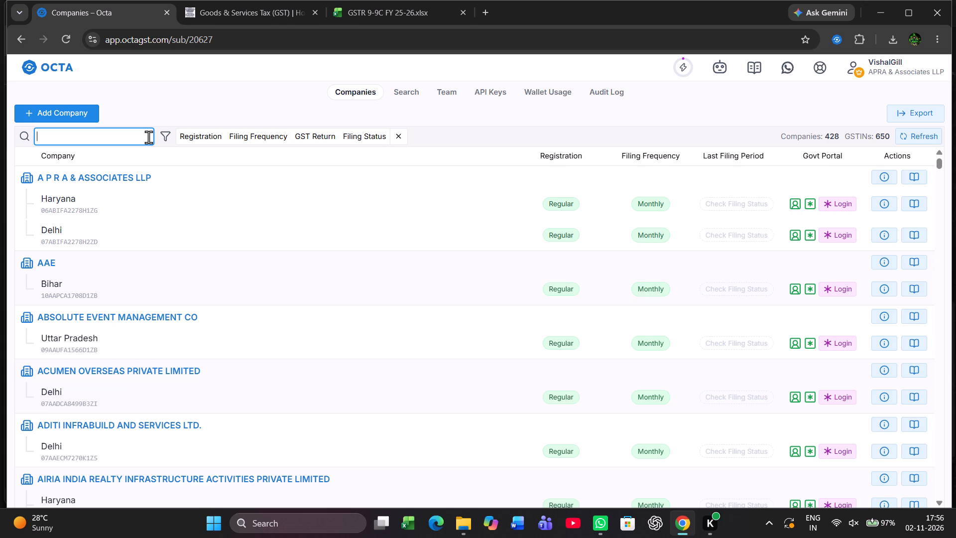
{"action": "type", "text": "ASCENT"}
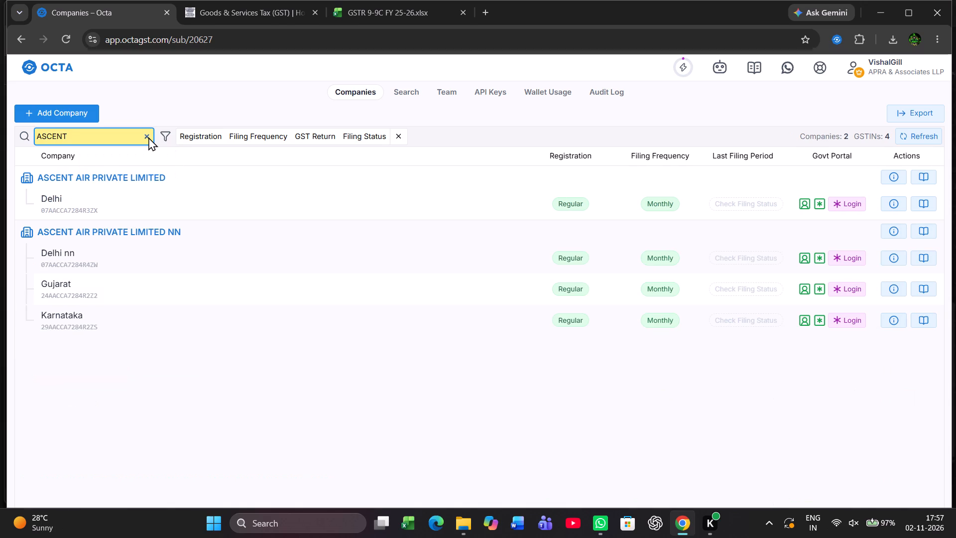
{"action": "key", "text": "space"}
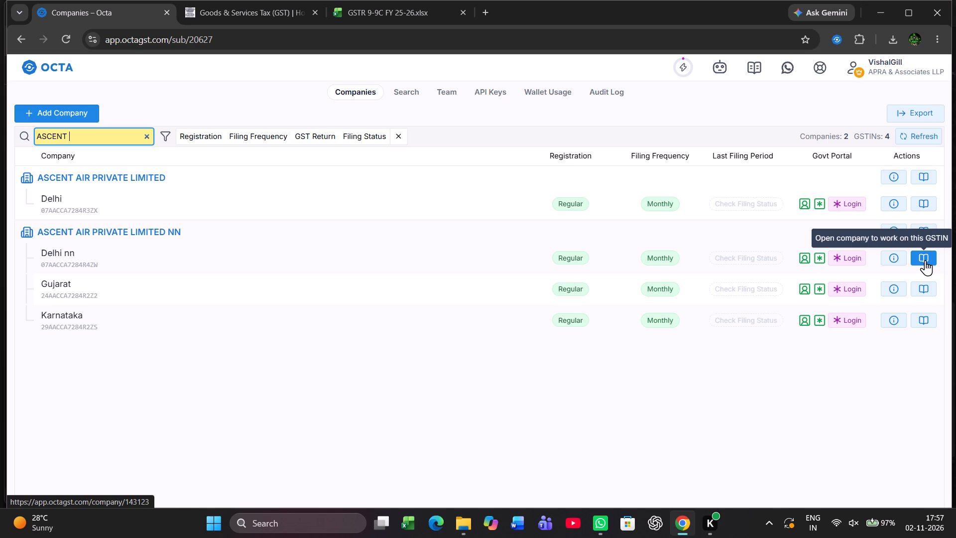
{"action": "left_click", "coordinate": [925, 260]}
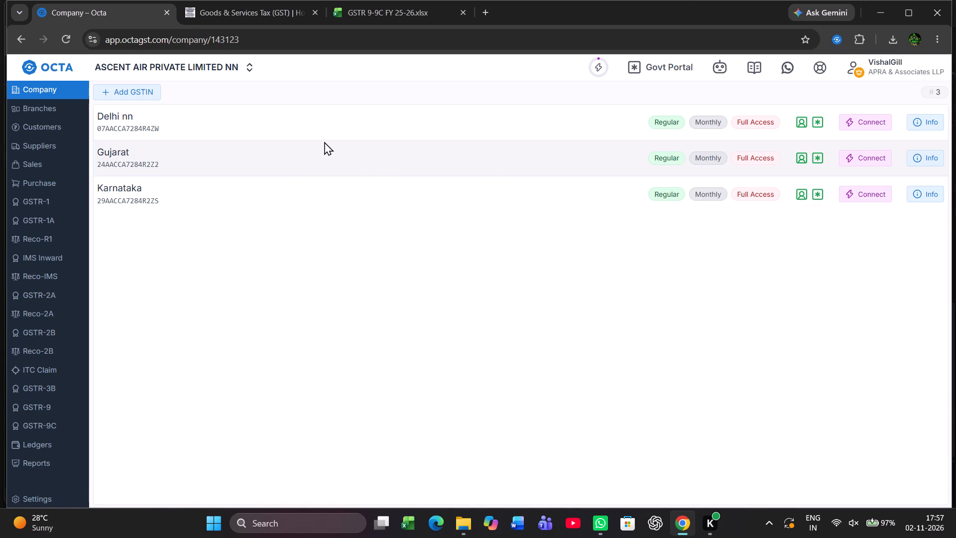
Log in to the government portal for the Delhi nn GSTIN of ASCENT AIR PRIVATE LIMITED NN.
{"action": "left_click", "coordinate": [661, 67]}
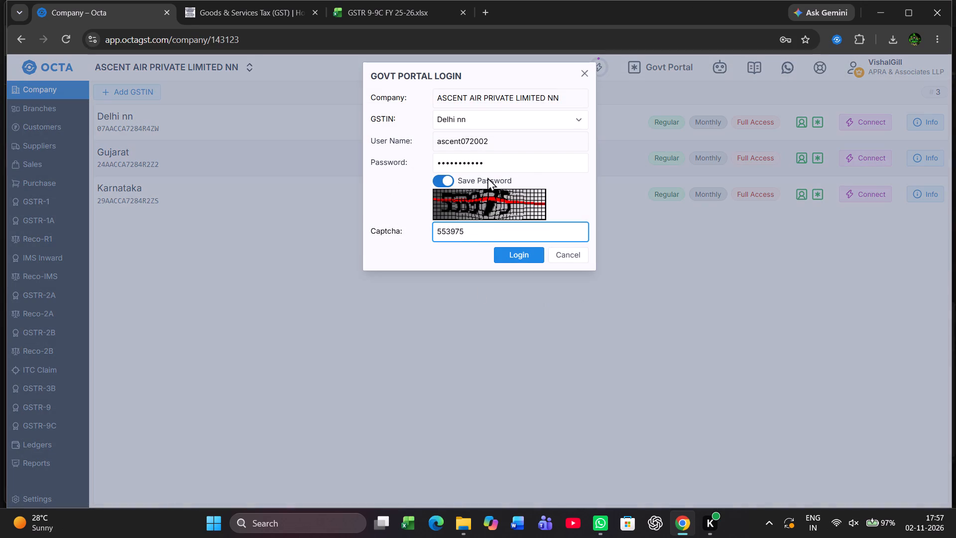
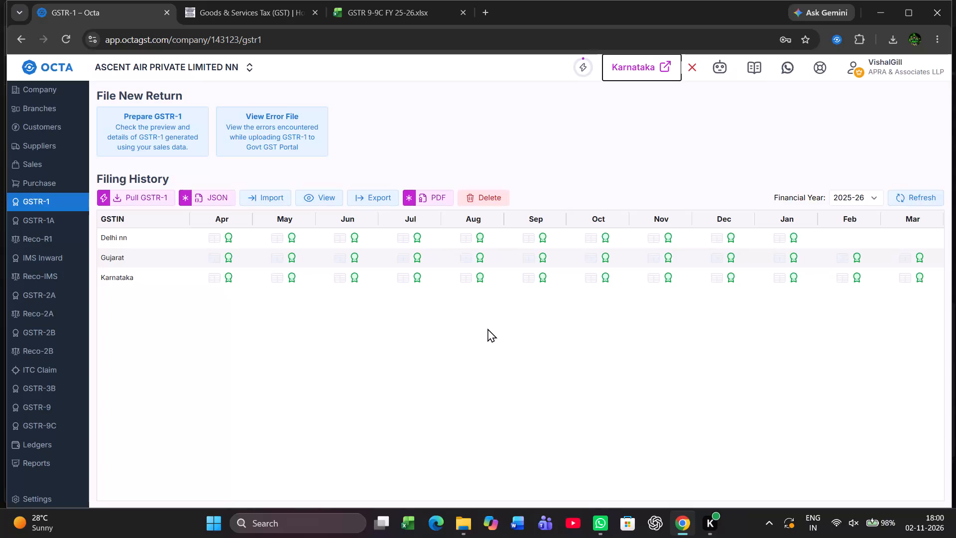
Open the GSTR-1 JSON download from the government portal for the Karnataka GSTIN, financial year 2025-26.
{"action": "key", "text": "Down"}
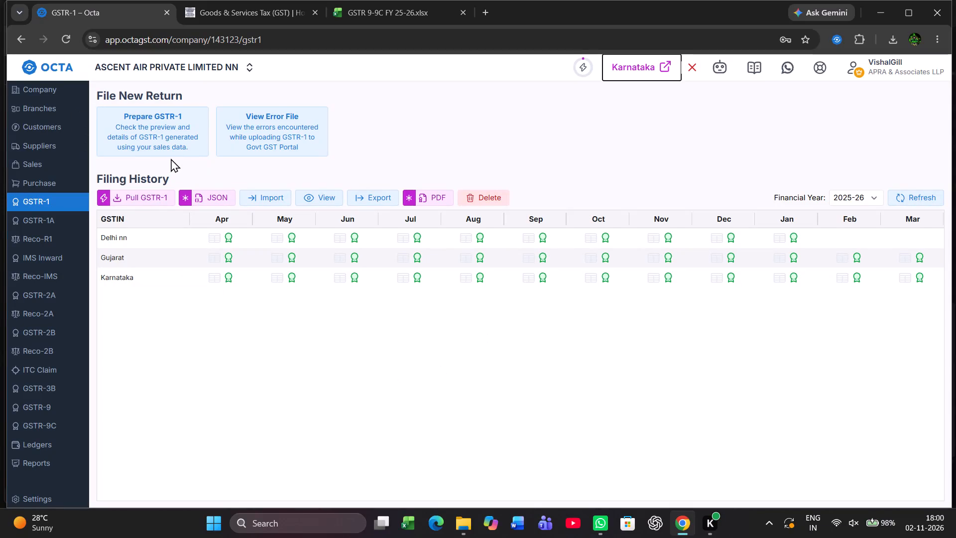
{"action": "left_click", "coordinate": [176, 316]}
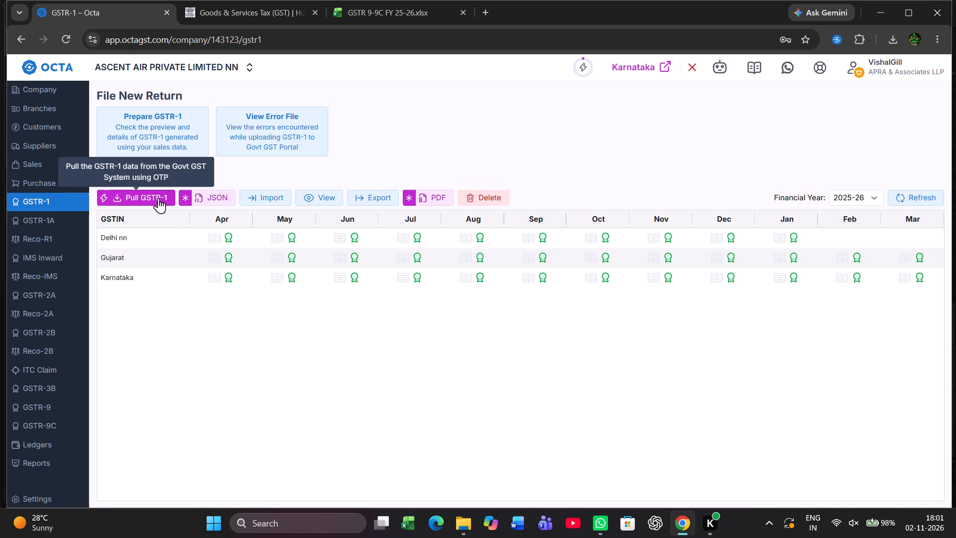
{"action": "left_click", "coordinate": [201, 192]}
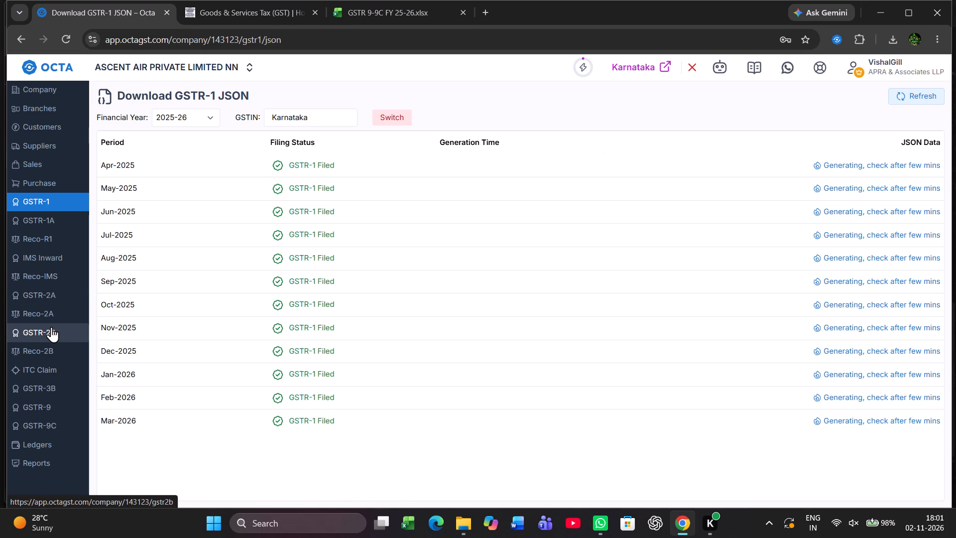
In File Explorer, create a folder named MAHARASTRA inside APRA's ASCENT AIR PRIVATE LIMITED folder.
{"action": "key", "text": "alt+Tab"}
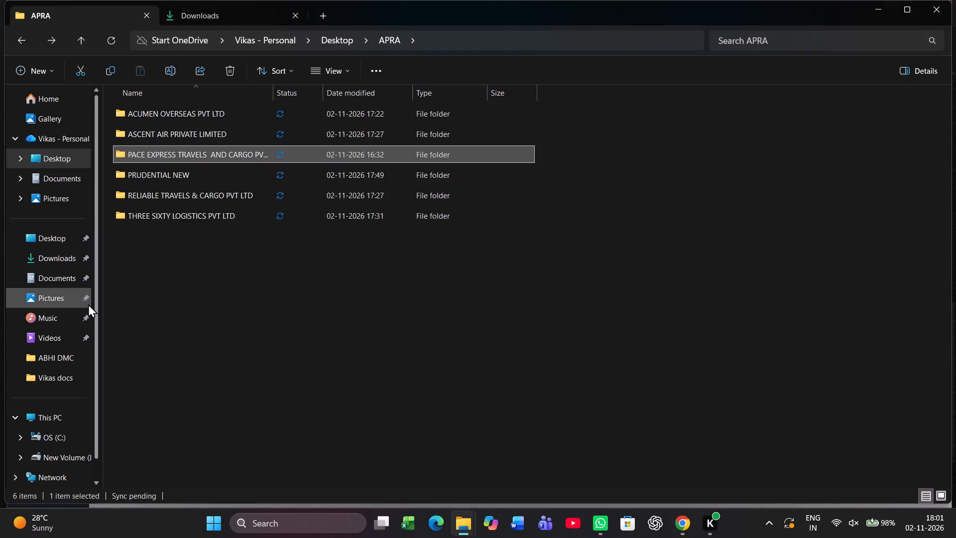
{"action": "key", "text": "Up"}
{"action": "key", "text": "Return"}
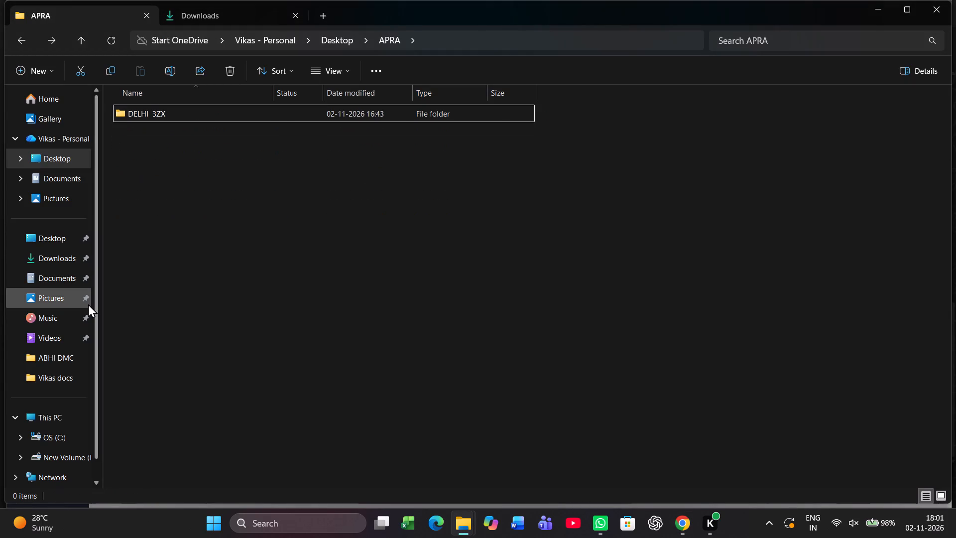
{"action": "key", "text": "ctrl+shift+n"}
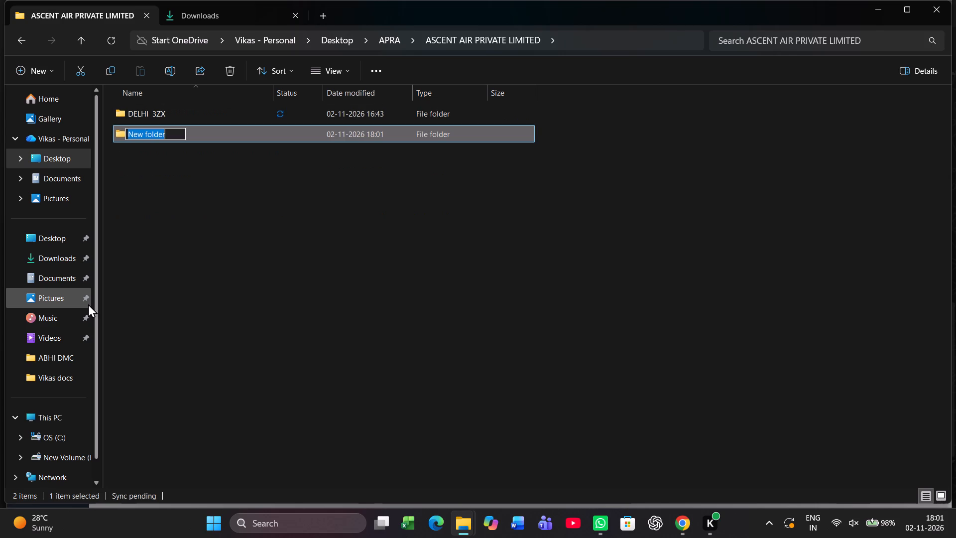
{"action": "type", "text": "MAHA"}
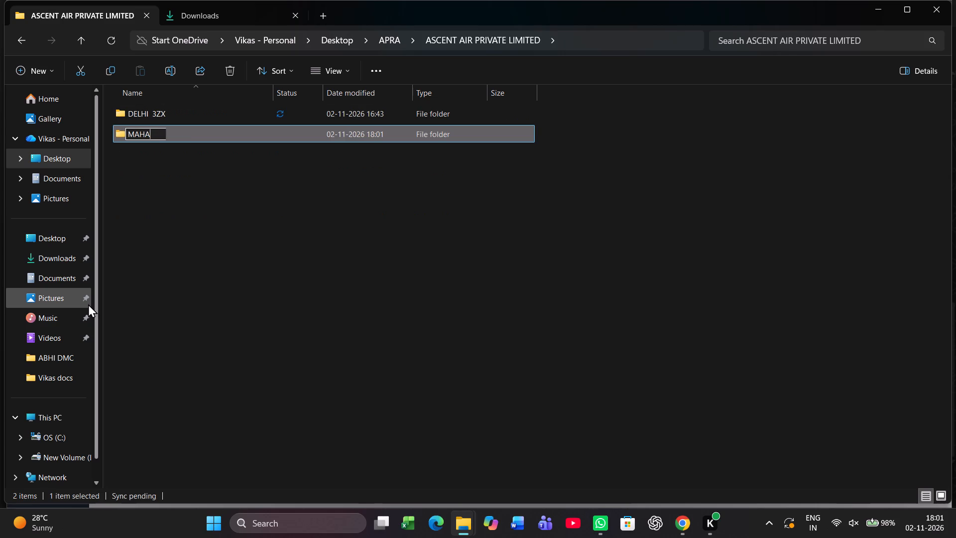
{"action": "type", "text": "RASTRA"}
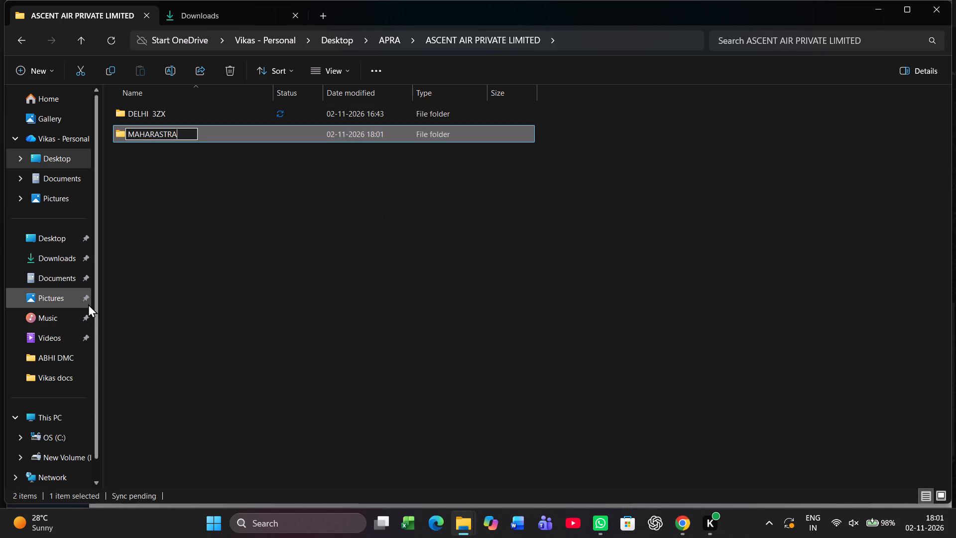
{"action": "key", "text": "alt+Tab"}
Rename the new MAHARASTRA folder in File Explorer as KARNATKA.
{"action": "key", "text": "alt+Tab"}
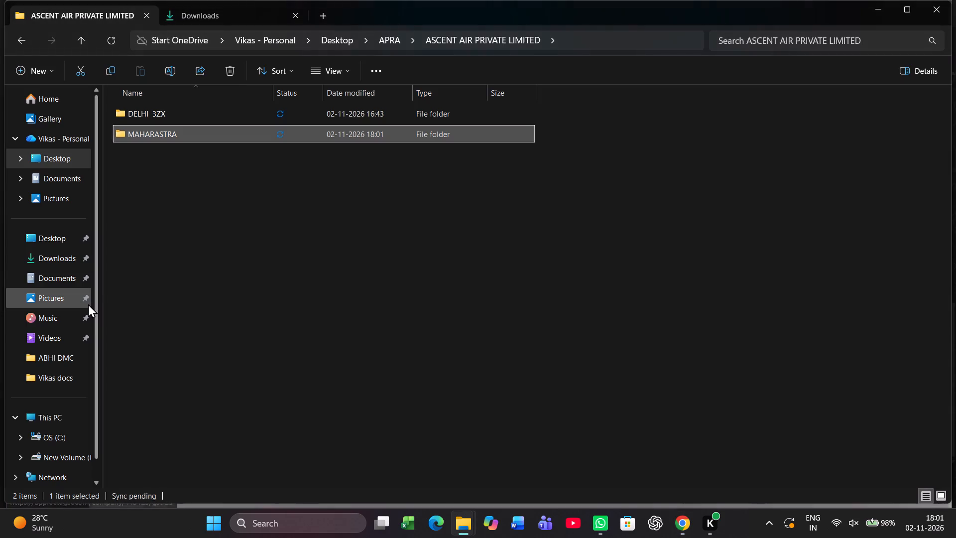
{"action": "key", "text": "F2"}
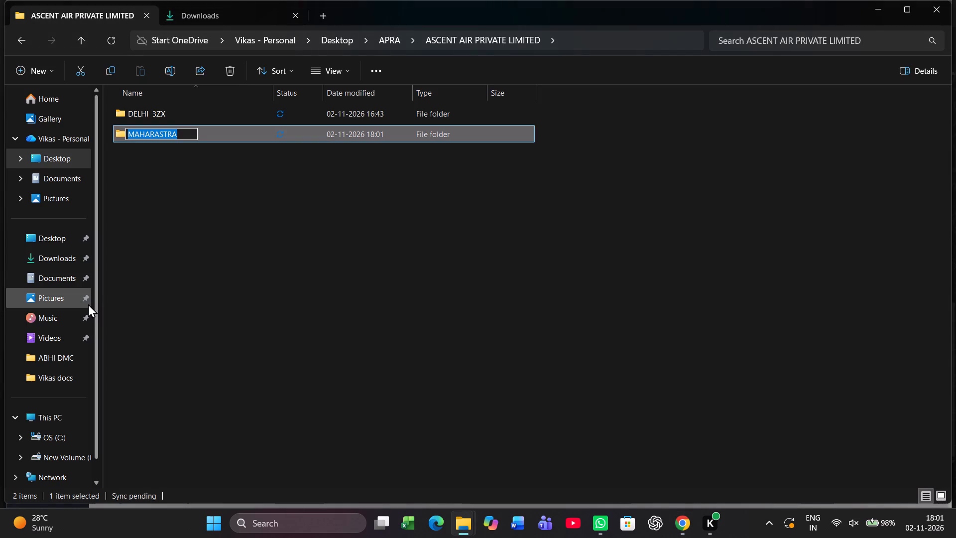
{"action": "type", "text": "KARNATKA"}
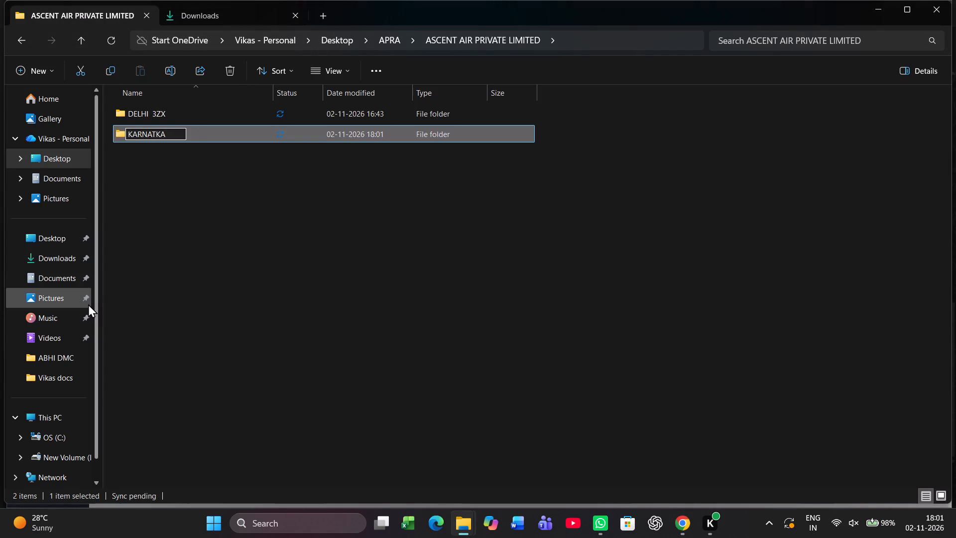
{"action": "key", "text": "space"}
{"action": "key", "text": "alt+Tab"}
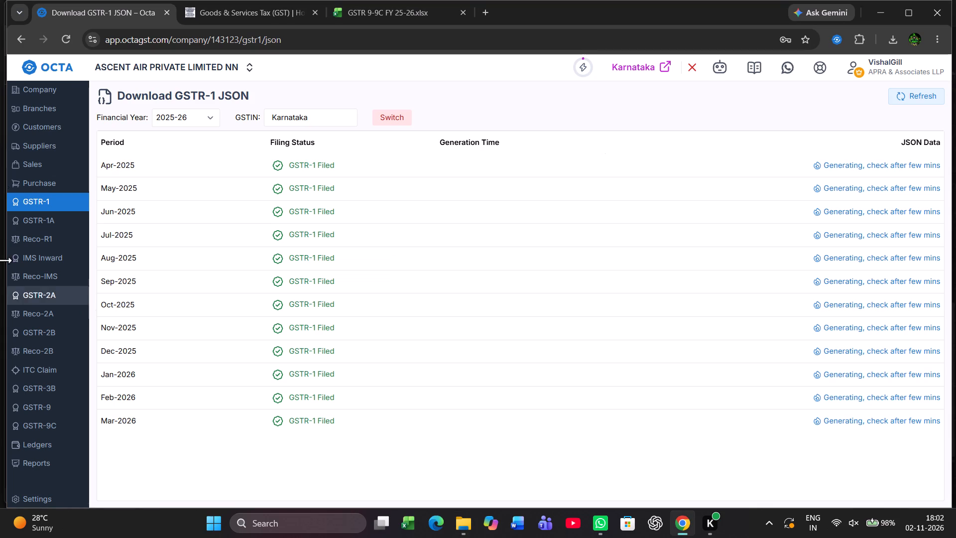
Check Karnataka's GSTIN in Octa's company registrations and append its ending 2ZS to the KARNATKA folder name in File Explorer.
{"action": "left_click", "coordinate": [67, 86]}
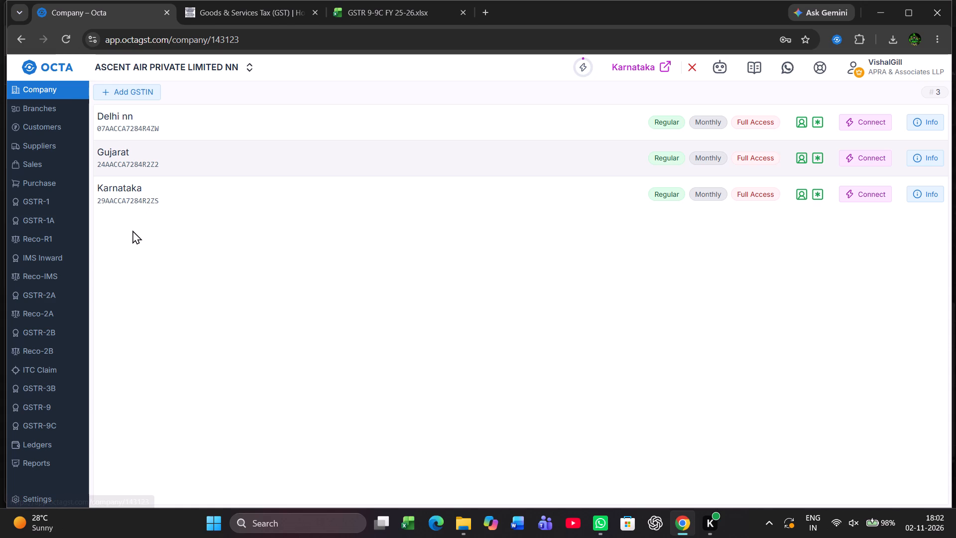
{"action": "key", "text": "alt+Tab"}
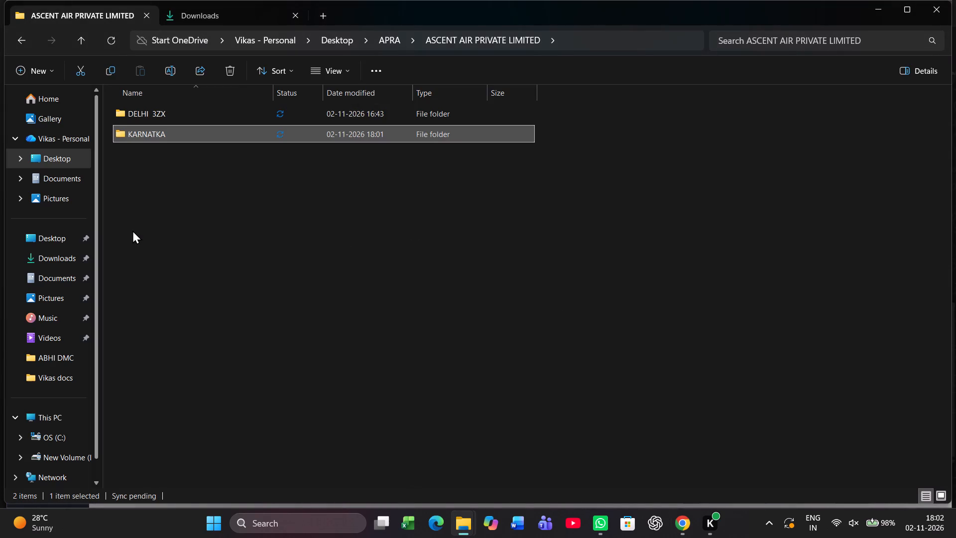
{"action": "key", "text": "F2"}
{"action": "key", "text": "Right"}
{"action": "key", "text": "space"}
{"action": "key", "text": "space"}
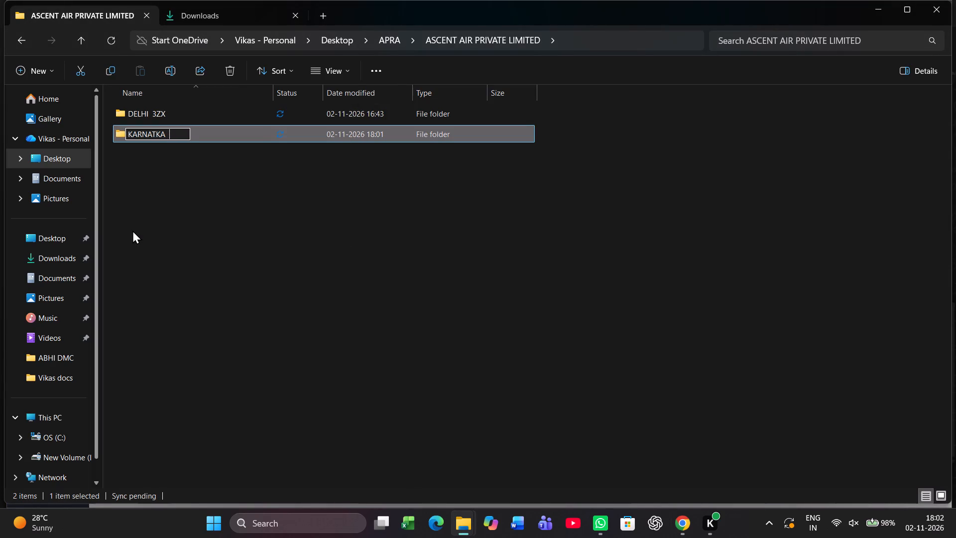
{"action": "type", "text": "2"}
{"action": "type", "text": "ZS"}
{"action": "key", "text": "Return"}
Return to Octa, reopen the GSTR-1 JSON download for Karnataka and refresh the monthly generation list.
{"action": "key", "text": "alt+Tab"}
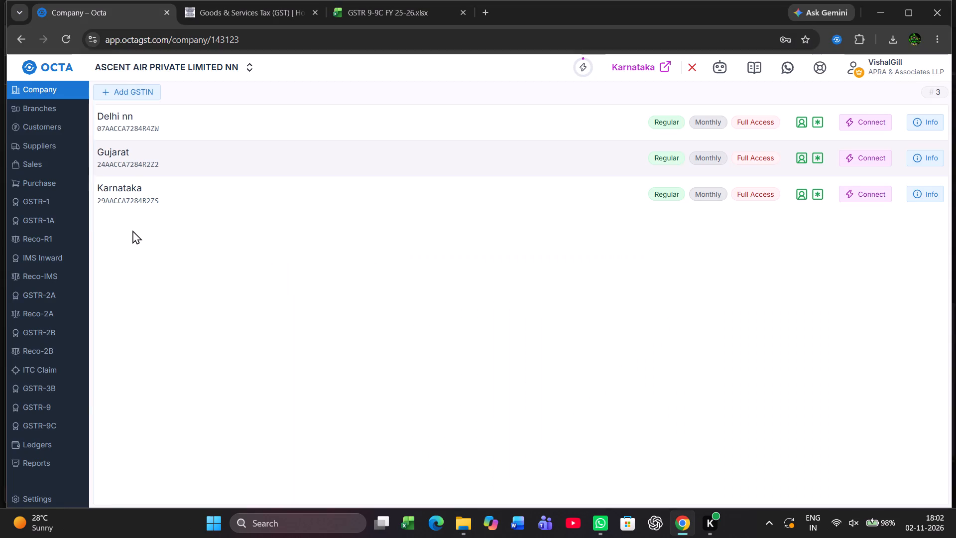
{"action": "left_click", "coordinate": [47, 207]}
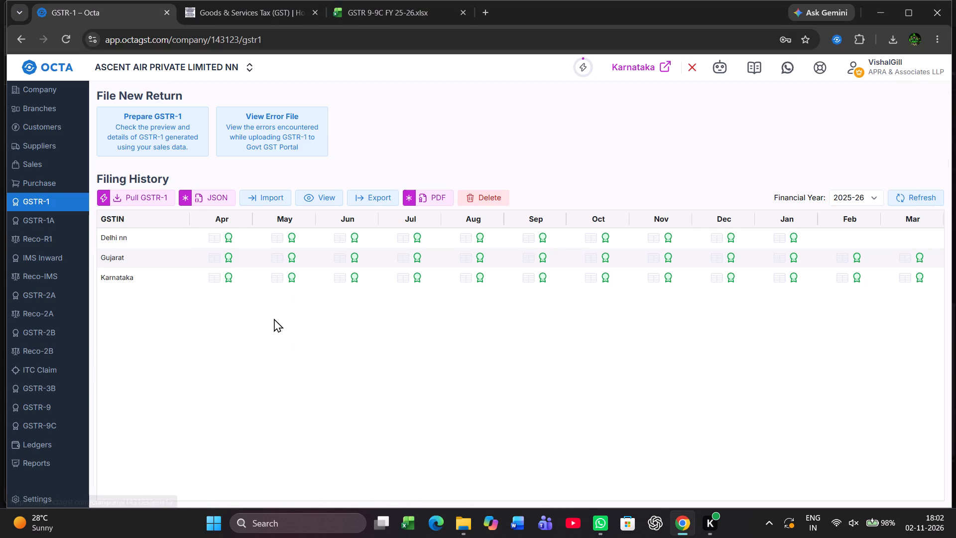
{"action": "left_click", "coordinate": [209, 197]}
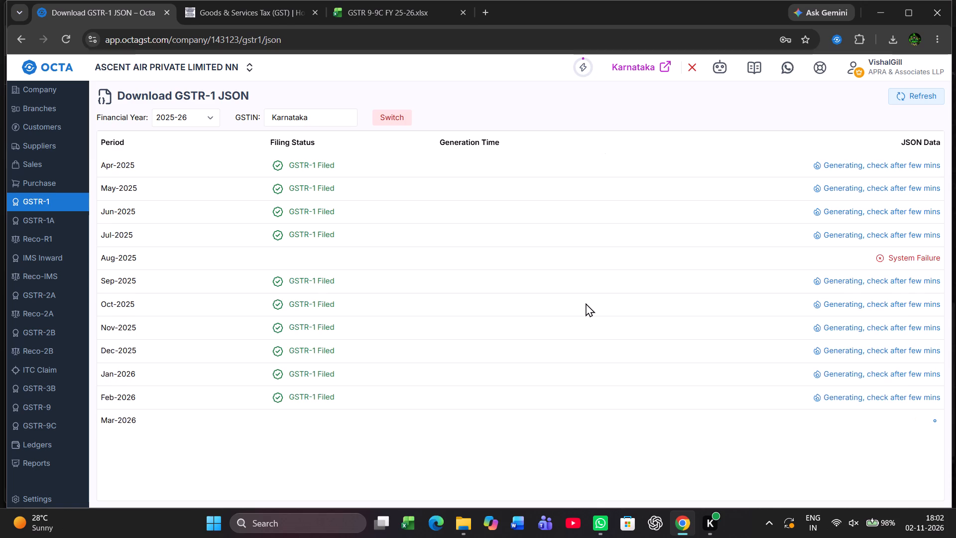
{"action": "left_click", "coordinate": [915, 98]}
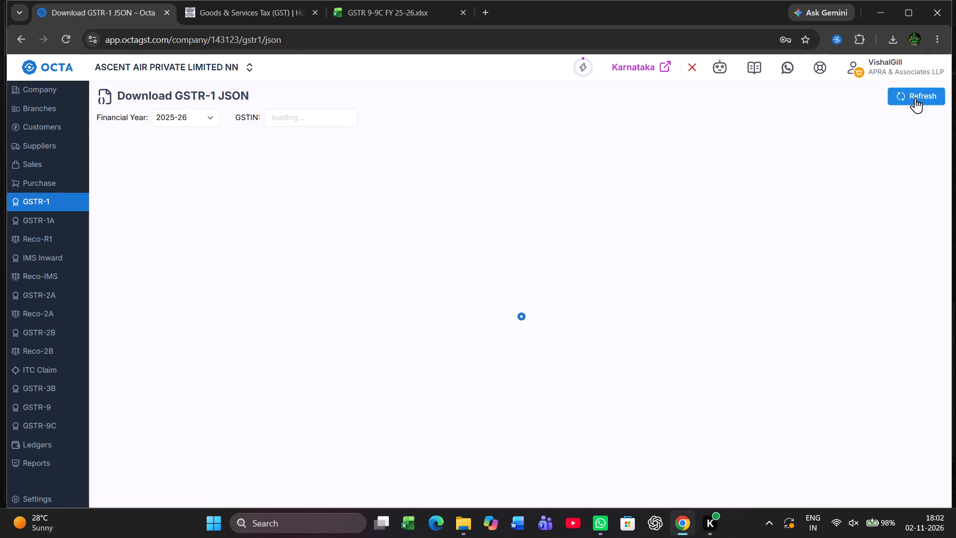
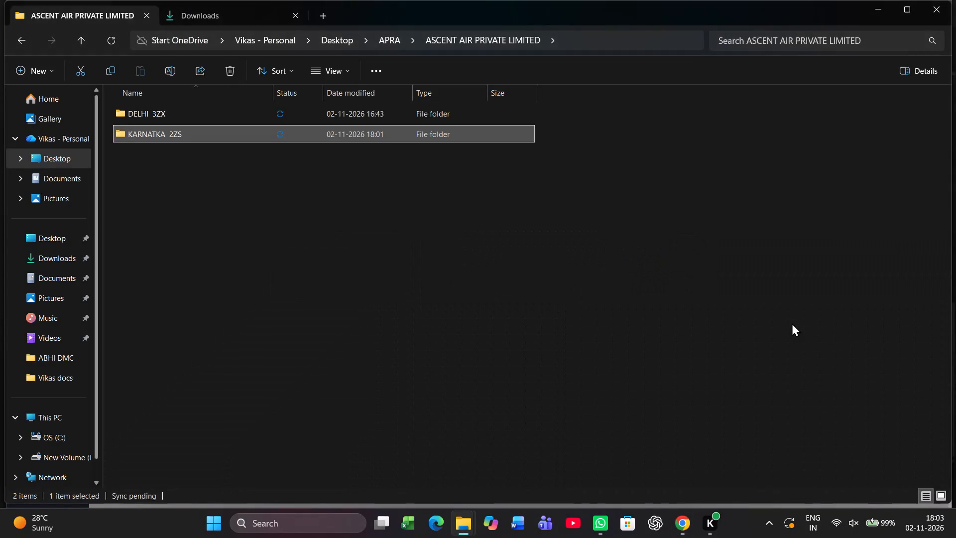
Switch back to Octa in Chrome and refresh Karnataka's GSTR-1 JSON generation list for FY 2025-26.
{"action": "key", "text": "alt+Tab"}
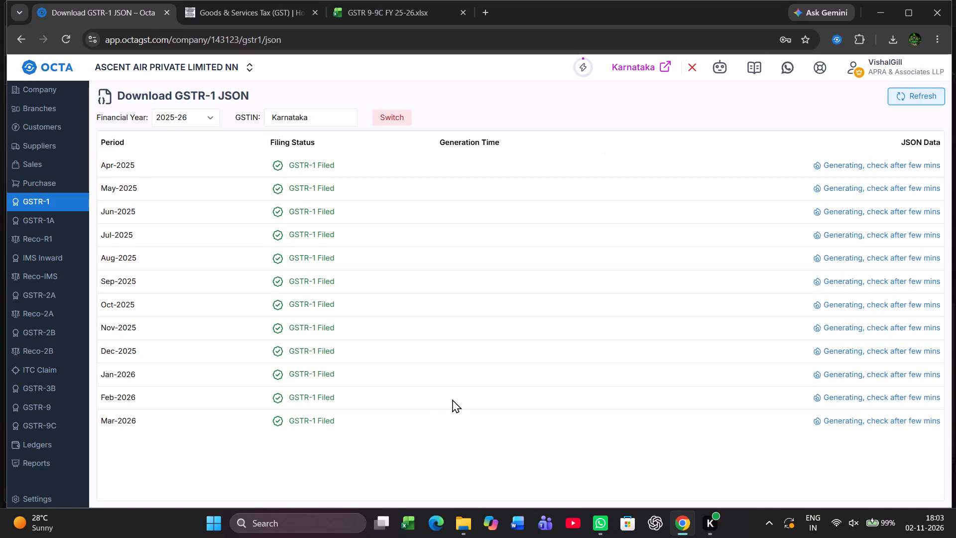
{"action": "scroll", "coordinate": [563, 401], "scroll_direction": "up", "scroll_amount": 1}
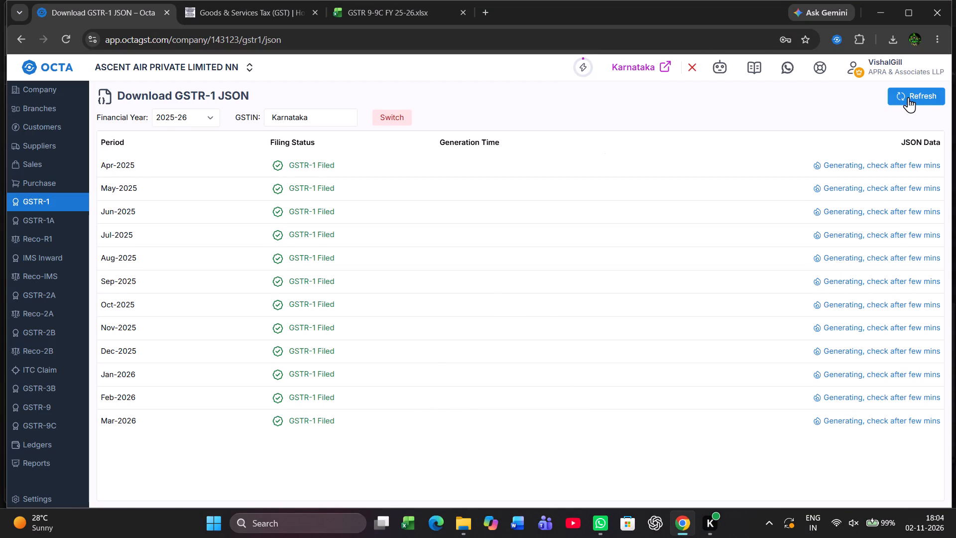
{"action": "left_click", "coordinate": [908, 97]}
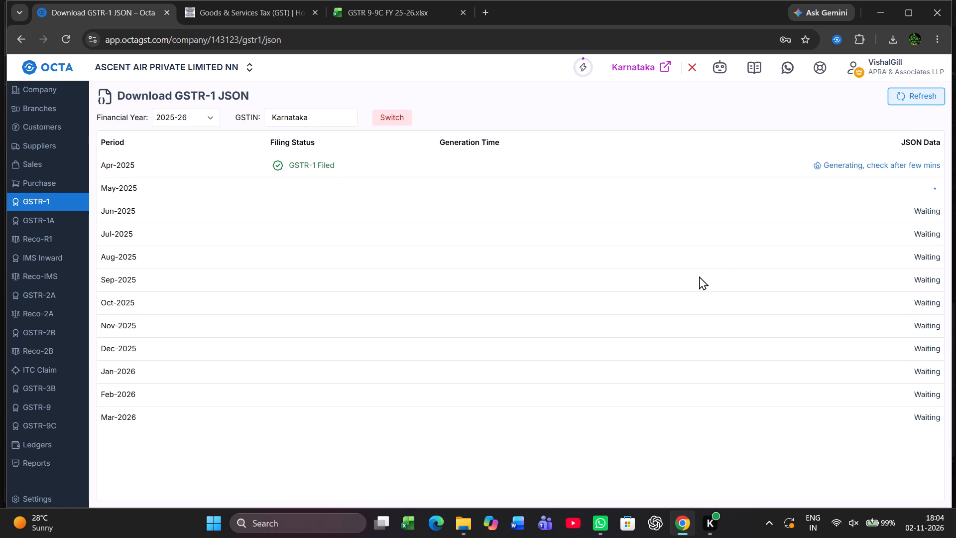
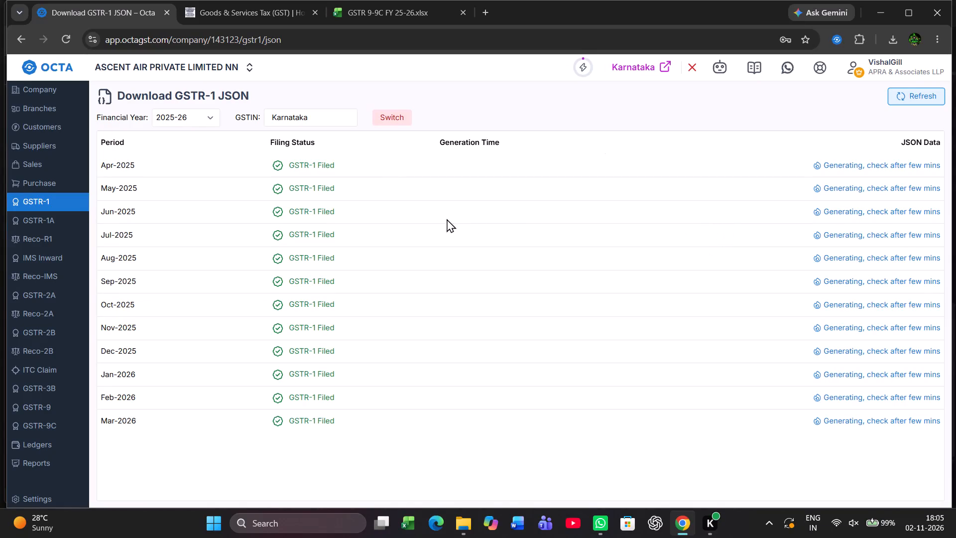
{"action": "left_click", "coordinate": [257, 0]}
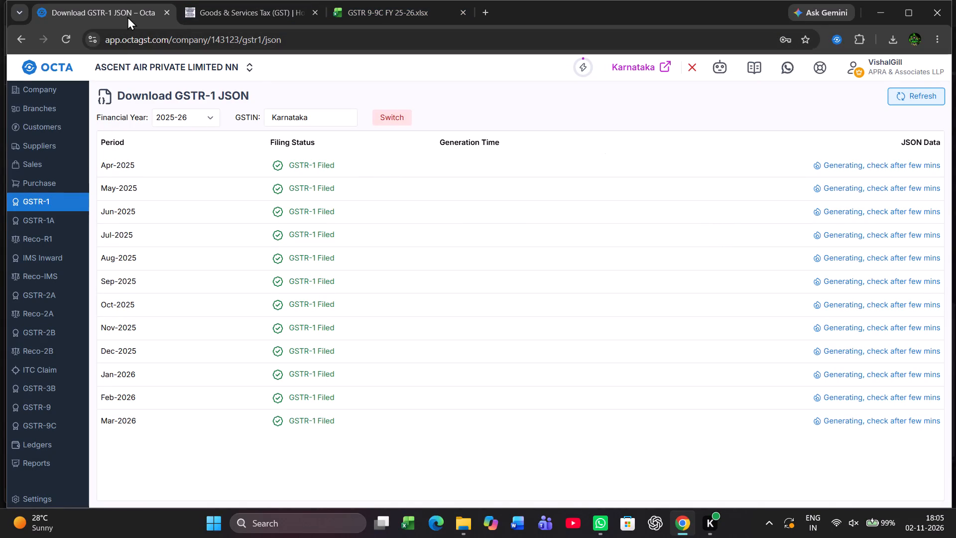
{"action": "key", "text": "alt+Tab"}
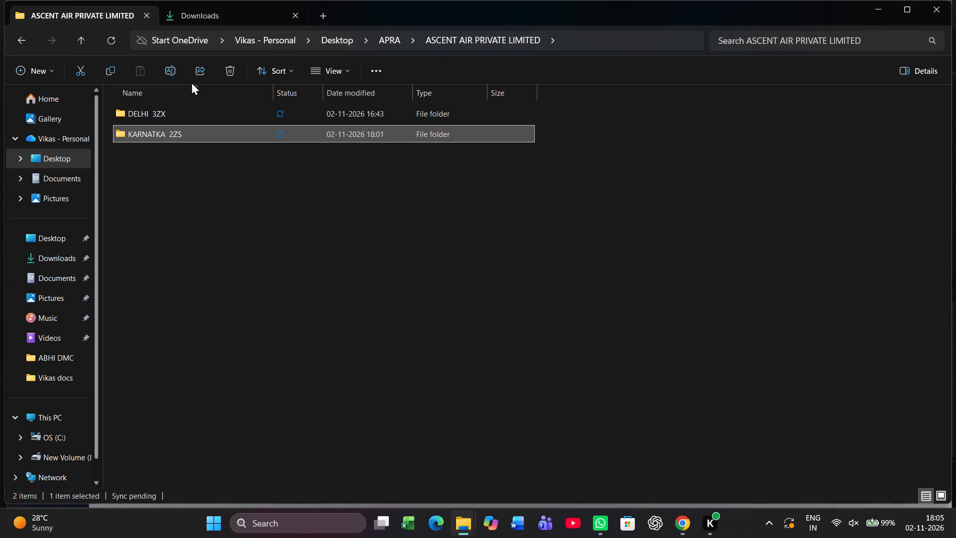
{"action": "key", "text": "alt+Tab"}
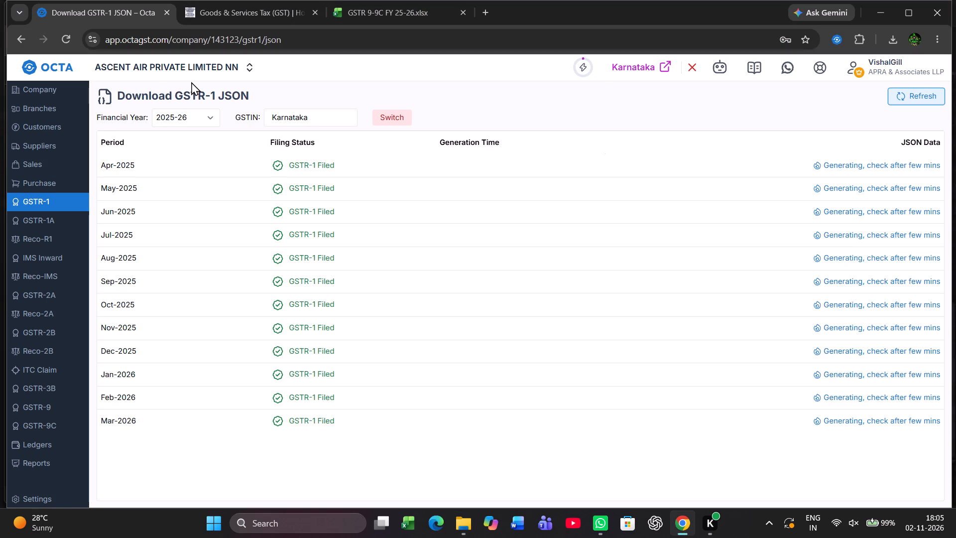
In File Explorer, check the PRUDENTIAL NEW folder's files and return to the KARNATKA 2ZS folder under ASCENT AIR PRIVATE LIMITED.
{"action": "key", "text": "alt+Tab"}
{"action": "key", "text": "BackSpace"}
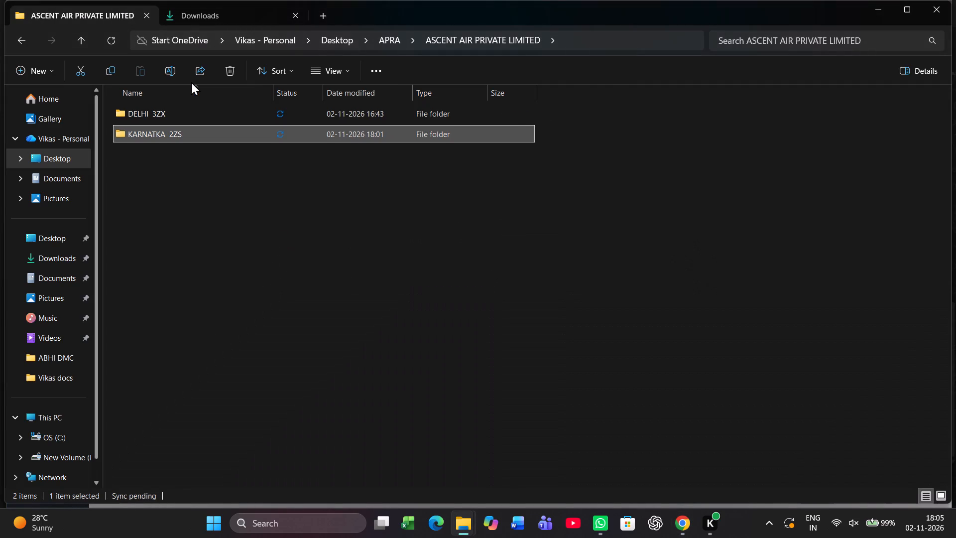
{"action": "key", "text": "Down"}
{"action": "key", "text": "Down"}
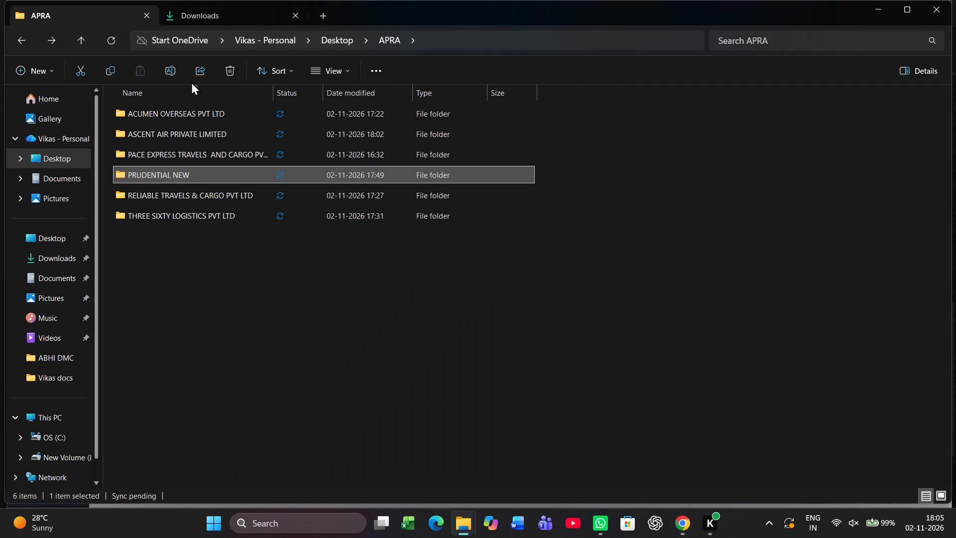
{"action": "key", "text": "Return"}
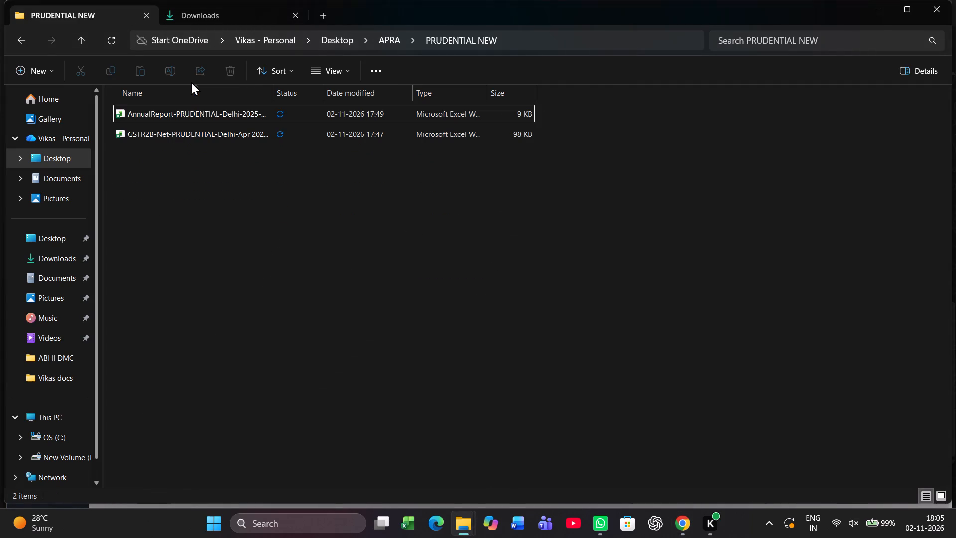
{"action": "key", "text": "BackSpace"}
{"action": "key", "text": "Up"}
{"action": "key", "text": "Up"}
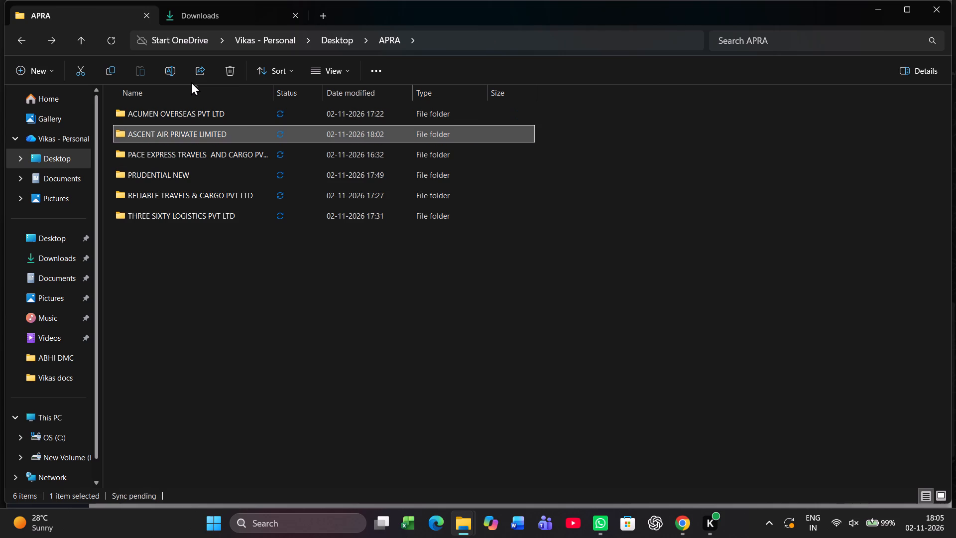
{"action": "key", "text": "Return"}
{"action": "key", "text": "Down"}
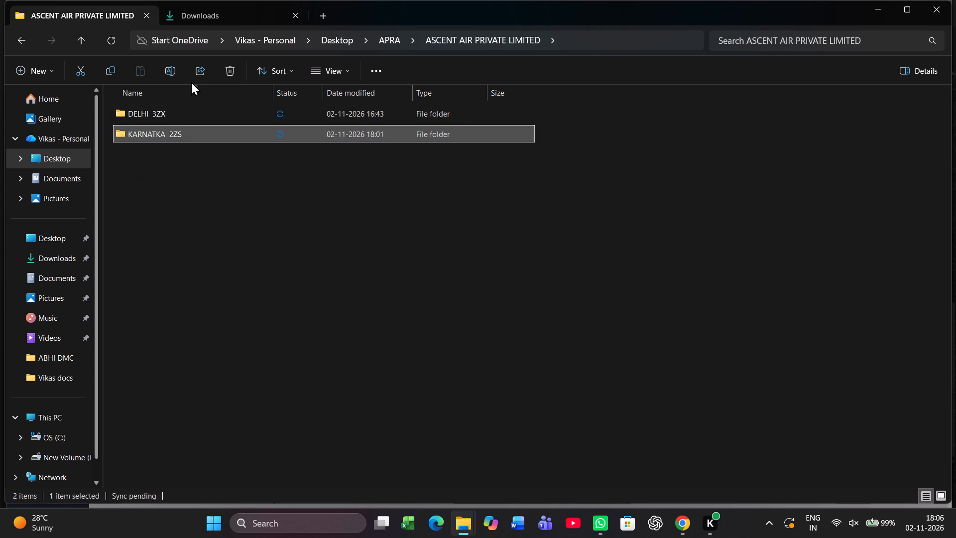
{"action": "key", "text": "Return"}
Switch back to Octa in Chrome and download the GSTR-2B JSON files of all FY 2025-26 periods for Karnataka.
{"action": "key", "text": "alt+Tab"}
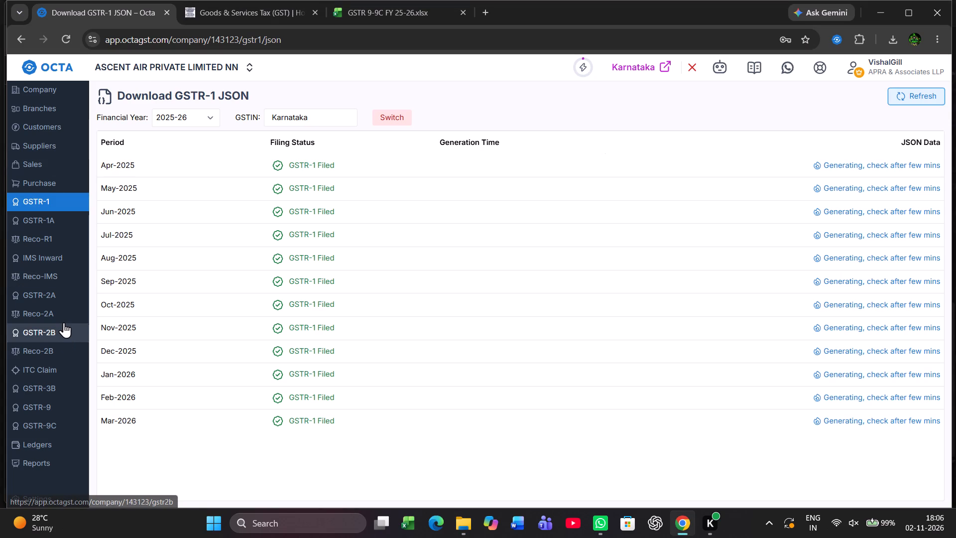
{"action": "left_click", "coordinate": [55, 341]}
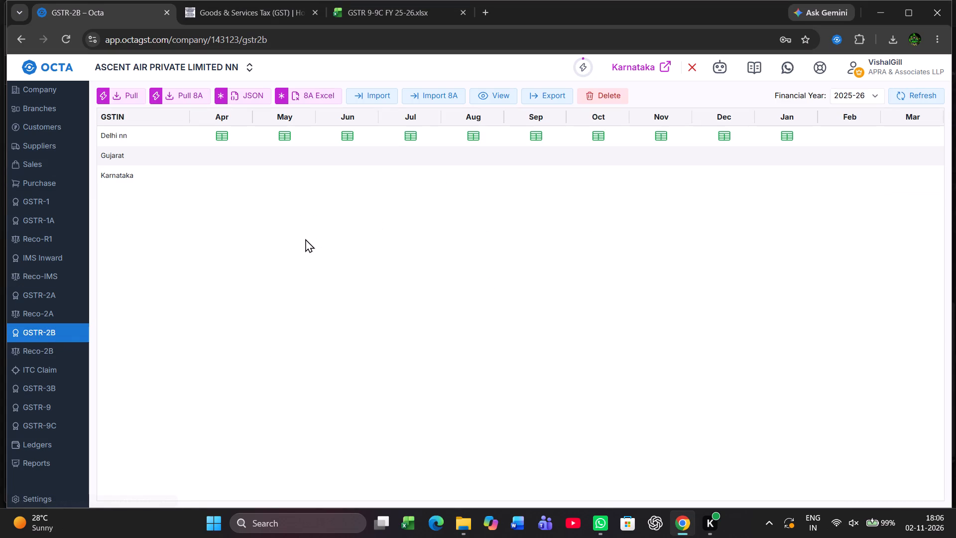
{"action": "scroll", "coordinate": [305, 239], "scroll_direction": "up", "scroll_amount": 1}
{"action": "left_click", "coordinate": [235, 101]}
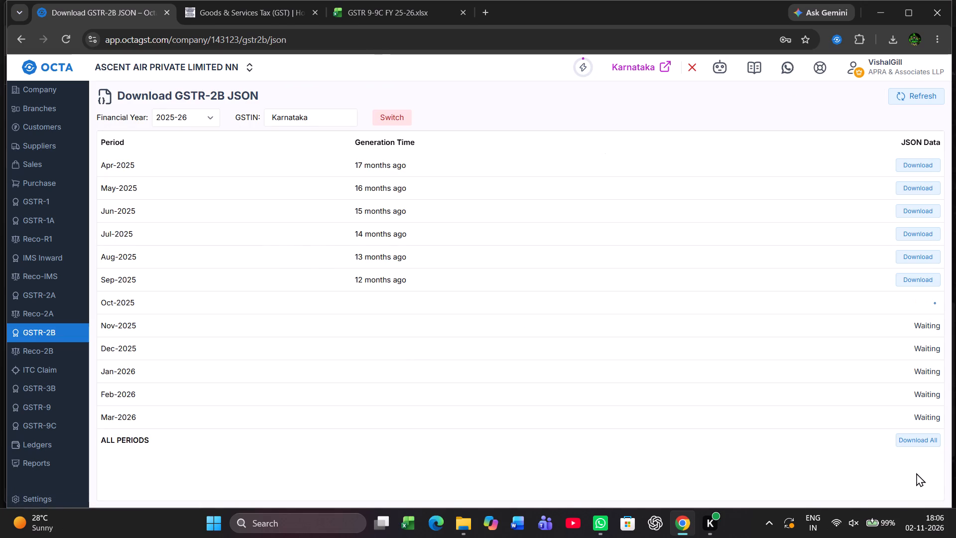
{"action": "left_click", "coordinate": [928, 443]}
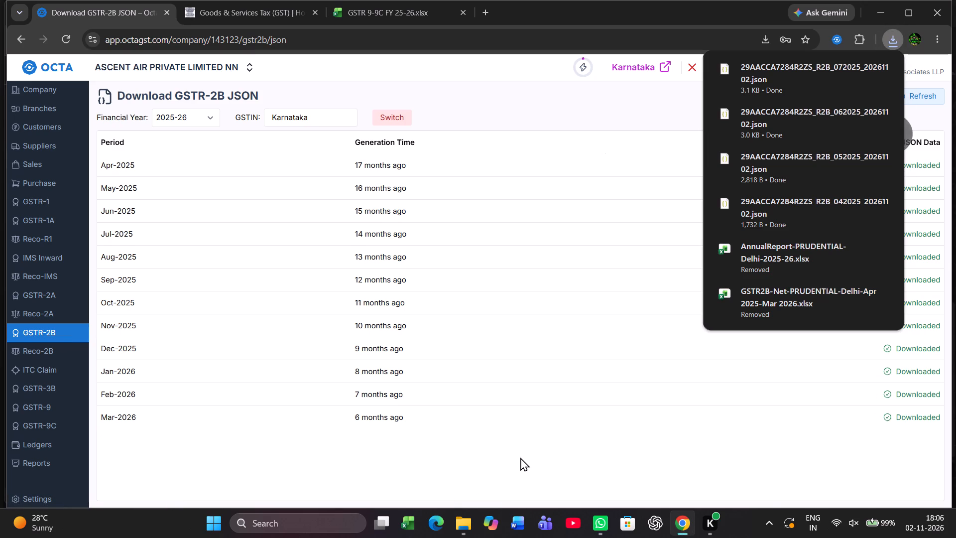
{"action": "left_click", "coordinate": [567, 437]}
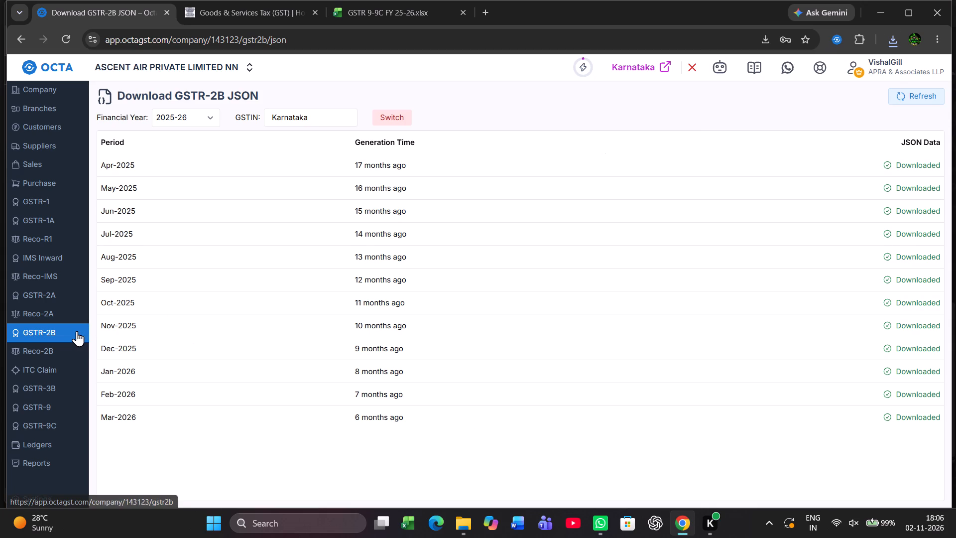
Import the 12 downloaded Karnataka GSTR-2B JSON files, covering April 2025 to March 2026, into Octa's GSTR-2B data.
{"action": "left_click", "coordinate": [77, 331]}
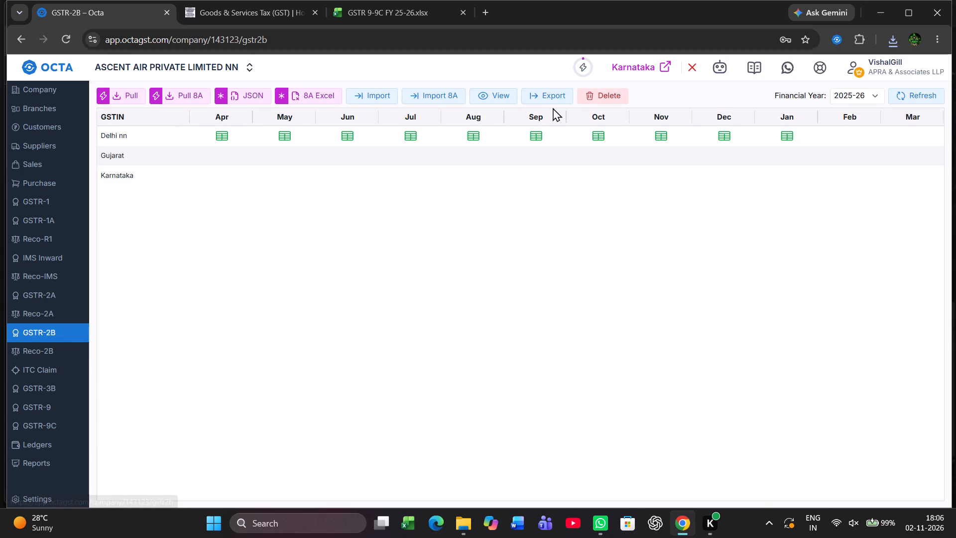
{"action": "left_click", "coordinate": [382, 93]}
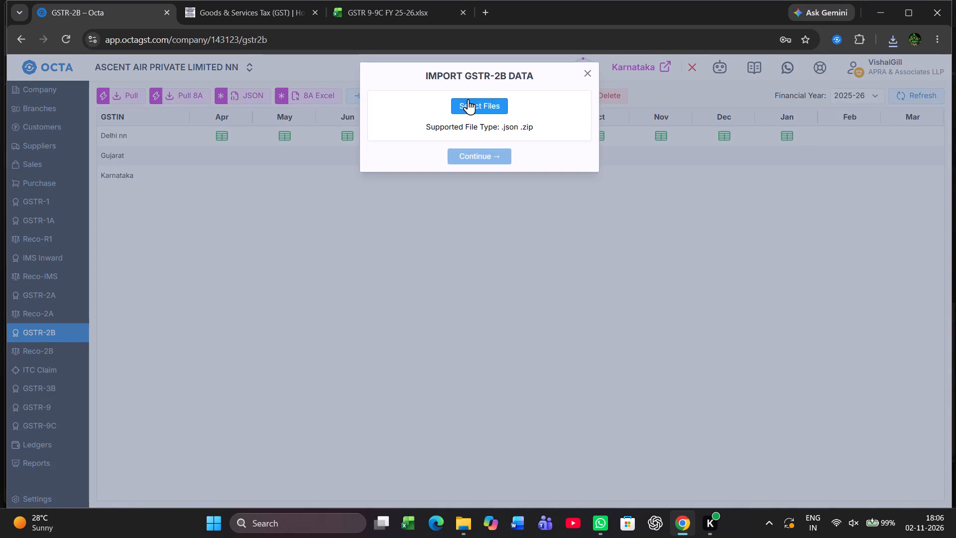
{"action": "left_click", "coordinate": [472, 111]}
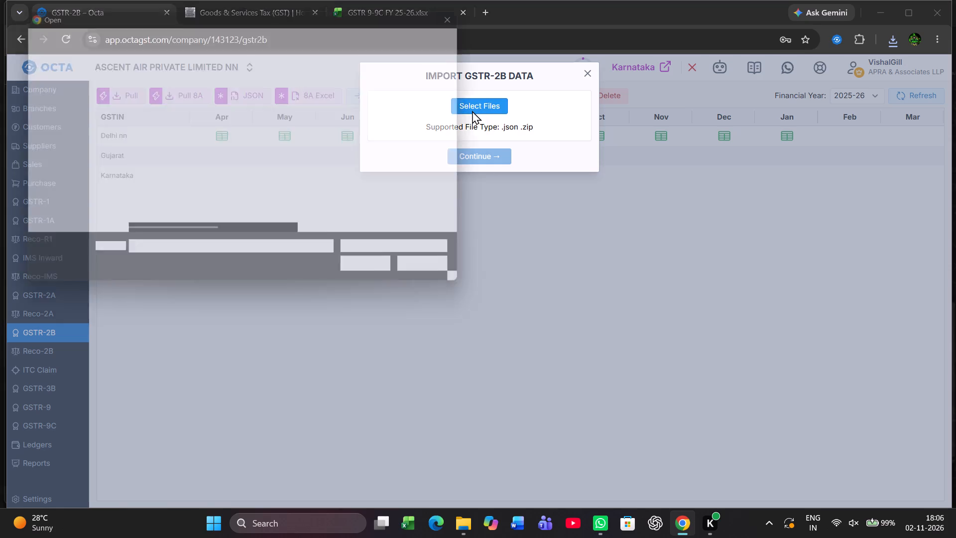
{"action": "left_click", "coordinate": [202, 111]}
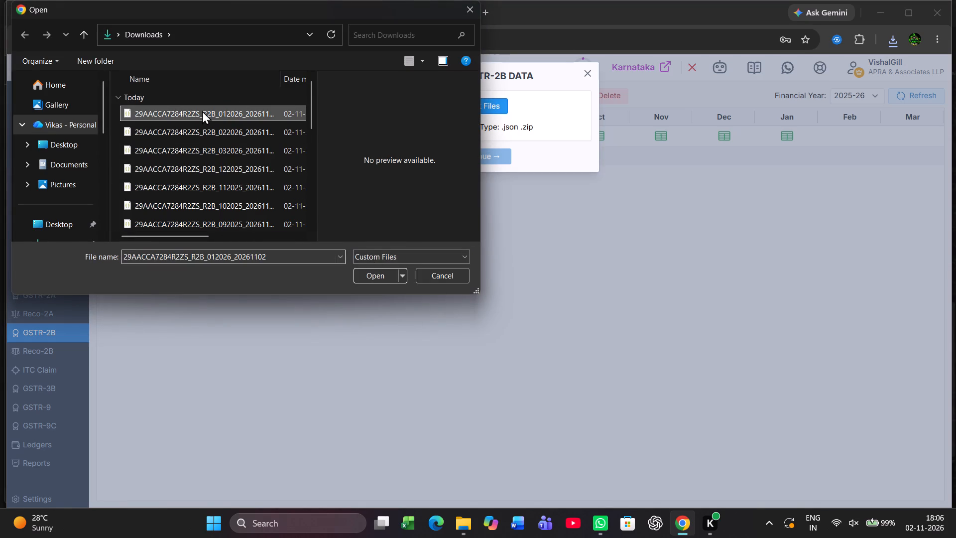
{"action": "key", "text": "shift+Down"}
{"action": "key", "text": "shift+Down"}
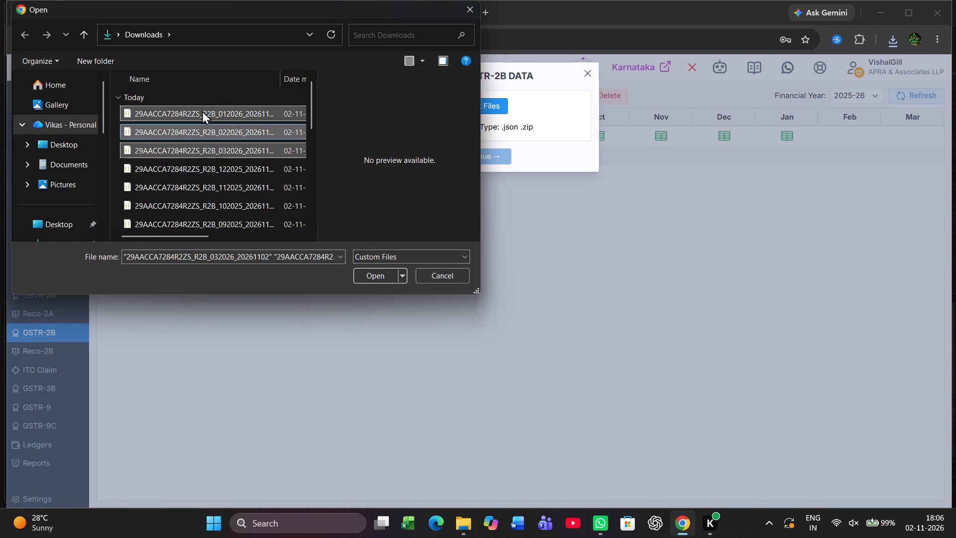
{"action": "key", "text": "shift+Down"}
{"action": "key", "text": "shift+Down"}
{"action": "key", "text": "shift+Down"}
{"action": "key", "text": "shift+Down"}
{"action": "key", "text": "shift+Down"}
{"action": "key", "text": "shift+Down"}
{"action": "key", "text": "shift+Down"}
{"action": "key", "text": "shift+Down"}
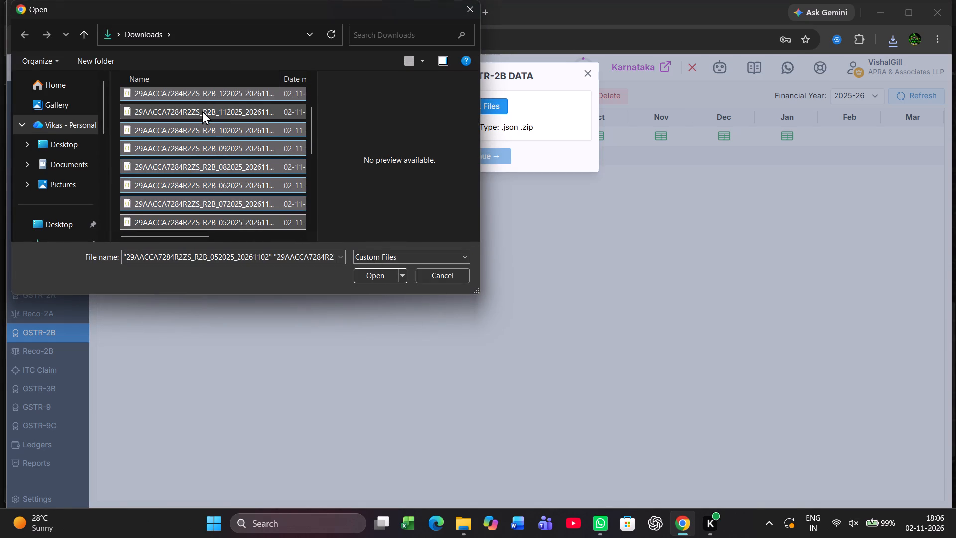
{"action": "key", "text": "shift+Down"}
{"action": "key", "text": "shift+Down"}
{"action": "key", "text": "shift+Up"}
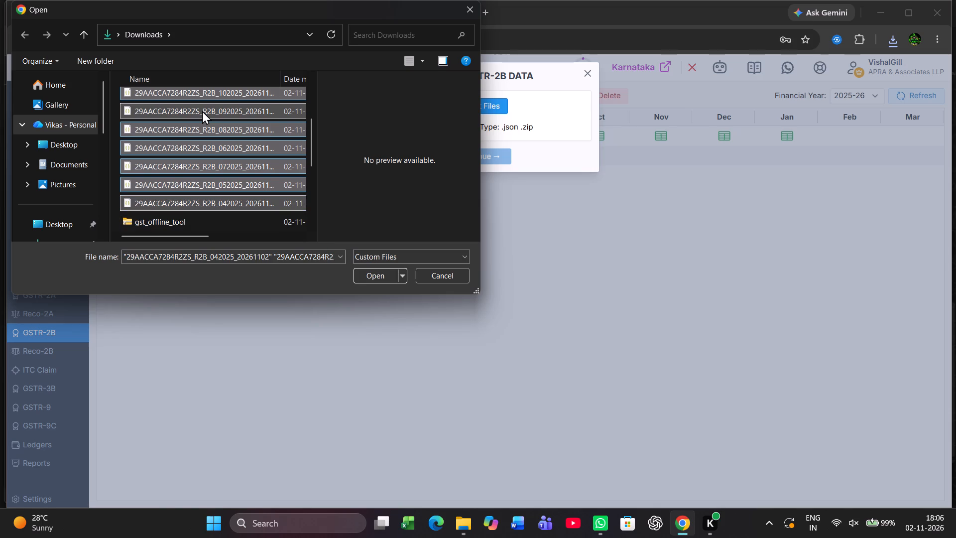
{"action": "key", "text": "Return"}
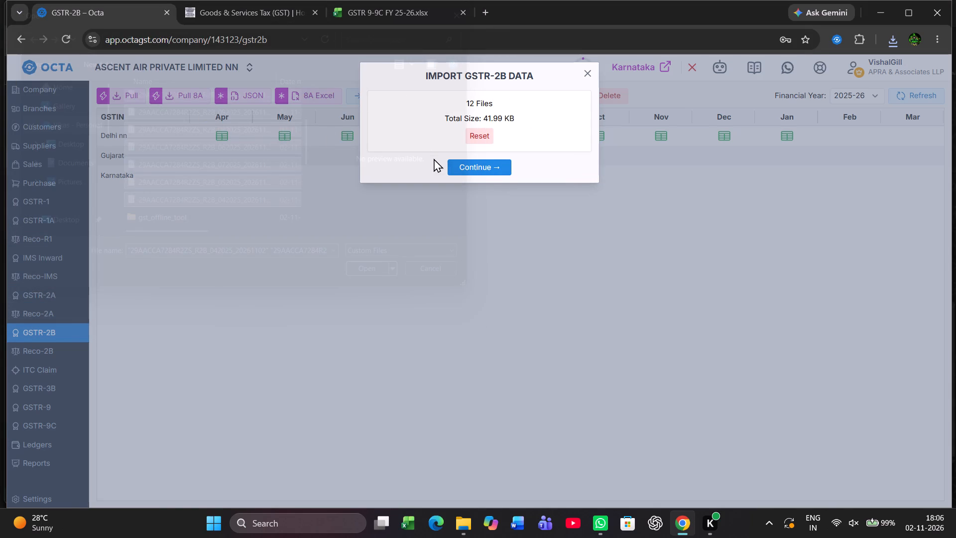
{"action": "left_click", "coordinate": [492, 168]}
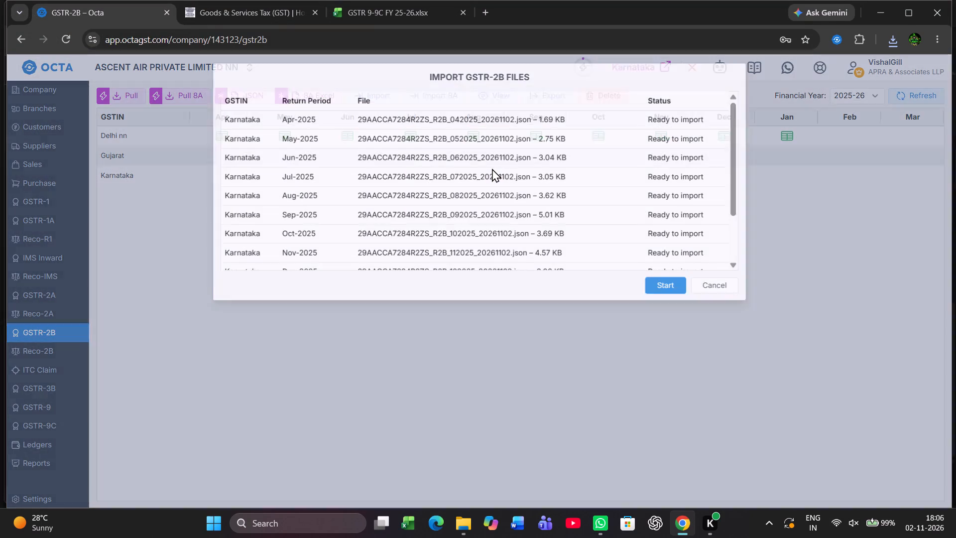
{"action": "left_click", "coordinate": [677, 282]}
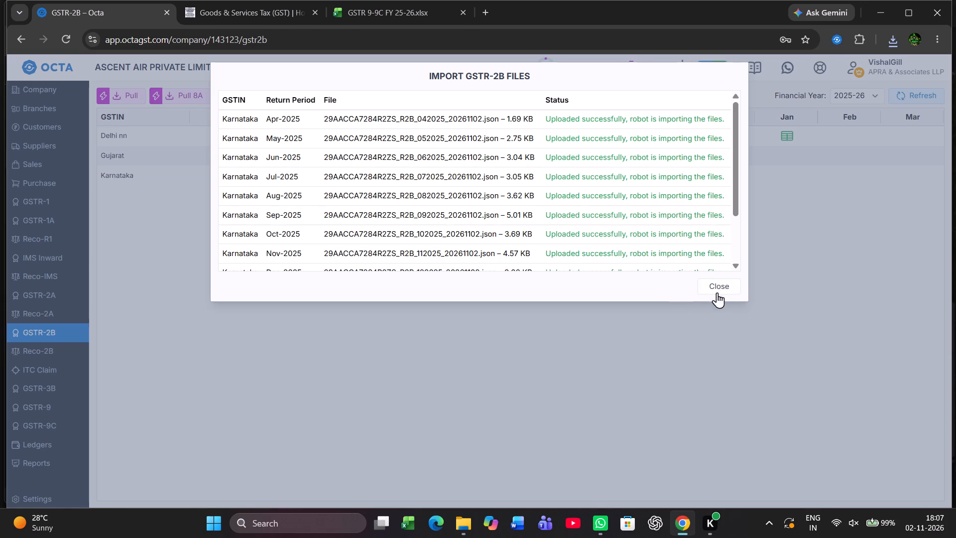
{"action": "left_click", "coordinate": [726, 285]}
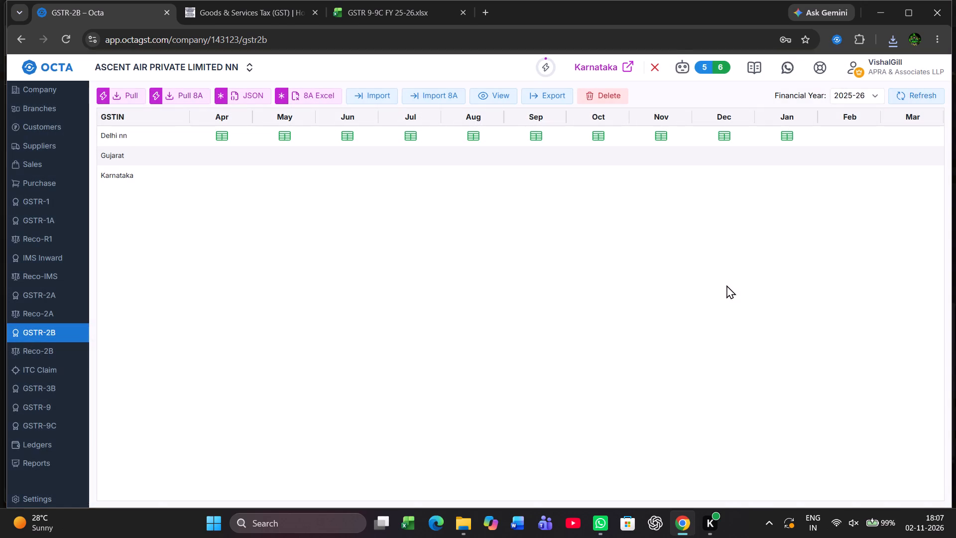
Refresh the GSTR-2B overview for FY 2025-26 repeatedly to check the import of Karnataka's monthly data.
{"action": "left_click", "coordinate": [912, 94]}
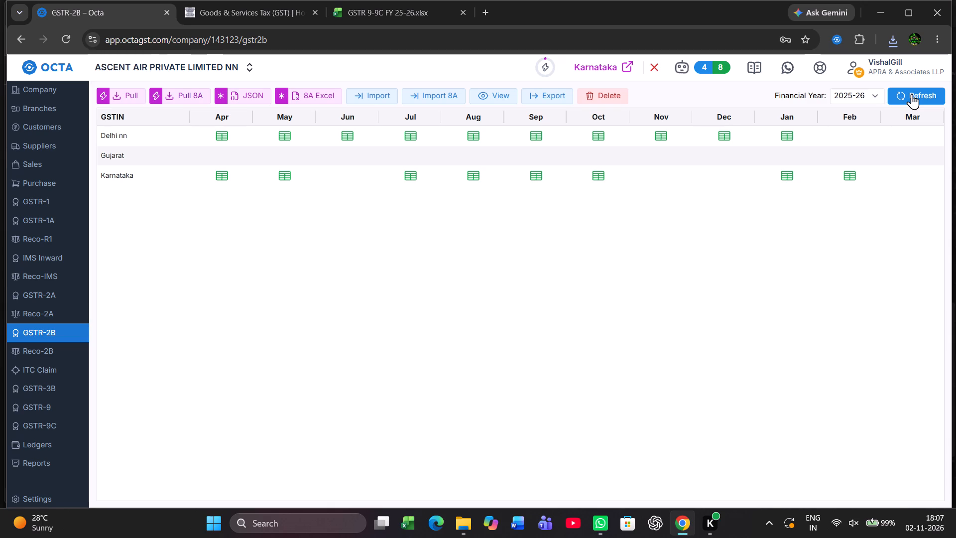
{"action": "left_click", "coordinate": [920, 98]}
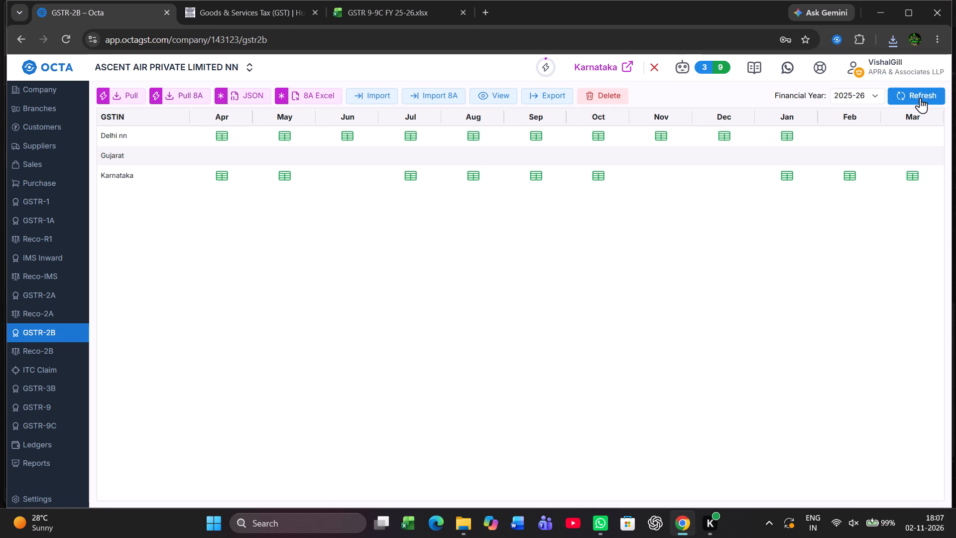
{"action": "left_click", "coordinate": [920, 98]}
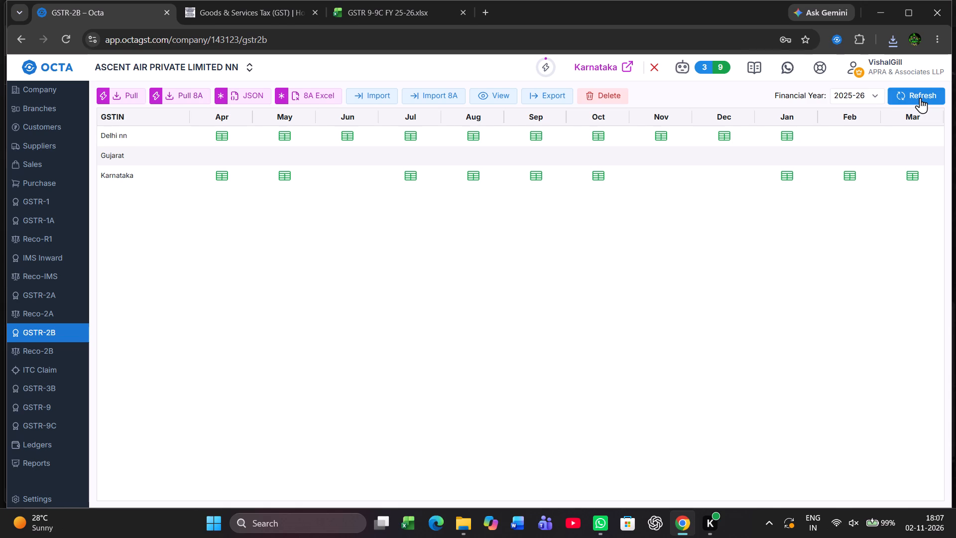
{"action": "triple_click", "coordinate": [920, 98]}
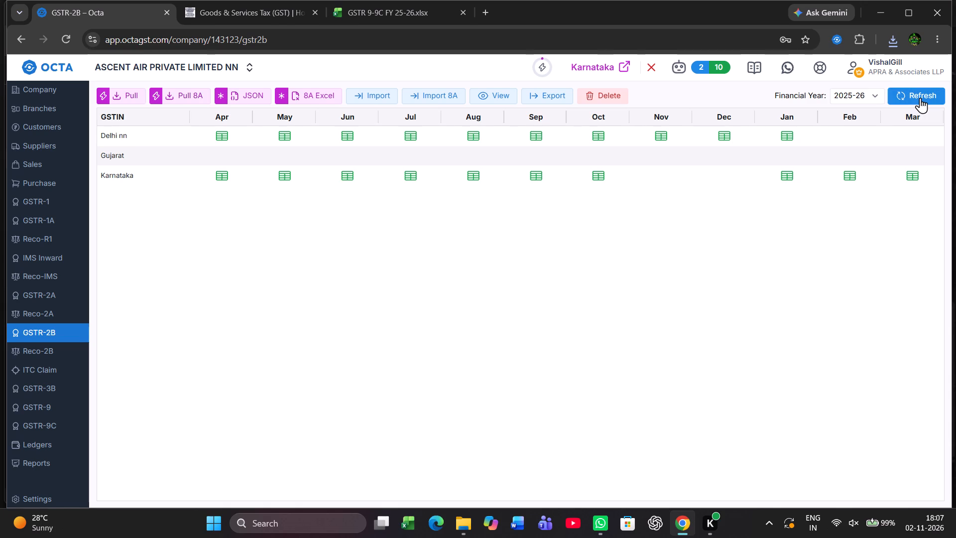
{"action": "double_click", "coordinate": [920, 98]}
{"action": "left_click", "coordinate": [920, 98]}
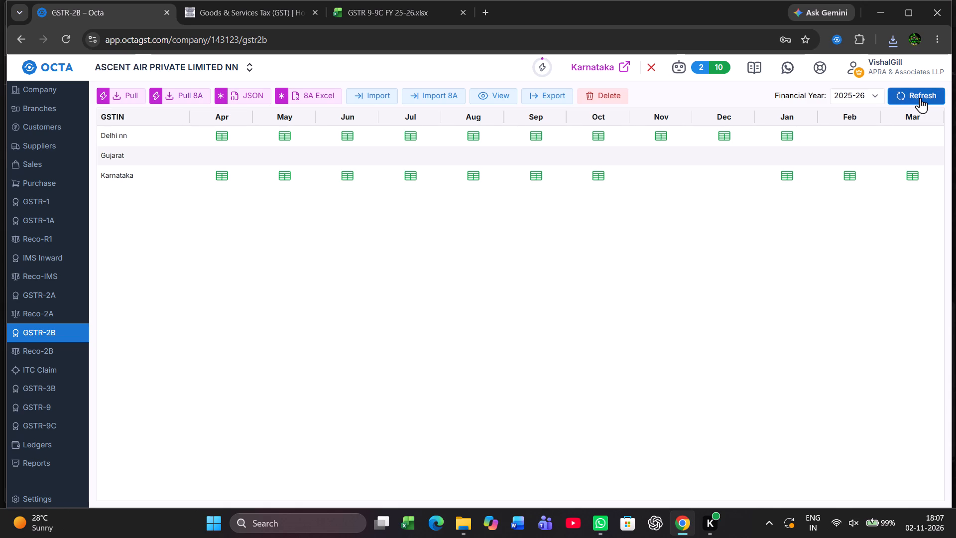
{"action": "left_click", "coordinate": [920, 98]}
{"action": "left_click", "coordinate": [920, 98]}
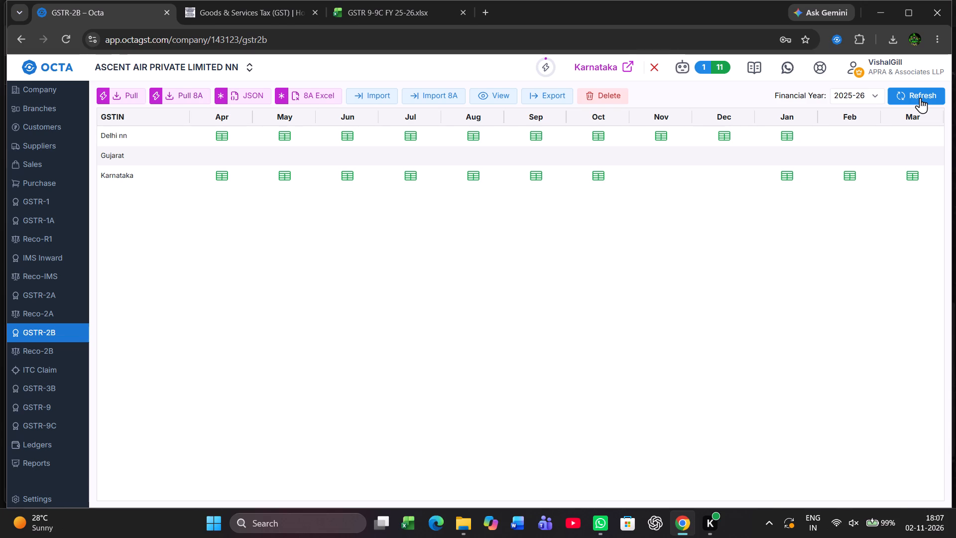
{"action": "left_click", "coordinate": [920, 98]}
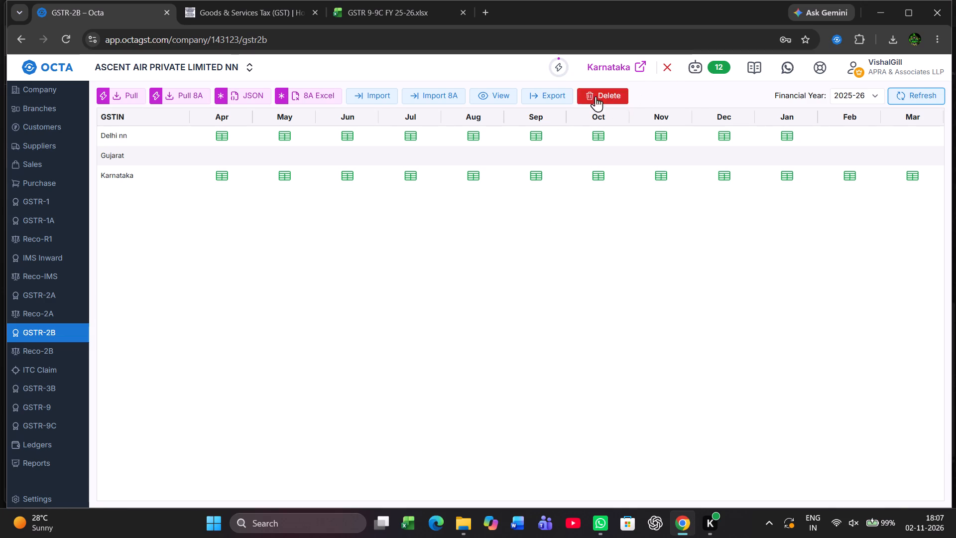
Export Karnataka's GSTR-2B data for 04-2025 to 03-2026 in the Octa Format – Smart layout.
{"action": "left_click", "coordinate": [559, 96]}
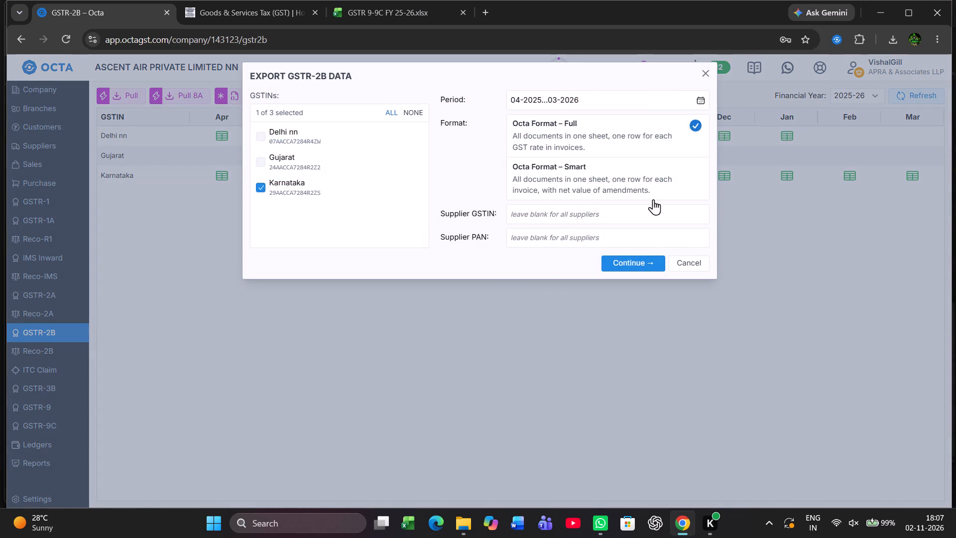
{"action": "left_click", "coordinate": [598, 186]}
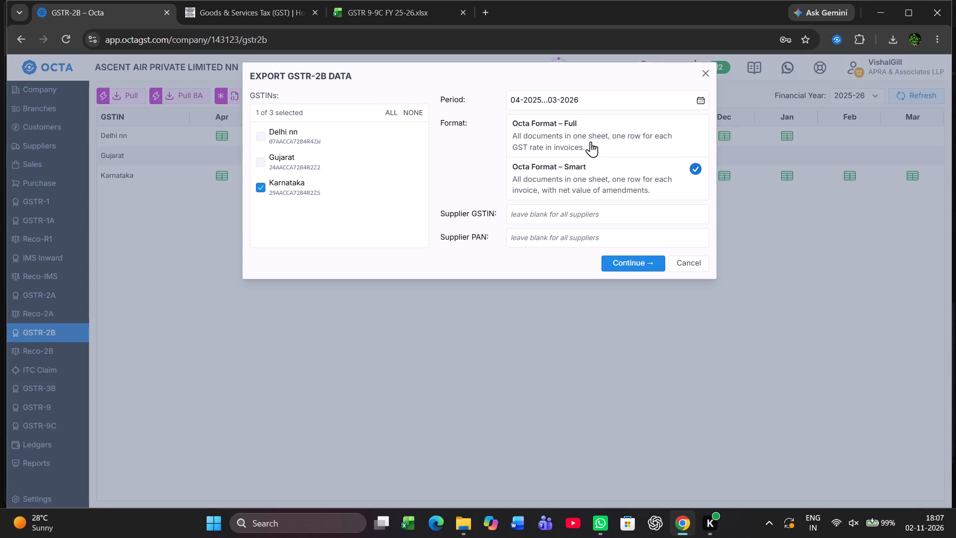
{"action": "left_click", "coordinate": [627, 266]}
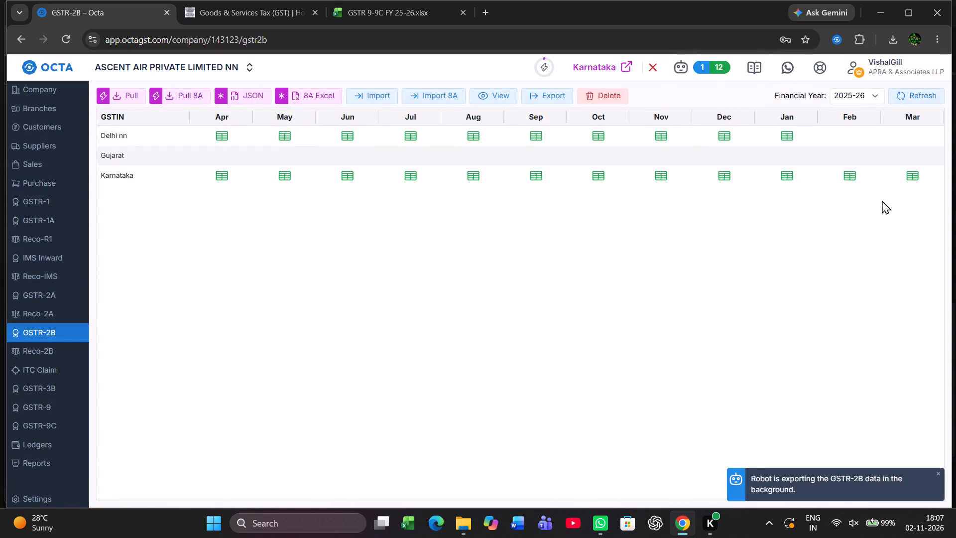
{"action": "left_click", "coordinate": [718, 57]}
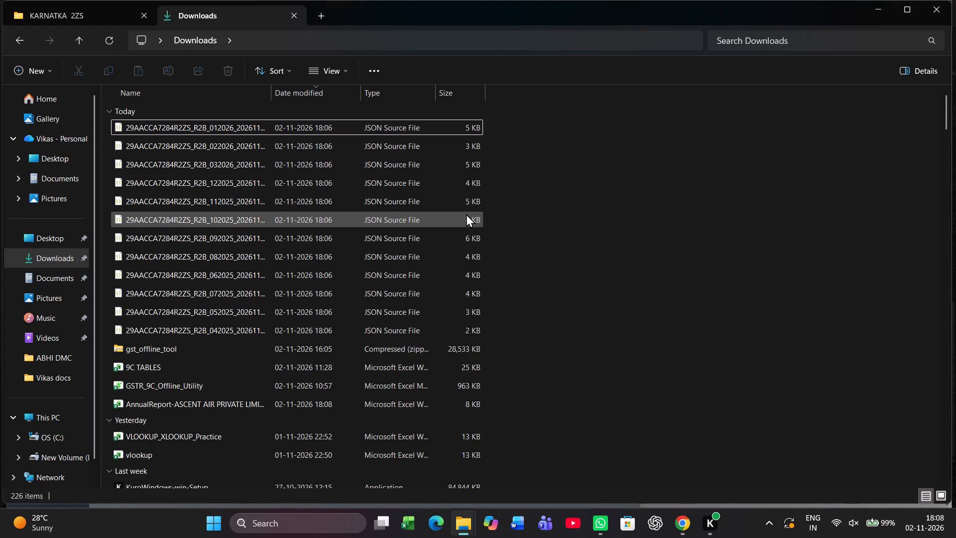
{"action": "left_click", "coordinate": [314, 96]}
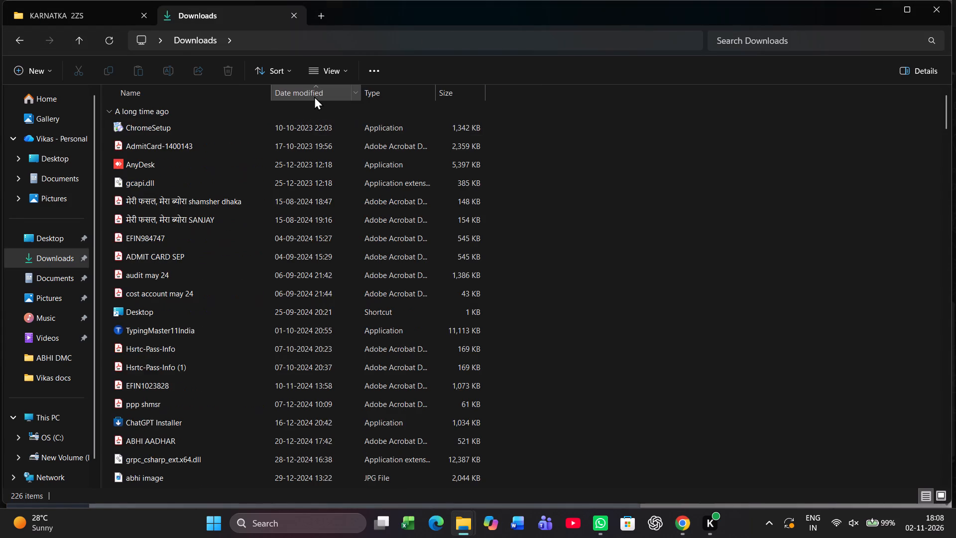
{"action": "left_click", "coordinate": [314, 96]}
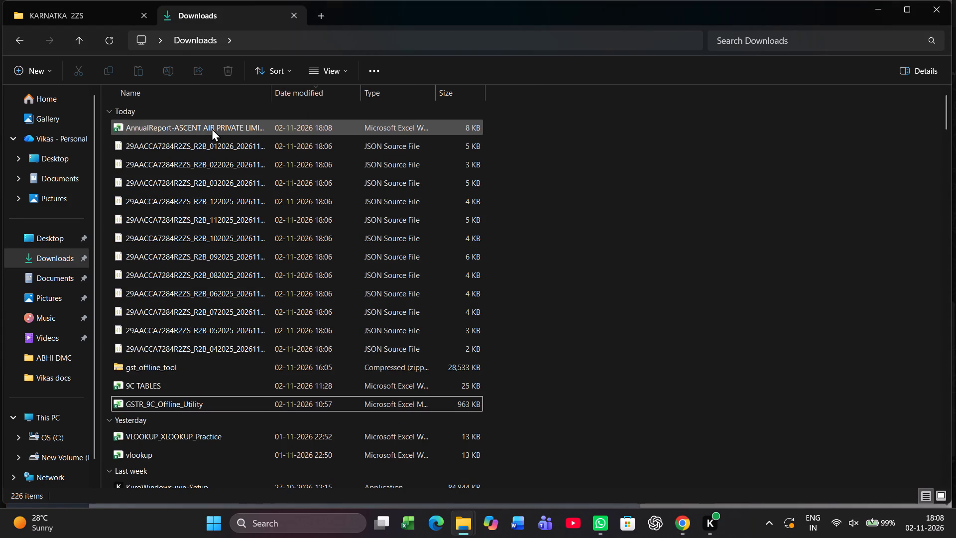
{"action": "left_click", "coordinate": [212, 128]}
{"action": "key", "text": "ctrl+x"}
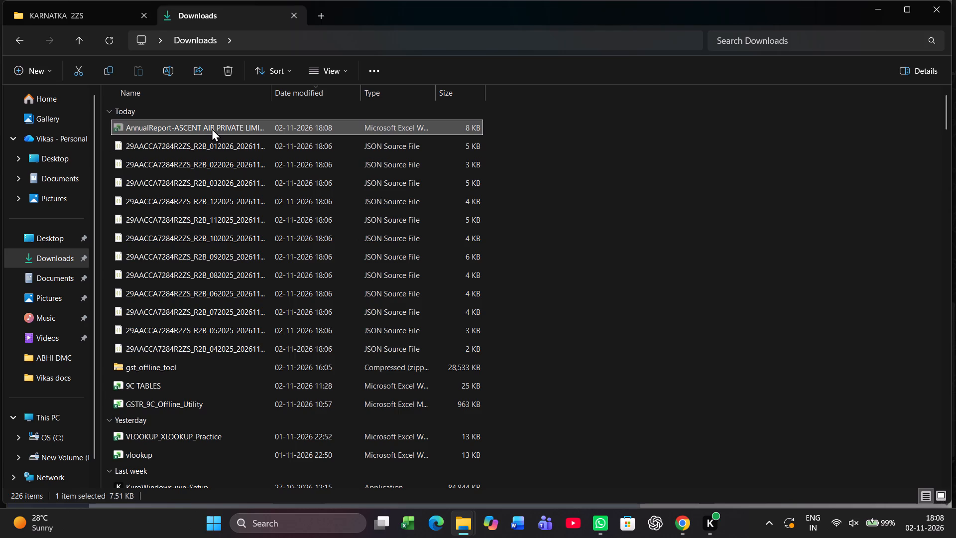
{"action": "key", "text": "ctrl+Tab"}
{"action": "key", "text": "ctrl+v"}
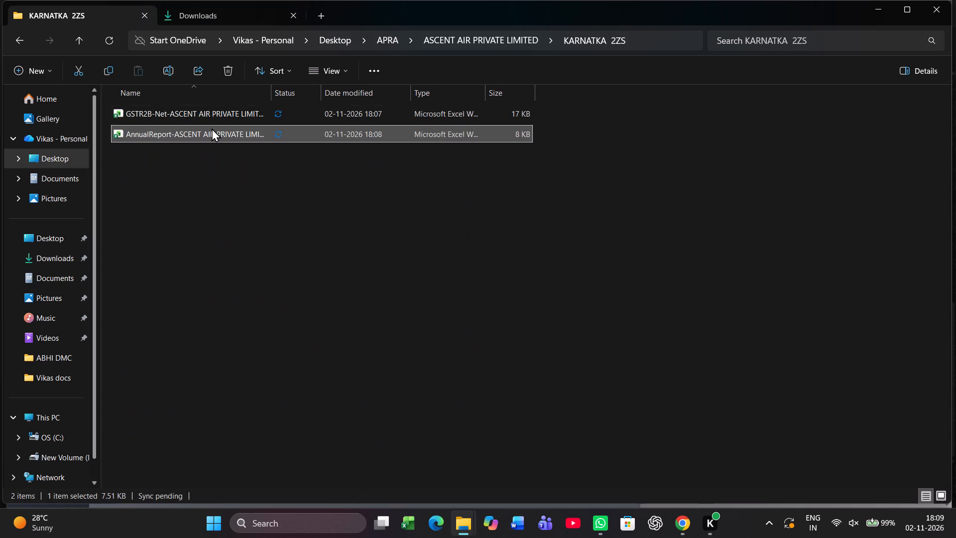
Delete the 12 Karnataka GSTR-2B JSON files from the Downloads folder.
{"action": "key", "text": "alt+Tab"}
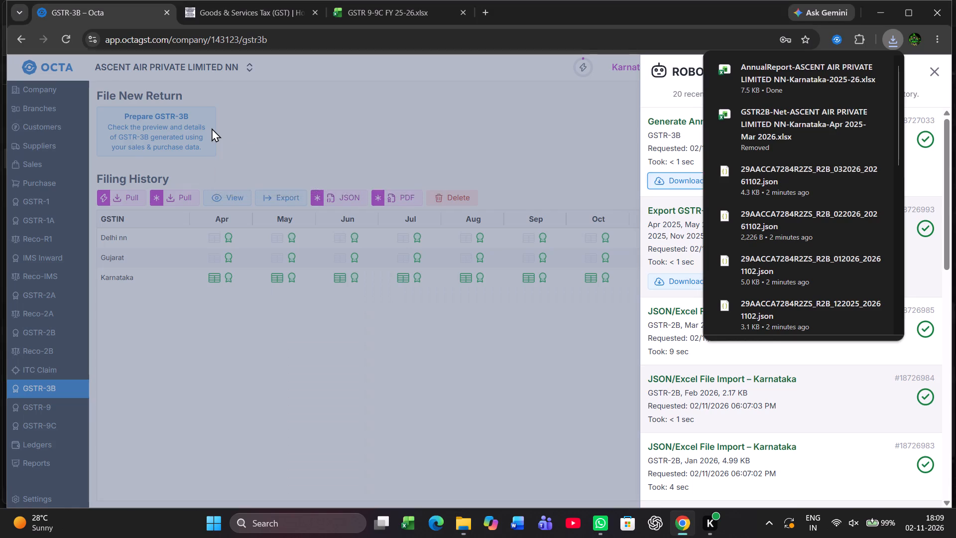
{"action": "key", "text": "alt+Tab"}
{"action": "key", "text": "ctrl+Tab"}
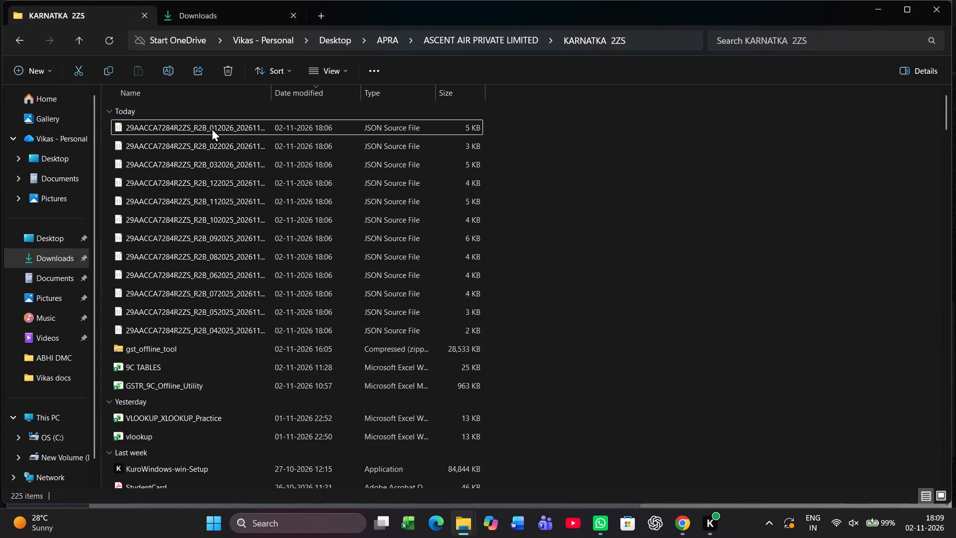
{"action": "key", "text": "shift+Down"}
{"action": "key", "text": "shift+Down"}
{"action": "key", "text": "shift+Down"}
{"action": "key", "text": "shift+Down"}
{"action": "key", "text": "shift+Down"}
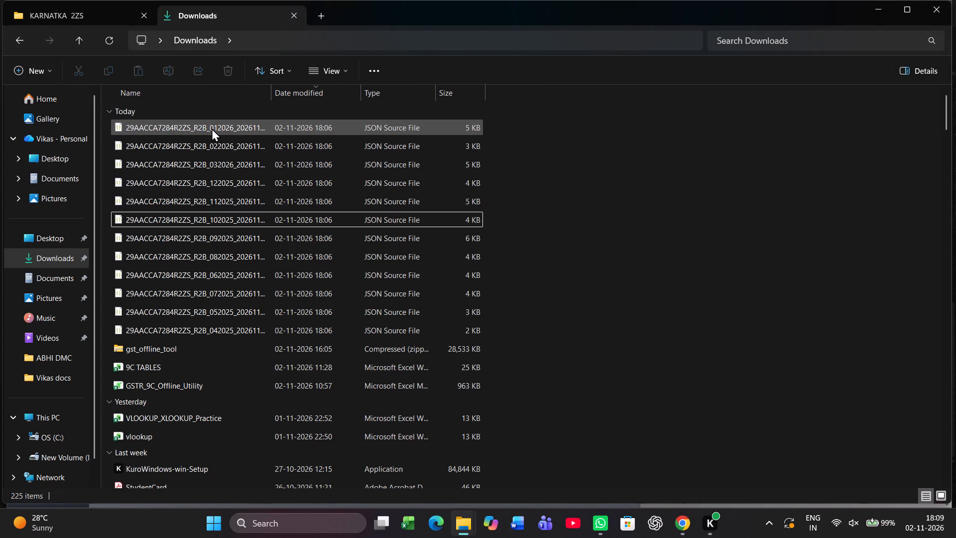
{"action": "key", "text": "Up"}
{"action": "key", "text": "Up"}
{"action": "key", "text": "Up"}
{"action": "key", "text": "Up"}
{"action": "key", "text": "Up"}
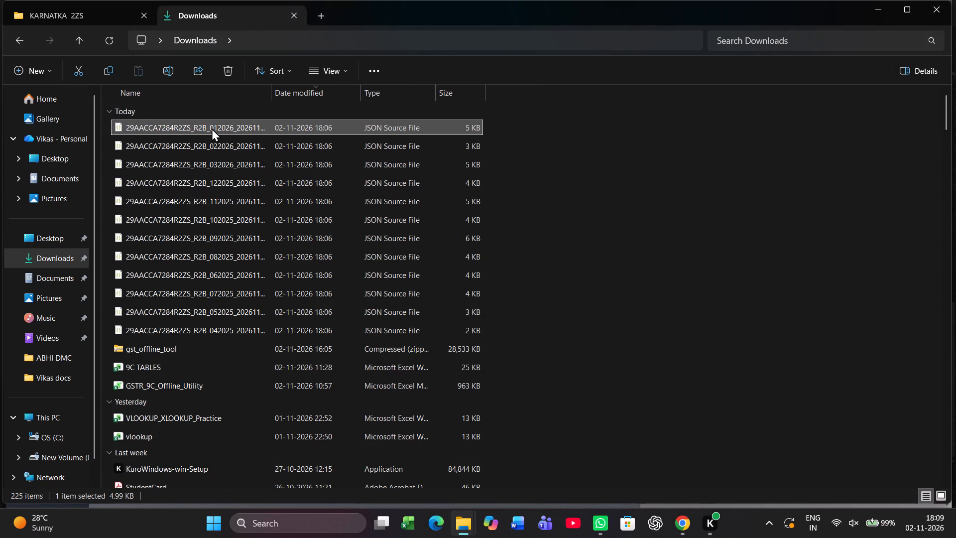
{"action": "key", "text": "shift+Down"}
{"action": "key", "text": "shift+Down"}
{"action": "key", "text": "shift+Down"}
{"action": "key", "text": "shift+Down"}
{"action": "key", "text": "shift+Down"}
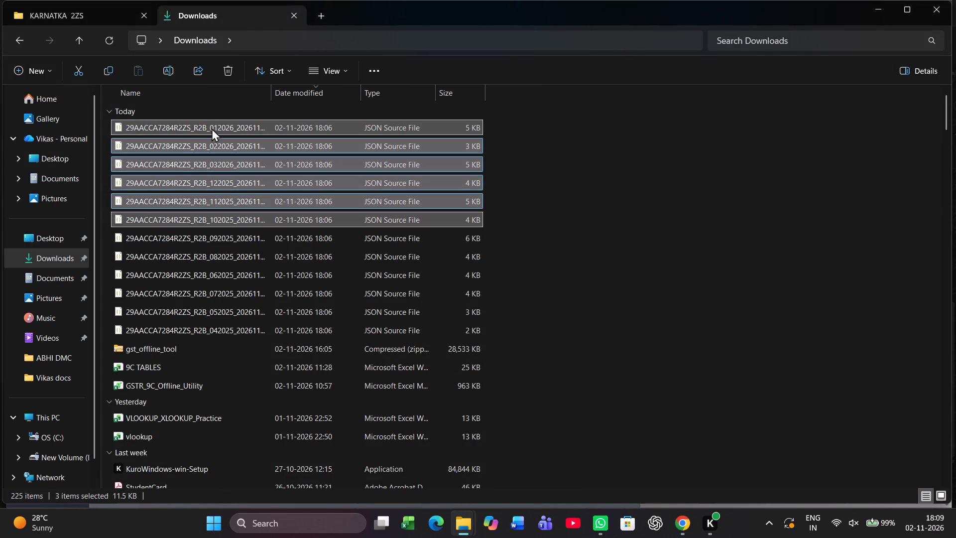
{"action": "key", "text": "shift+Down"}
{"action": "key", "text": "shift+Down"}
{"action": "key", "text": "shift+Down"}
{"action": "key", "text": "shift+Down"}
{"action": "key", "text": "shift+Down"}
{"action": "key", "text": "shift+Down"}
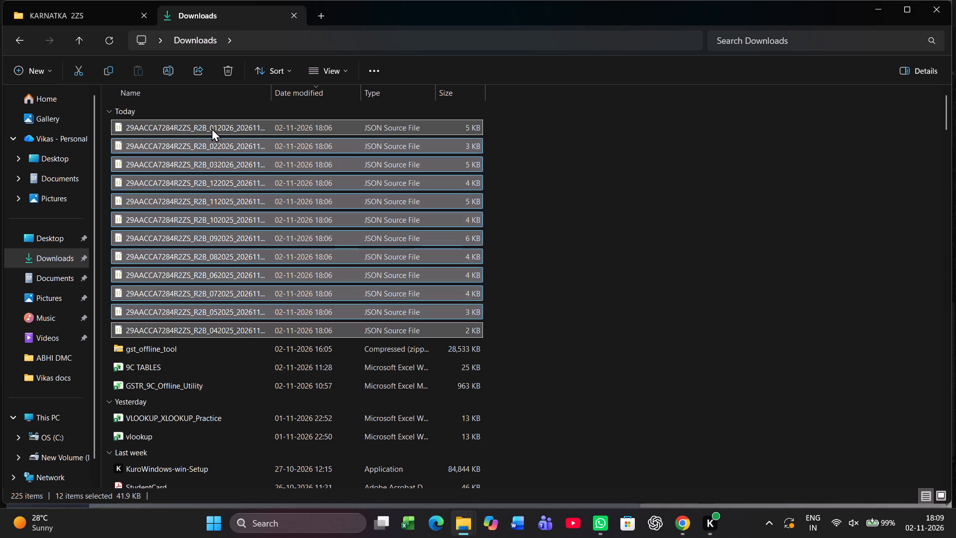
{"action": "key", "text": "Delete"}
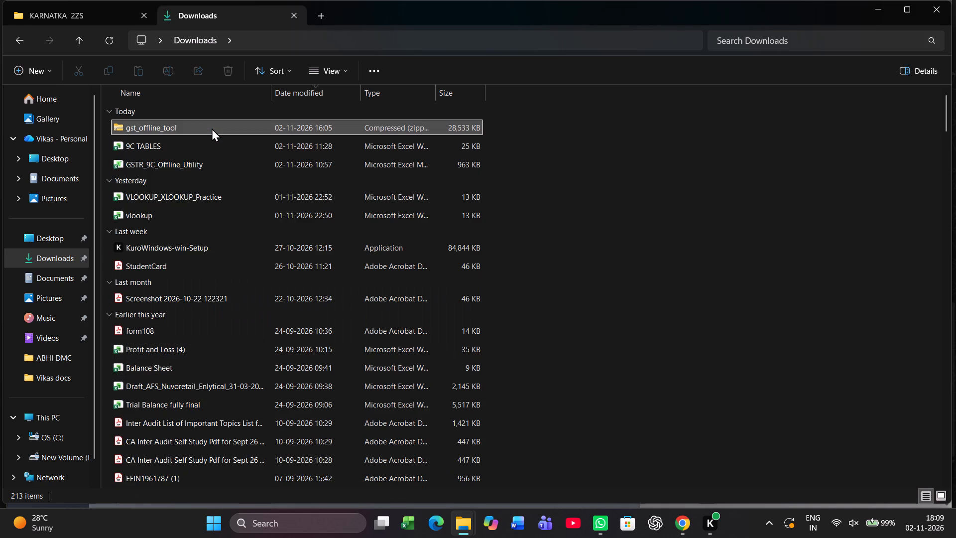
Switch back to Octa in Chrome and download Karnataka's GSTR-1 JSON zip files for all periods of financial year 2025-26.
{"action": "key", "text": "alt+Tab"}
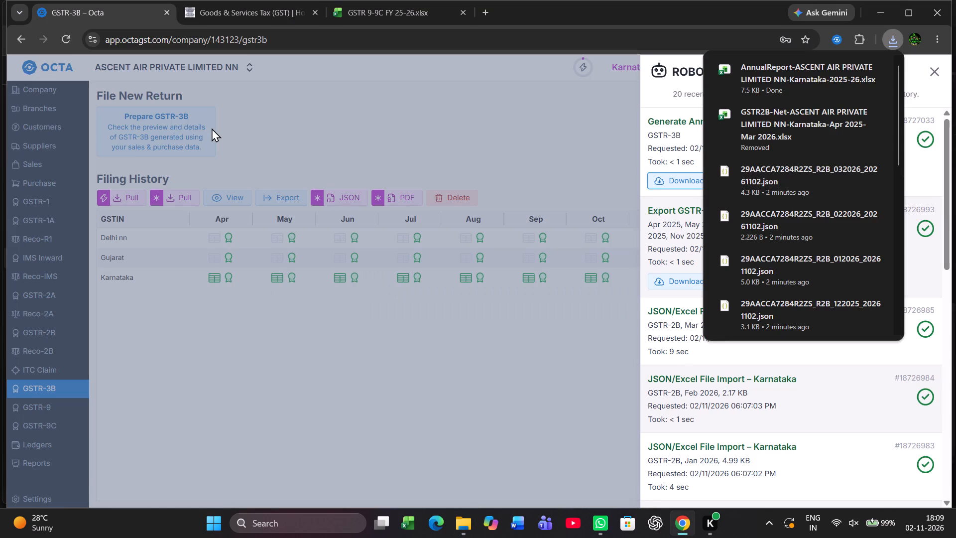
{"action": "left_click", "coordinate": [212, 128]}
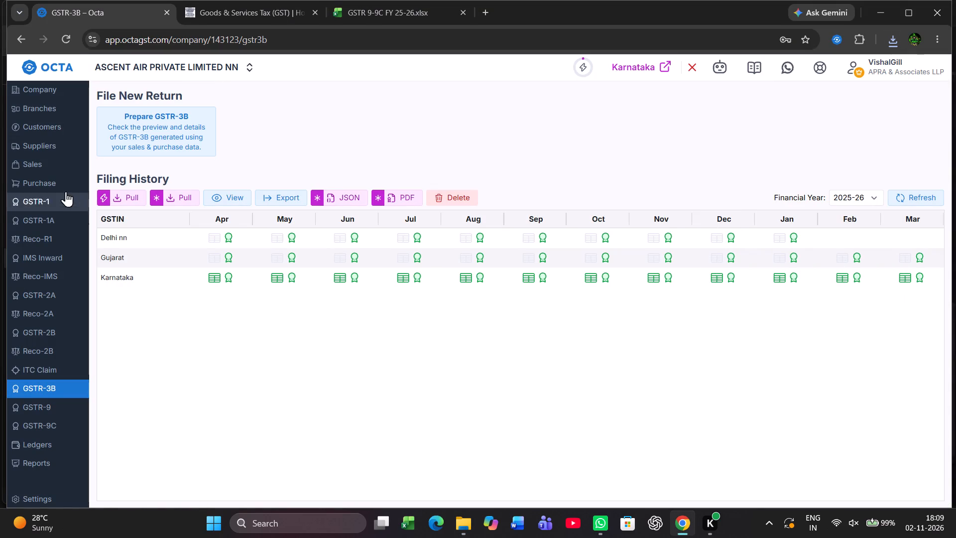
{"action": "left_click", "coordinate": [52, 197]}
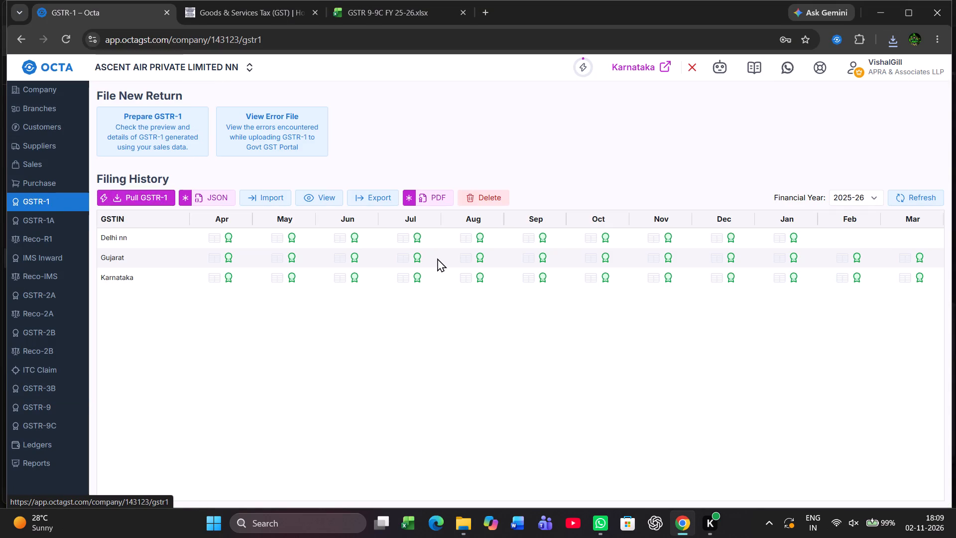
{"action": "left_click", "coordinate": [214, 200]}
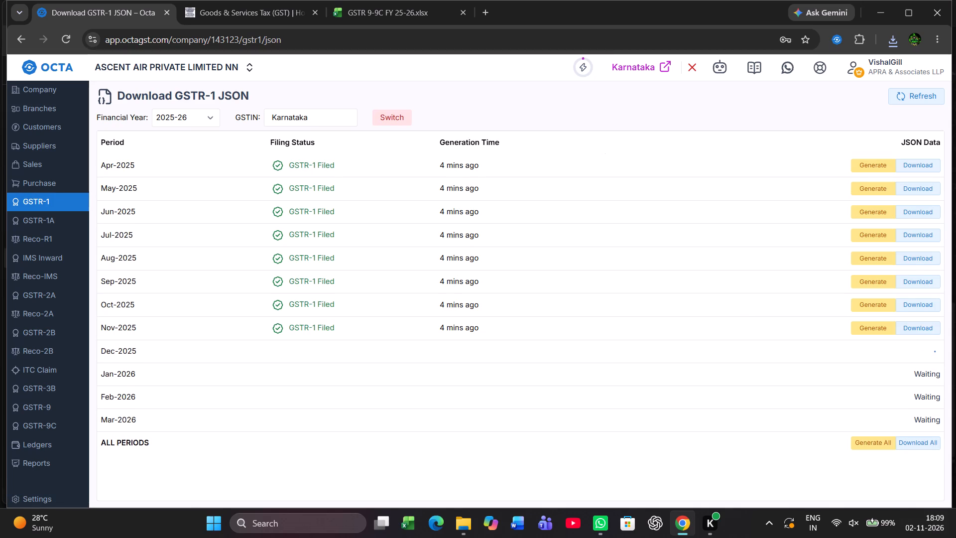
{"action": "left_click", "coordinate": [913, 445]}
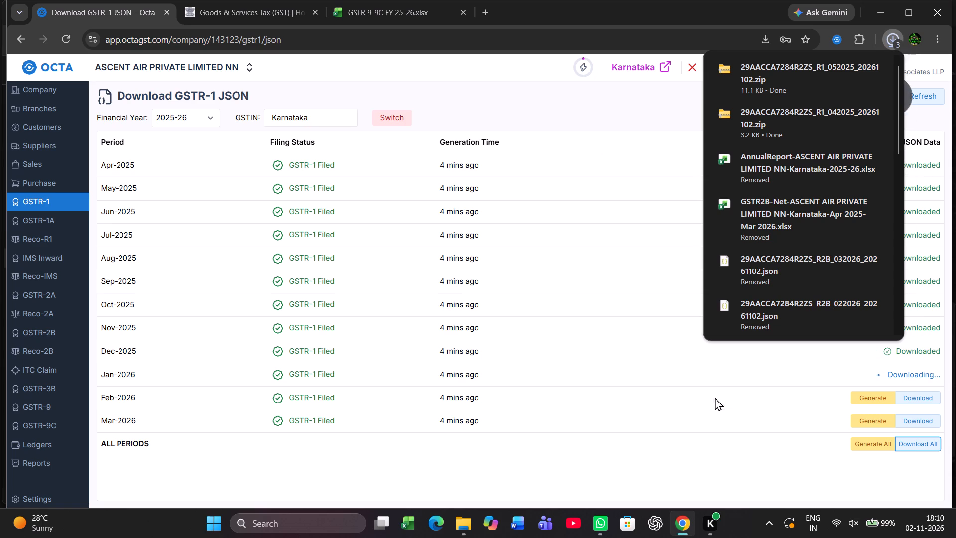
{"action": "left_click", "coordinate": [736, 443]}
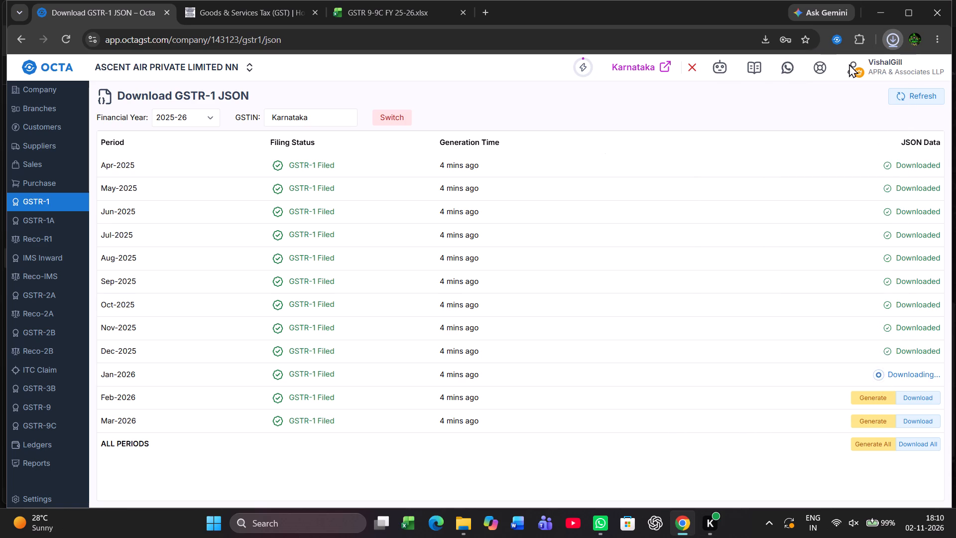
{"action": "left_click", "coordinate": [896, 40]}
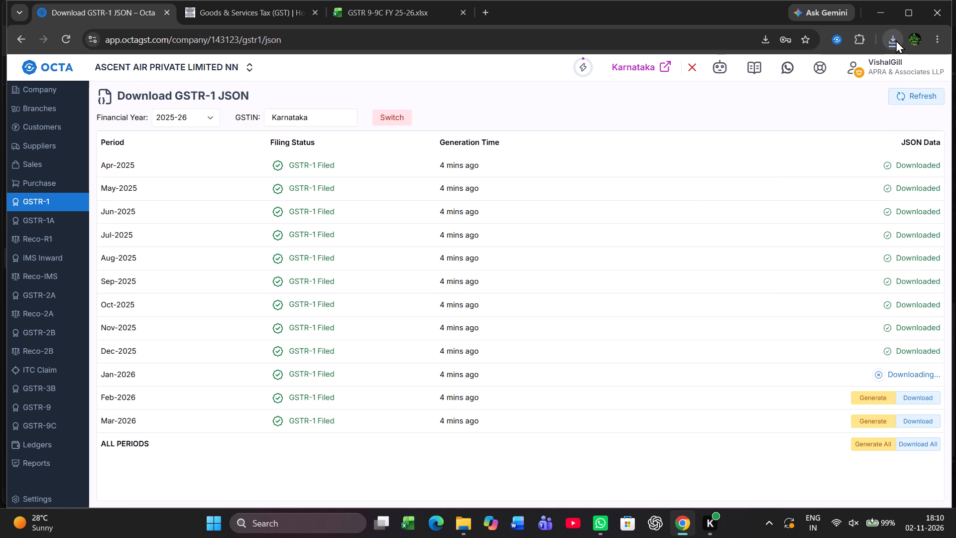
{"action": "left_click", "coordinate": [896, 40]}
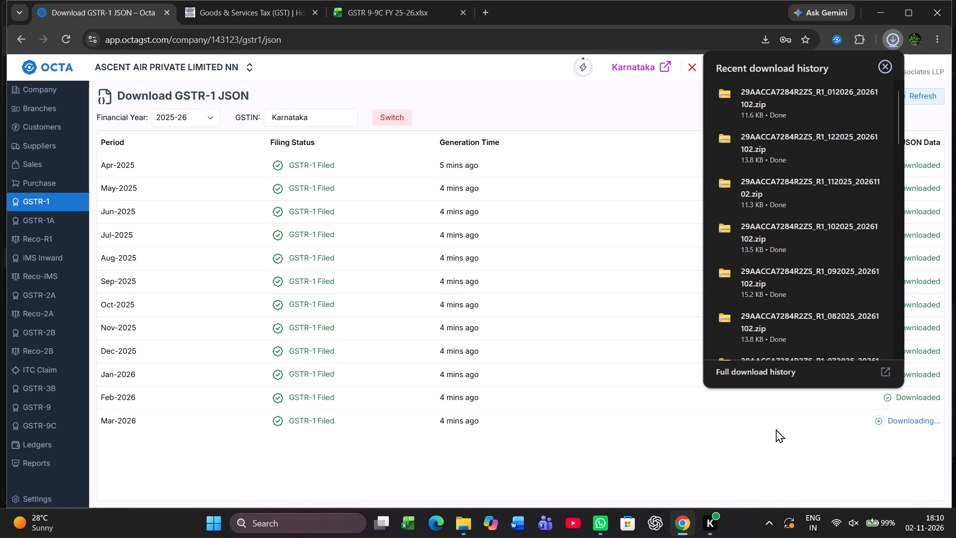
{"action": "left_click", "coordinate": [778, 428]}
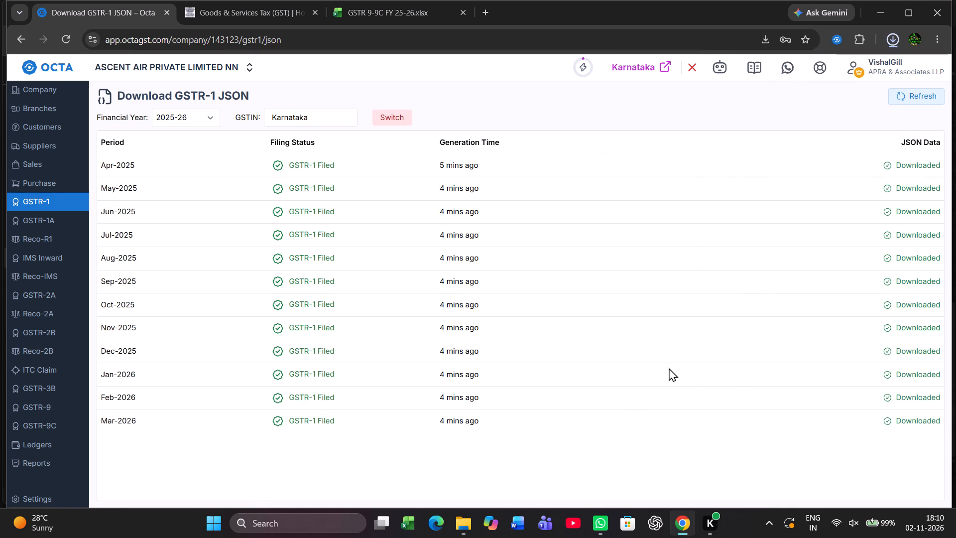
Import the 12 downloaded Karnataka GSTR-1 zip files, Apr-2025 to Mar-2026, into Octa, leaving out gst_offline_tool.
{"action": "left_click", "coordinate": [46, 202]}
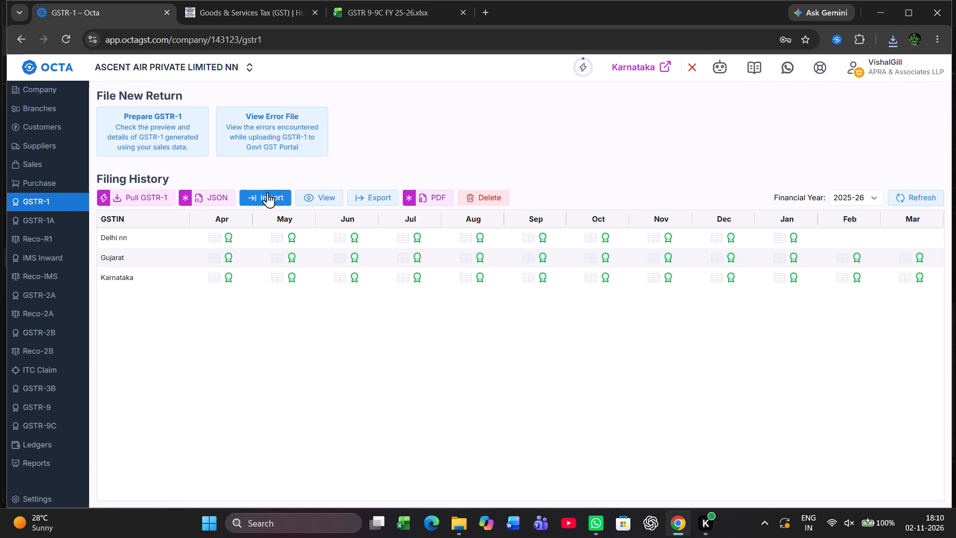
{"action": "left_click", "coordinate": [267, 192]}
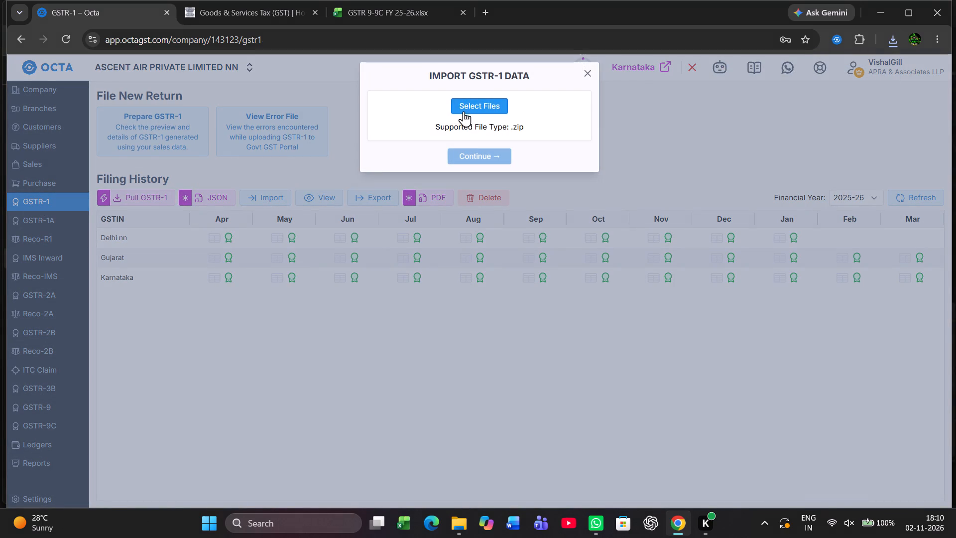
{"action": "left_click", "coordinate": [466, 108]}
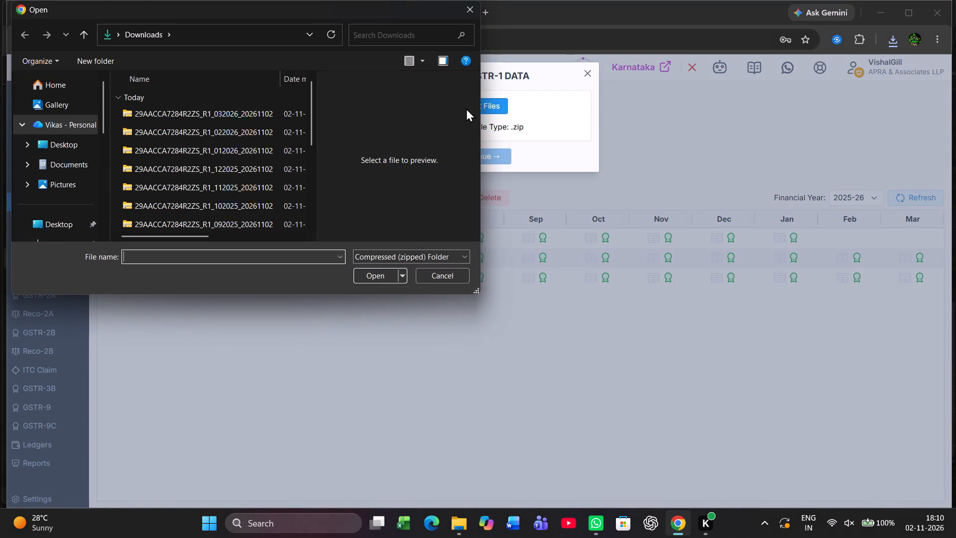
{"action": "left_click", "coordinate": [203, 113]}
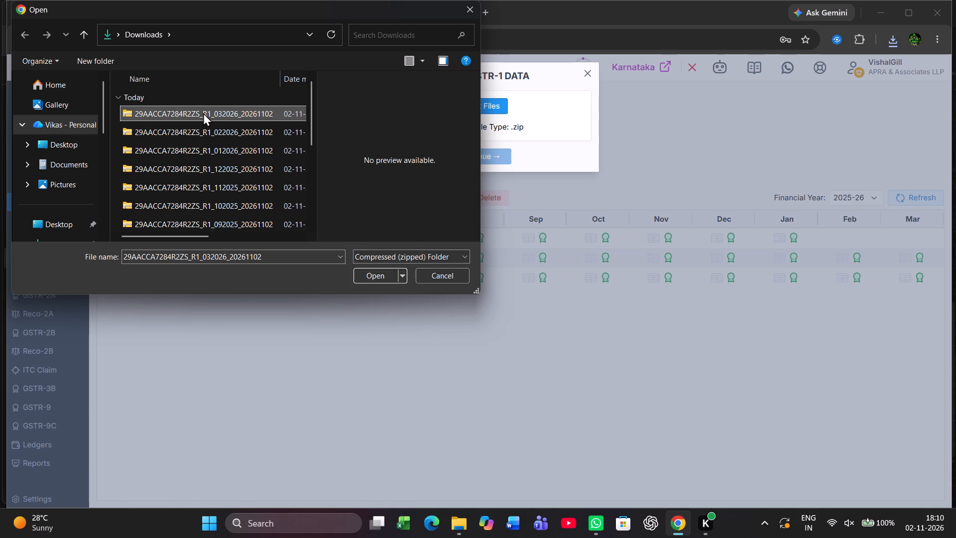
{"action": "key", "text": "shift+Down"}
{"action": "key", "text": "shift+Down"}
{"action": "key", "text": "shift+Down"}
{"action": "key", "text": "shift+Down"}
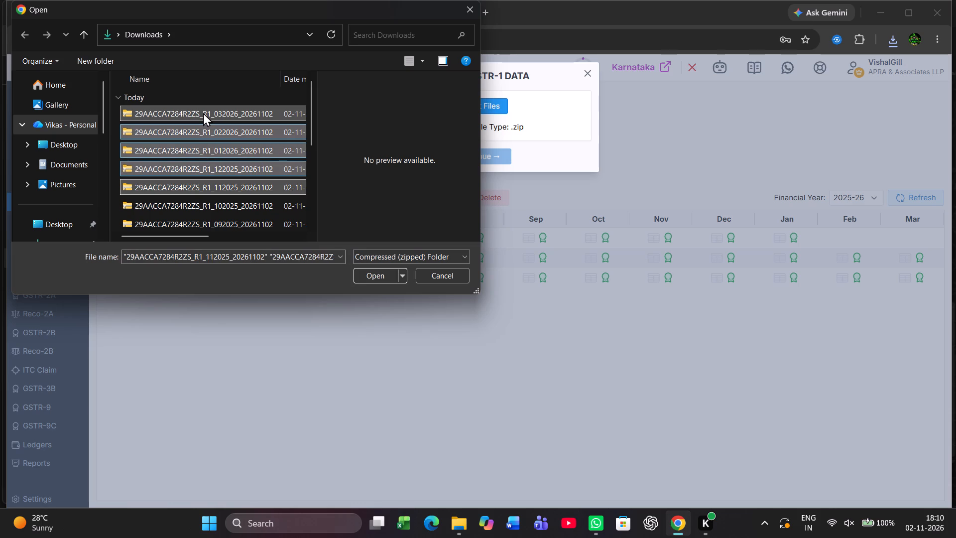
{"action": "key", "text": "shift+Down"}
{"action": "key", "text": "shift+Down"}
{"action": "key", "text": "shift+Down"}
{"action": "key", "text": "shift+Down"}
{"action": "key", "text": "shift+Down"}
{"action": "key", "text": "shift+Down"}
{"action": "key", "text": "shift+Down"}
{"action": "key", "text": "shift+Down"}
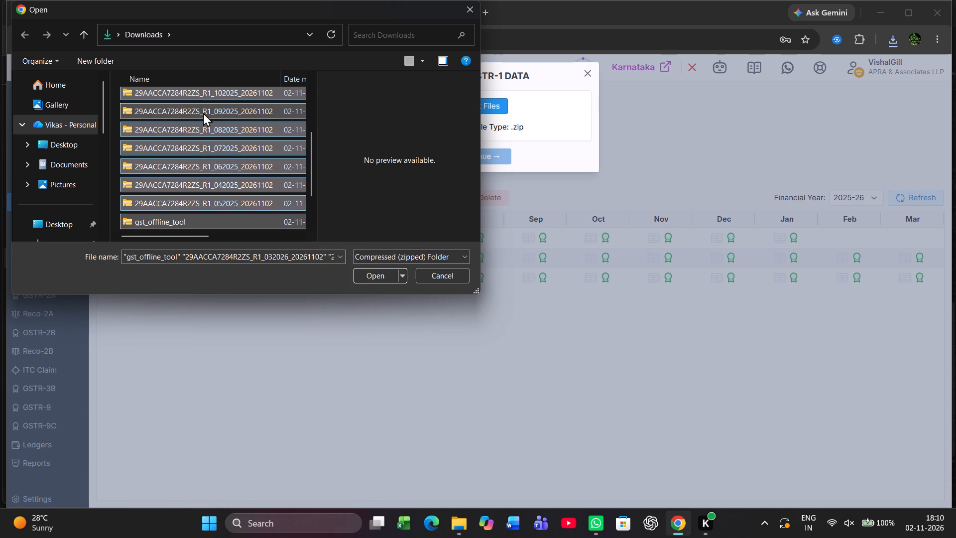
{"action": "key", "text": "shift+Up"}
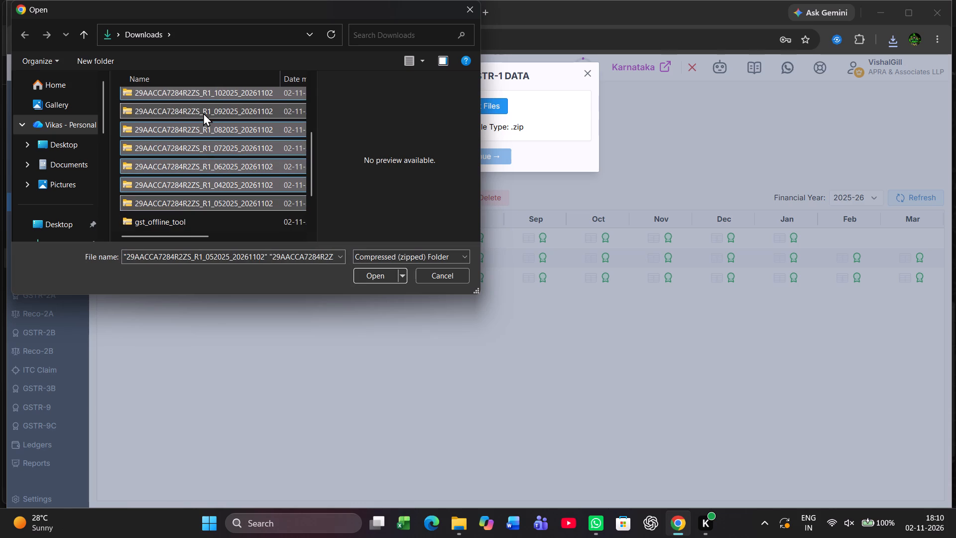
{"action": "key", "text": "Return"}
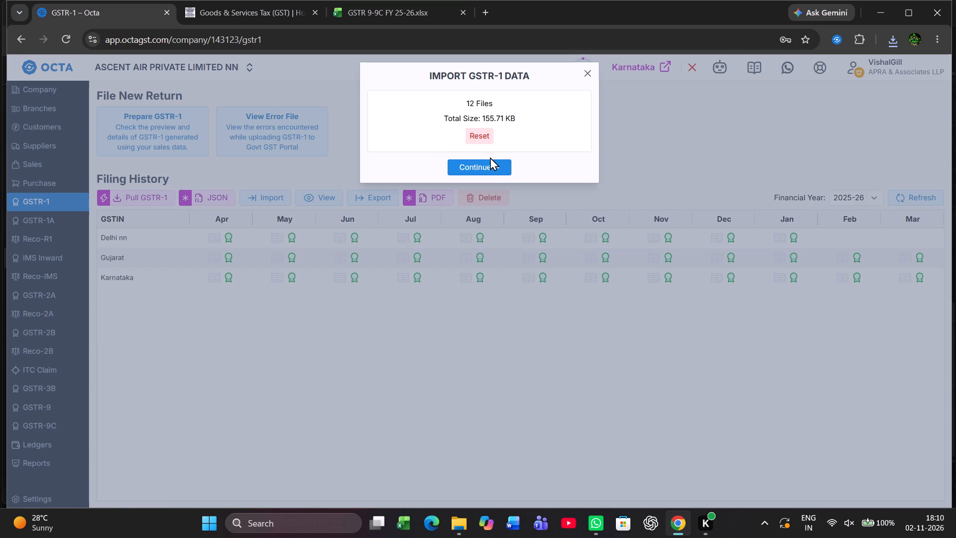
{"action": "left_click", "coordinate": [493, 165]}
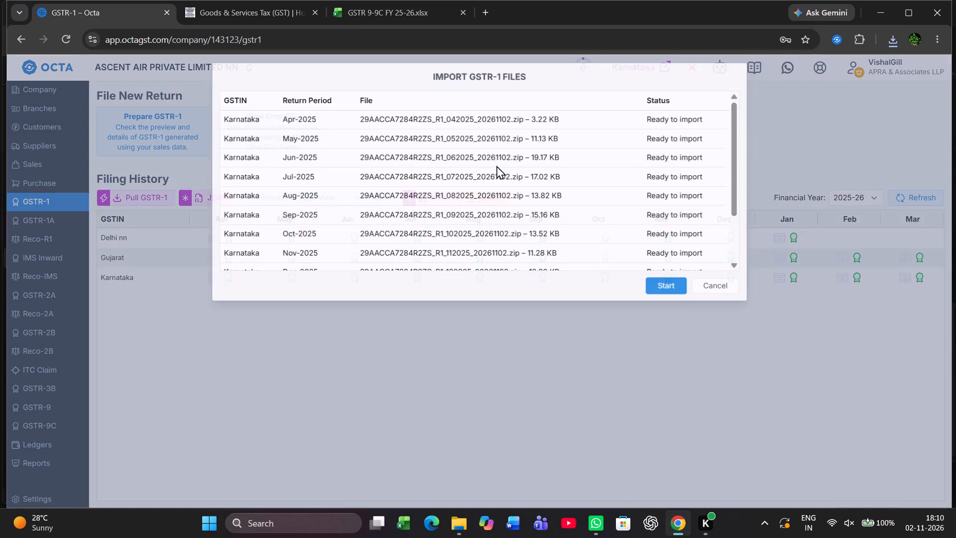
{"action": "left_click", "coordinate": [666, 283]}
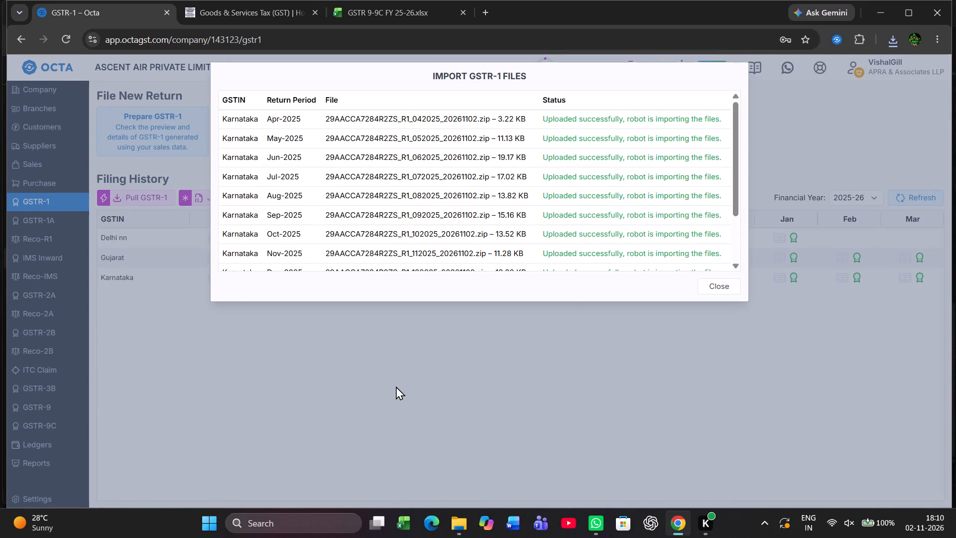
{"action": "left_click", "coordinate": [711, 288]}
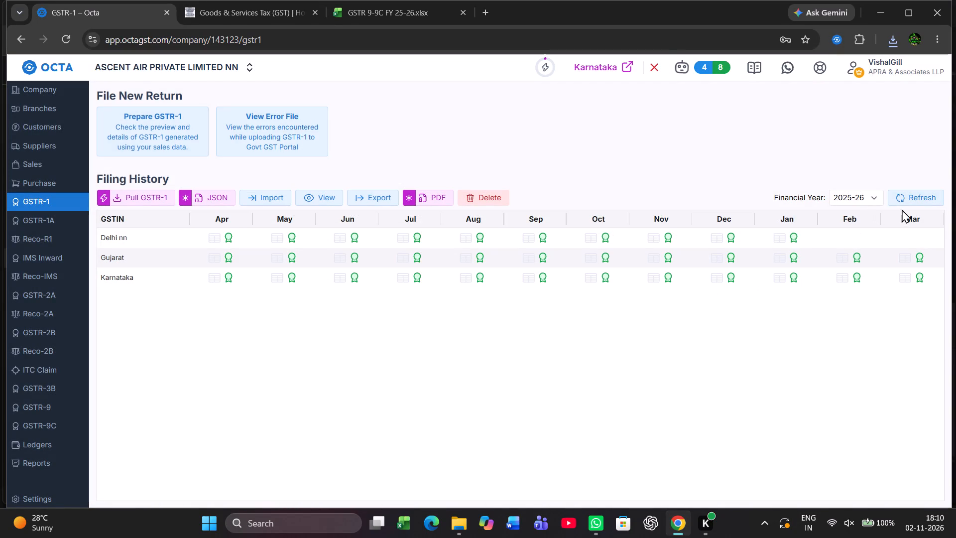
Refresh the GSTR-1 filing history to check the import status of Karnataka's months for 2025-26.
{"action": "left_click", "coordinate": [911, 199]}
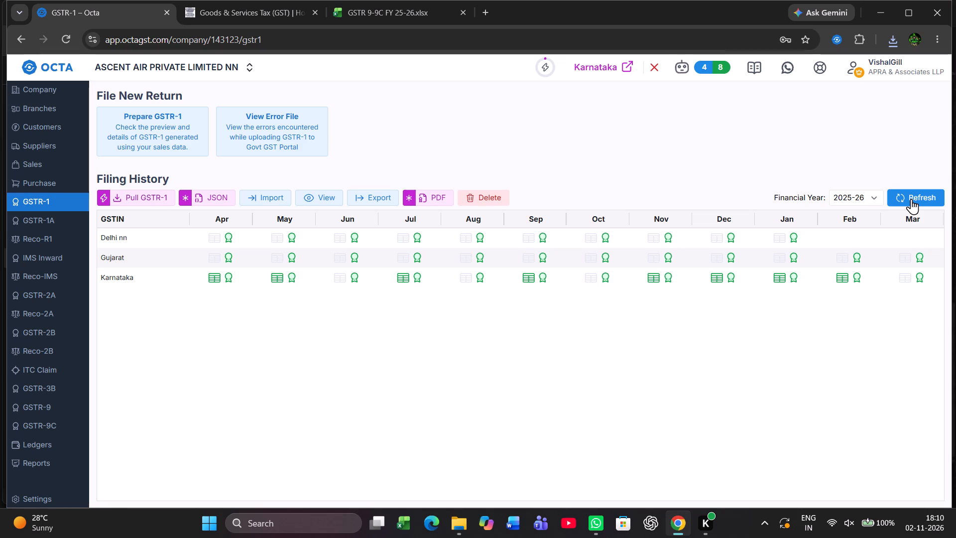
{"action": "left_click", "coordinate": [911, 199]}
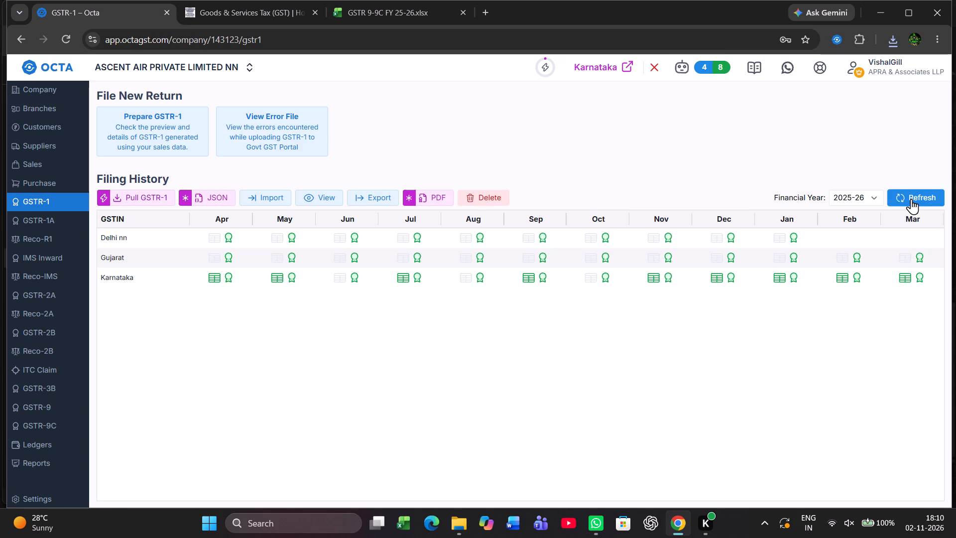
{"action": "triple_click", "coordinate": [911, 199]}
{"action": "triple_click", "coordinate": [911, 199]}
{"action": "double_click", "coordinate": [911, 199]}
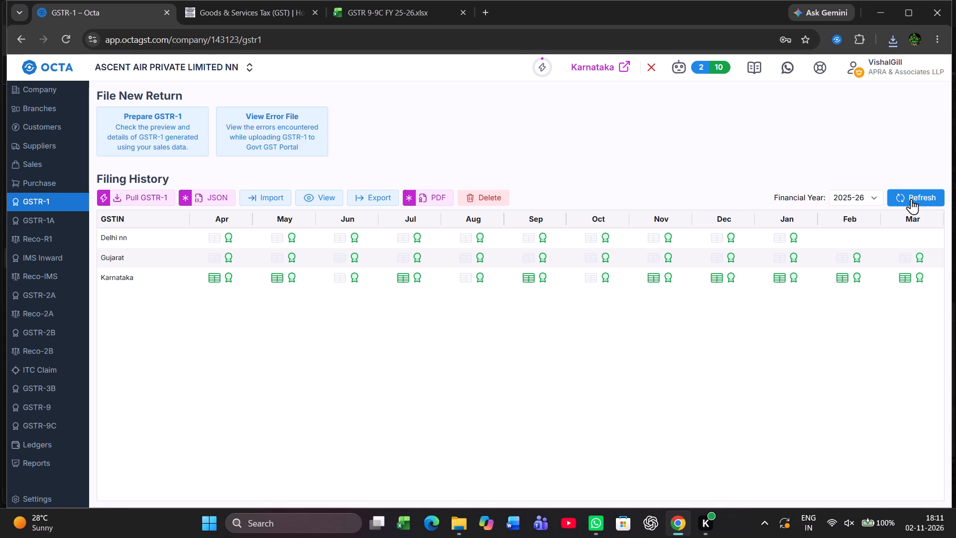
{"action": "left_click", "coordinate": [911, 199]}
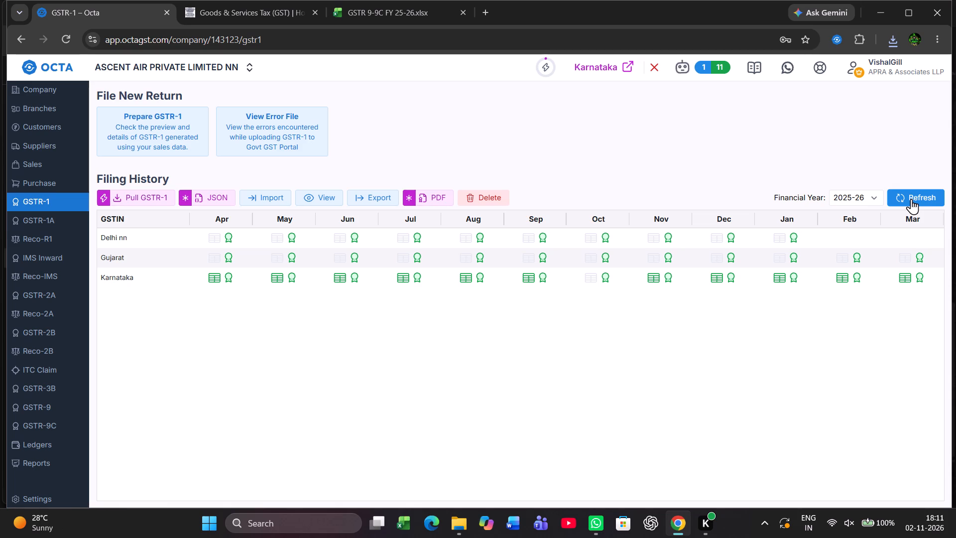
{"action": "left_click", "coordinate": [911, 199]}
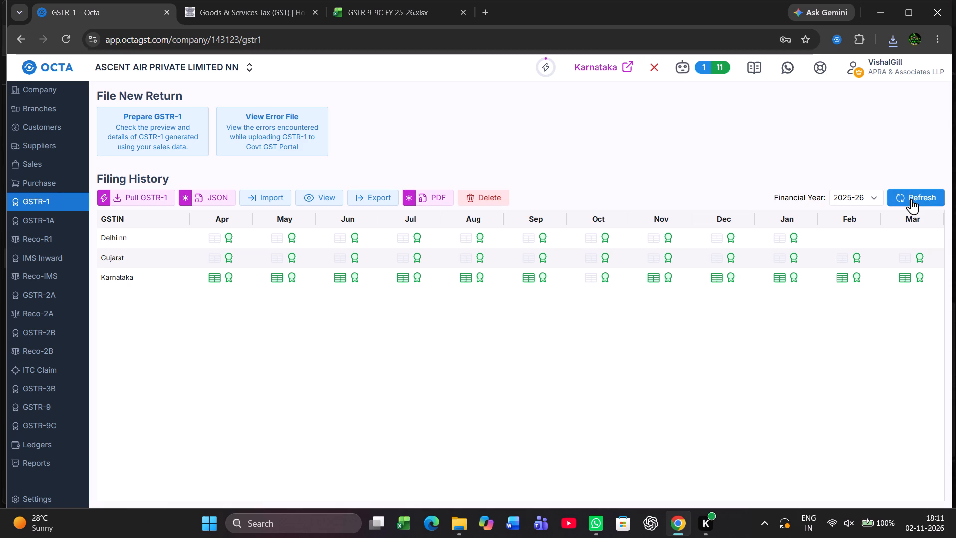
{"action": "left_click", "coordinate": [911, 199]}
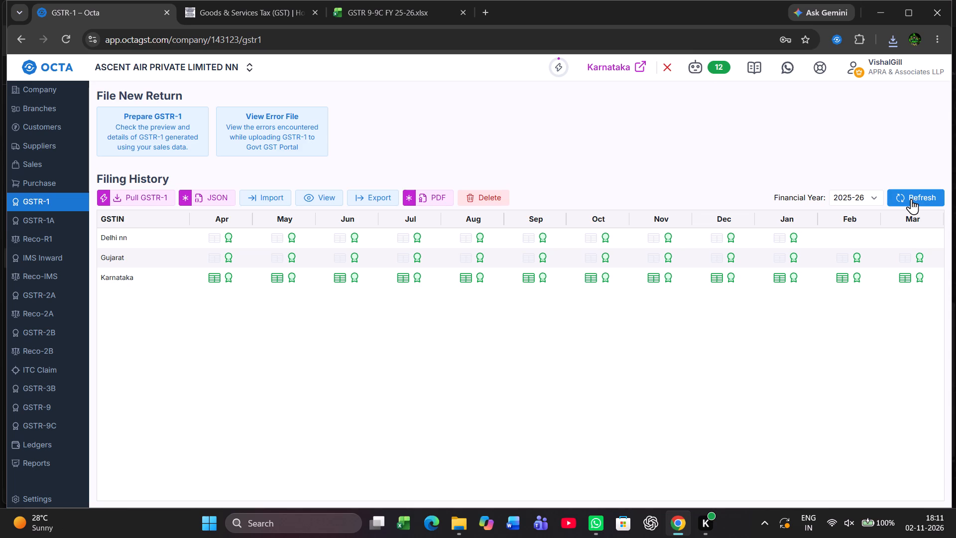
{"action": "triple_click", "coordinate": [911, 199]}
{"action": "triple_click", "coordinate": [911, 199]}
{"action": "triple_click", "coordinate": [911, 199]}
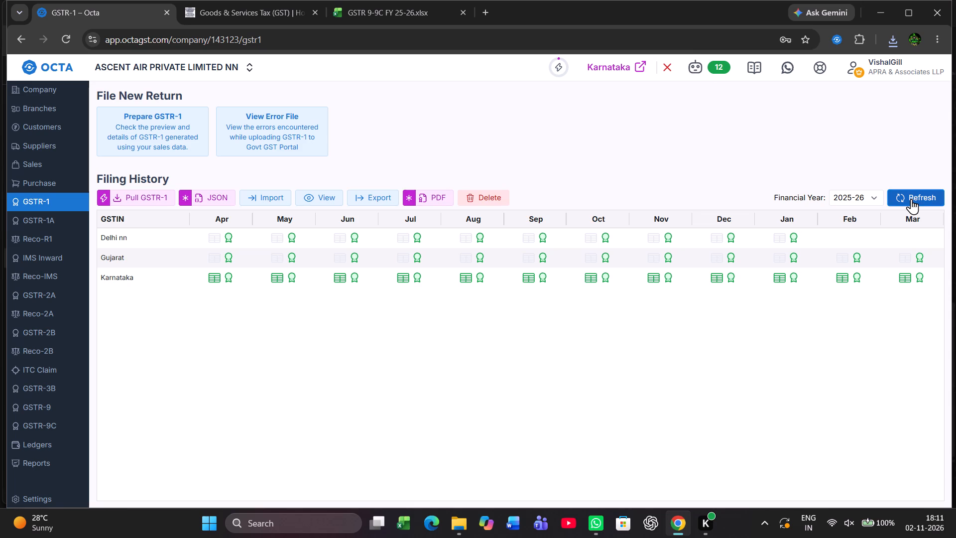
{"action": "double_click", "coordinate": [911, 199]}
{"action": "double_click", "coordinate": [910, 200]}
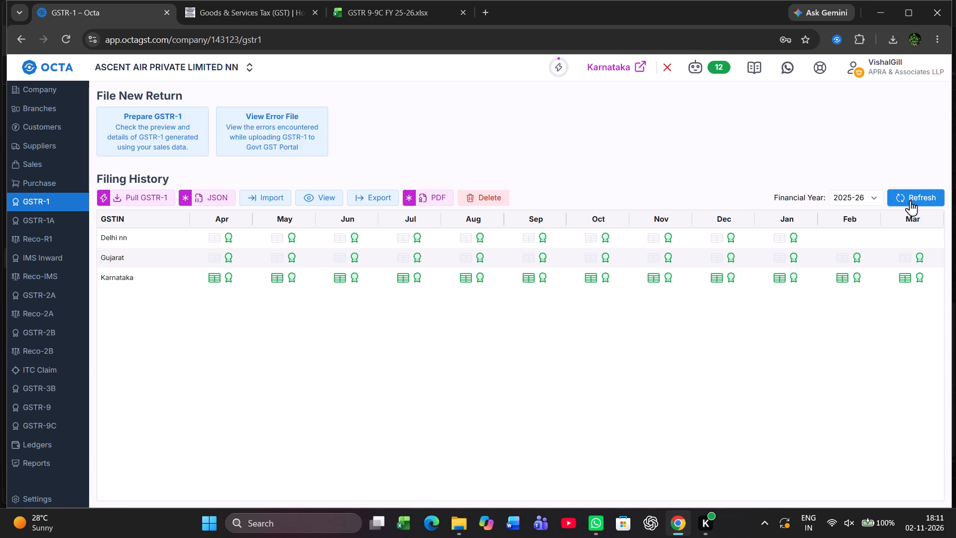
{"action": "left_click", "coordinate": [910, 200]}
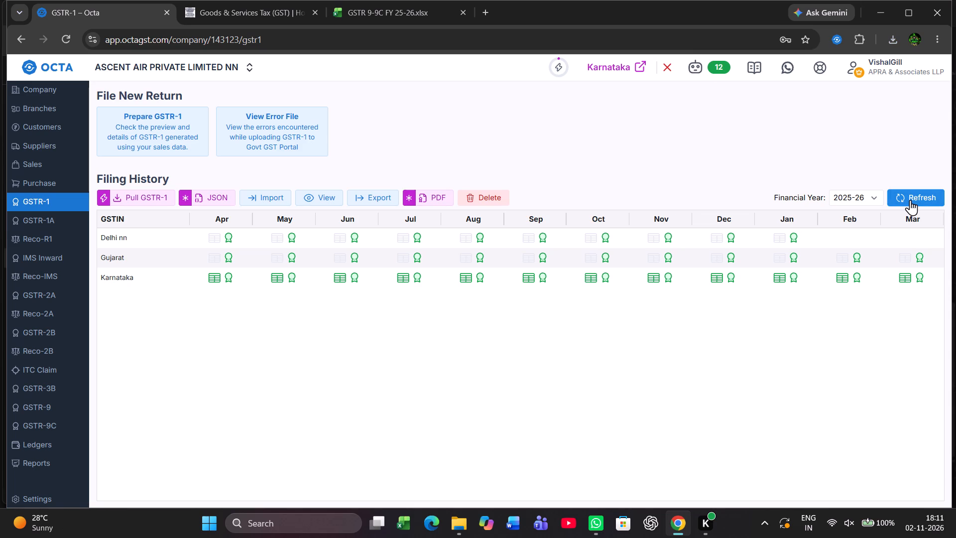
{"action": "left_click", "coordinate": [910, 200]}
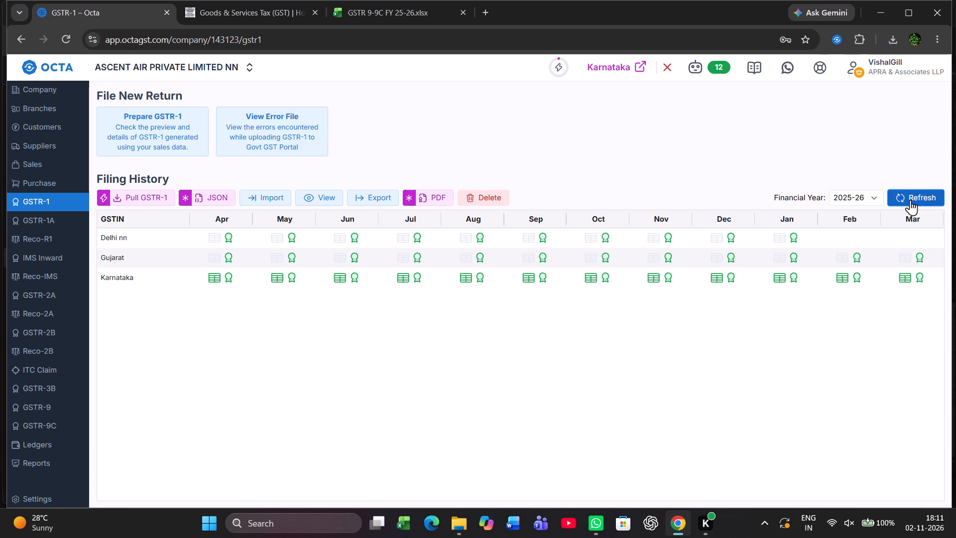
{"action": "left_click", "coordinate": [385, 200]}
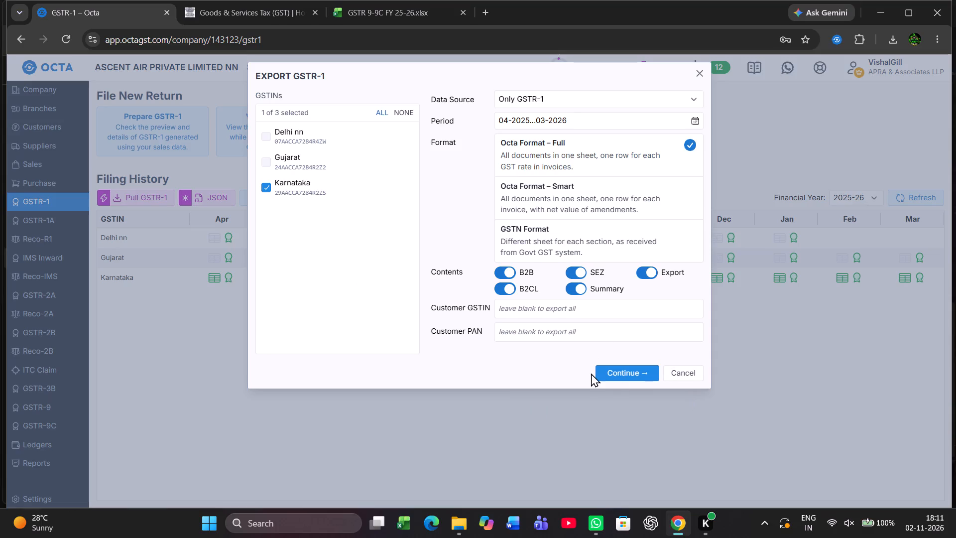
{"action": "left_click", "coordinate": [616, 372]}
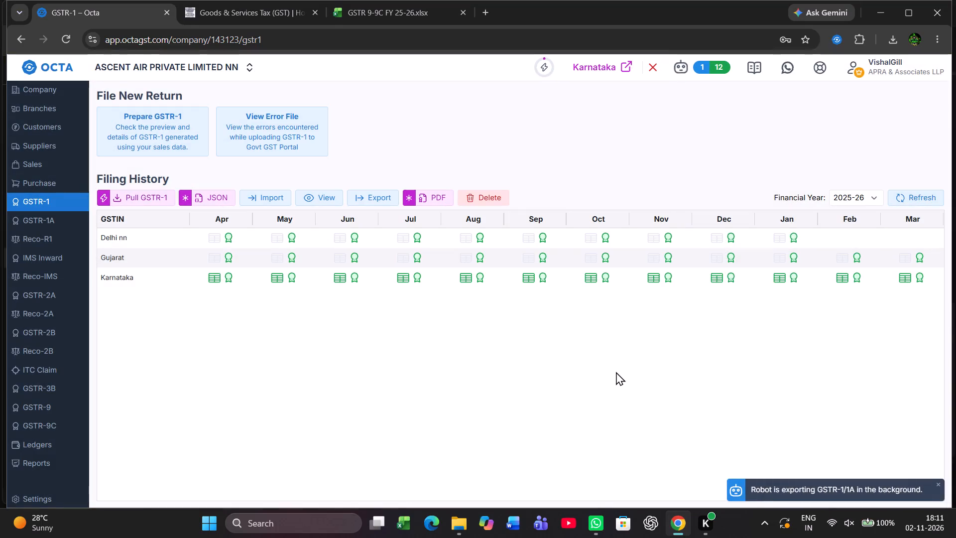
{"action": "left_click", "coordinate": [719, 69]}
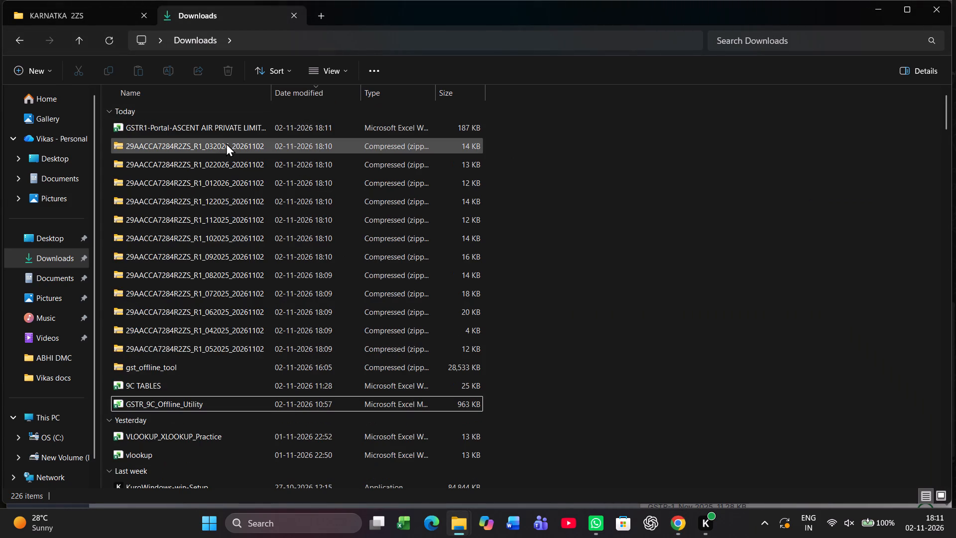
{"action": "left_click", "coordinate": [227, 134]}
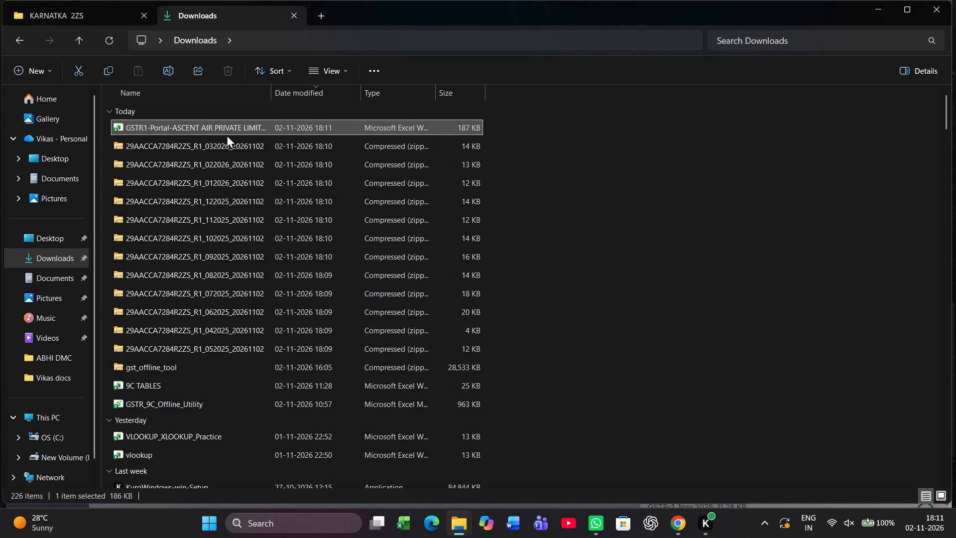
{"action": "key", "text": "ctrl+x"}
{"action": "key", "text": "ctrl+Tab"}
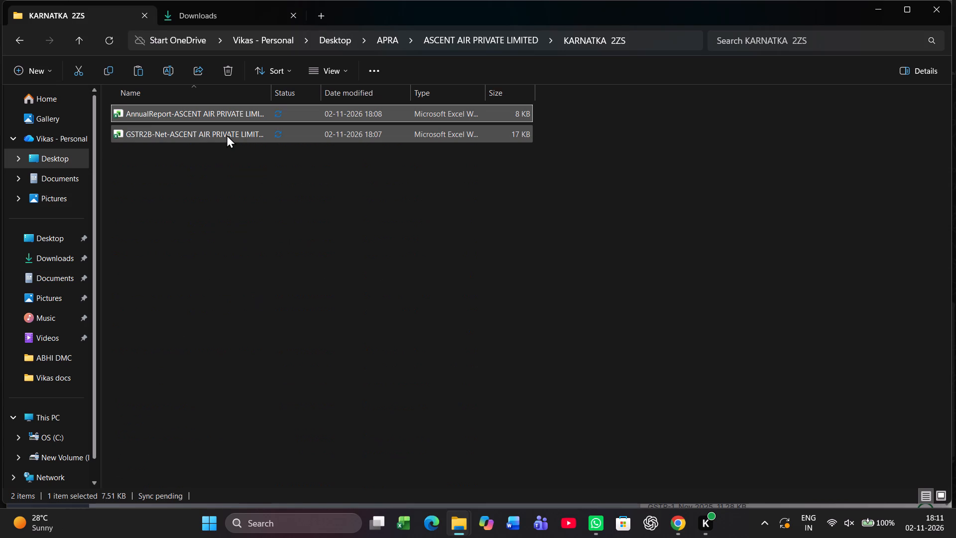
{"action": "left_click", "coordinate": [256, 191]}
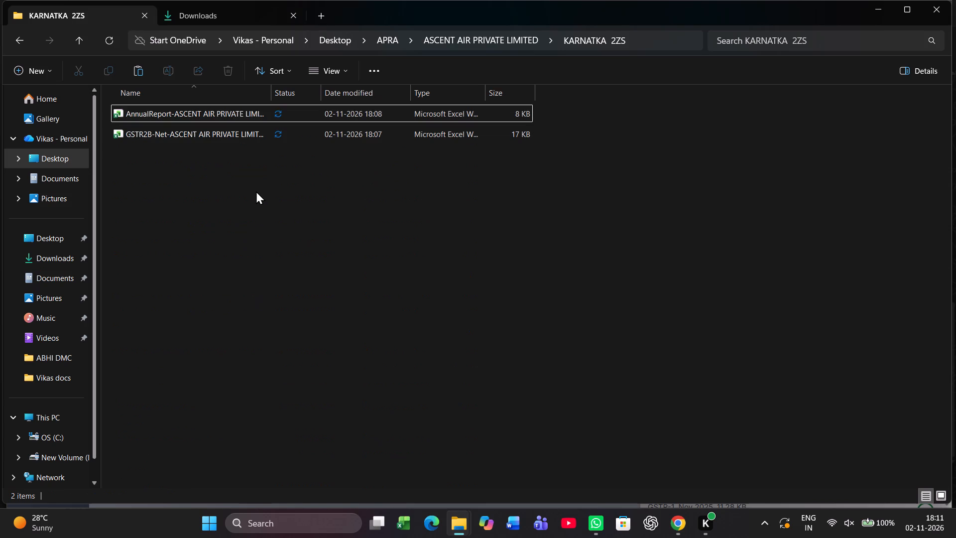
{"action": "key", "text": "ctrl+v"}
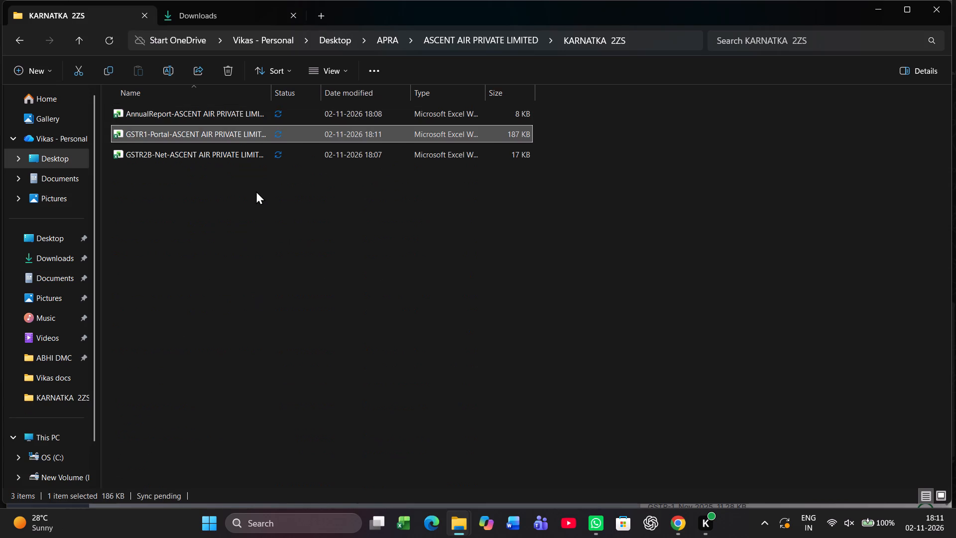
{"action": "key", "text": "BackSpace"}
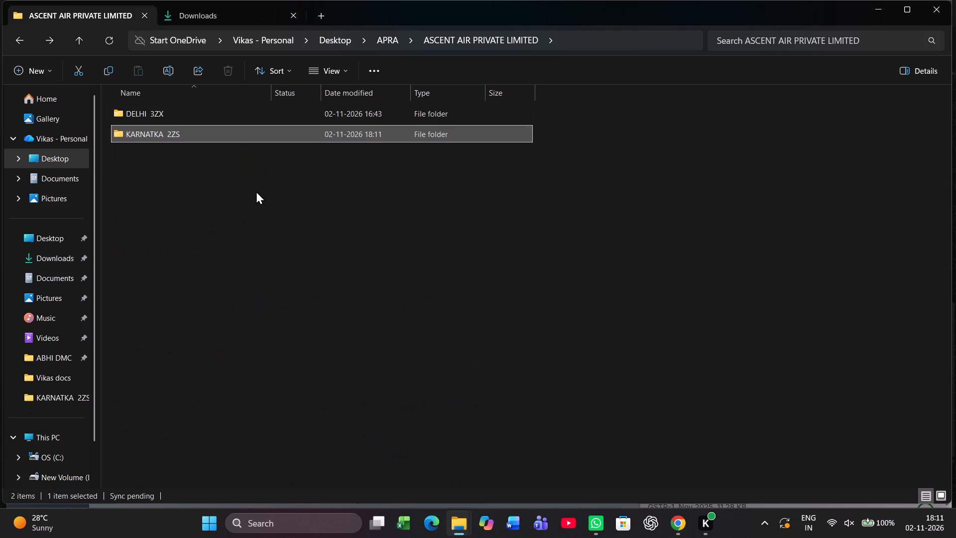
{"action": "key", "text": "BackSpace"}
Delete the 12 Karnataka GSTR-1 zip files, 04-2025 to 03-2026, from Downloads, keeping gst_offline_tool.
{"action": "key", "text": "alt+Tab"}
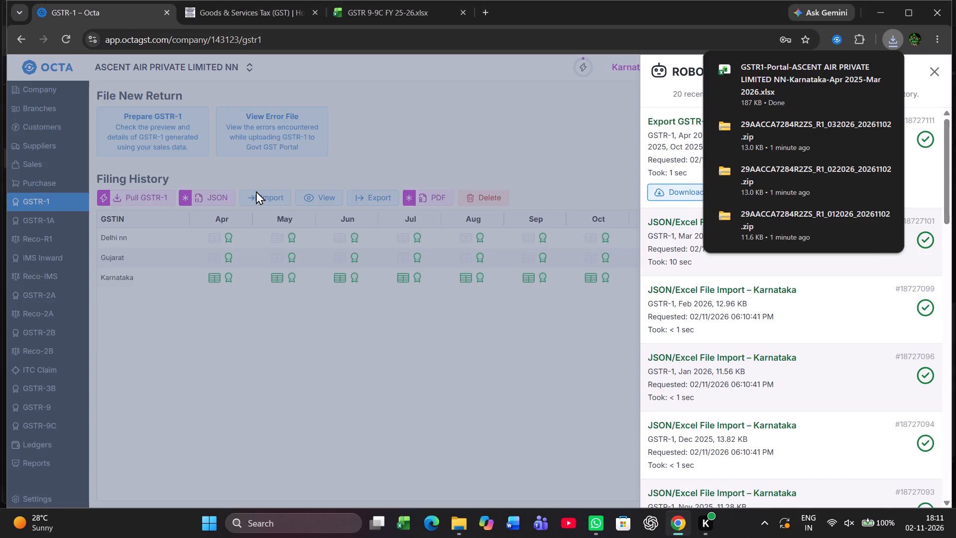
{"action": "key", "text": "alt+Tab"}
{"action": "key", "text": "ctrl+Tab"}
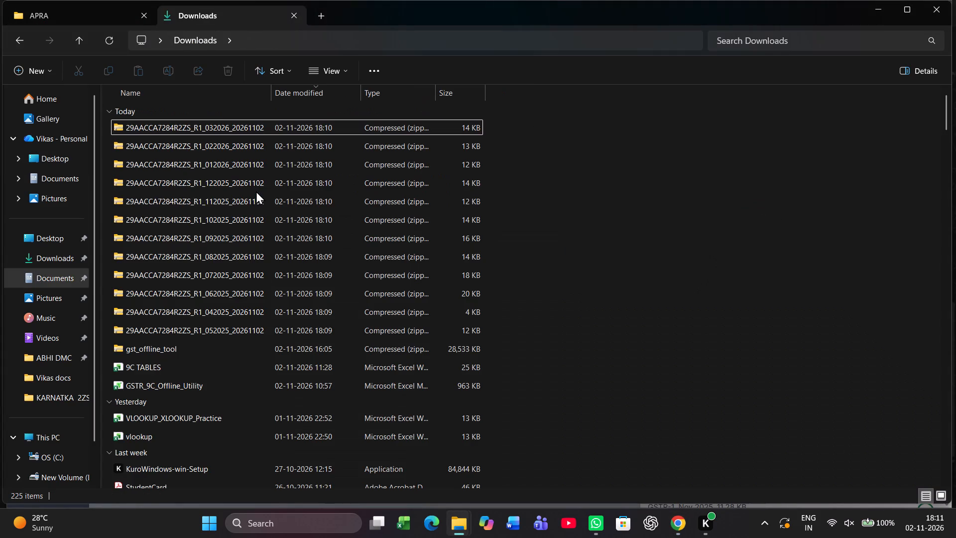
{"action": "key", "text": "shift+Down"}
{"action": "key", "text": "shift+Down"}
{"action": "key", "text": "Up"}
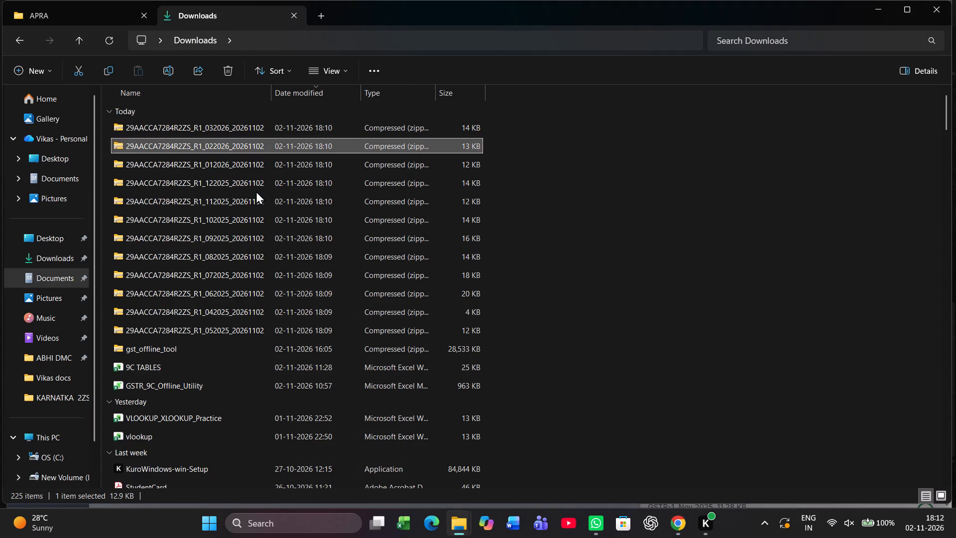
{"action": "key", "text": "Up"}
{"action": "key", "text": "shift+Down"}
{"action": "key", "text": "shift+Down"}
{"action": "key", "text": "shift+Down"}
{"action": "key", "text": "shift+Down"}
{"action": "key", "text": "shift+Down"}
{"action": "key", "text": "shift+Down"}
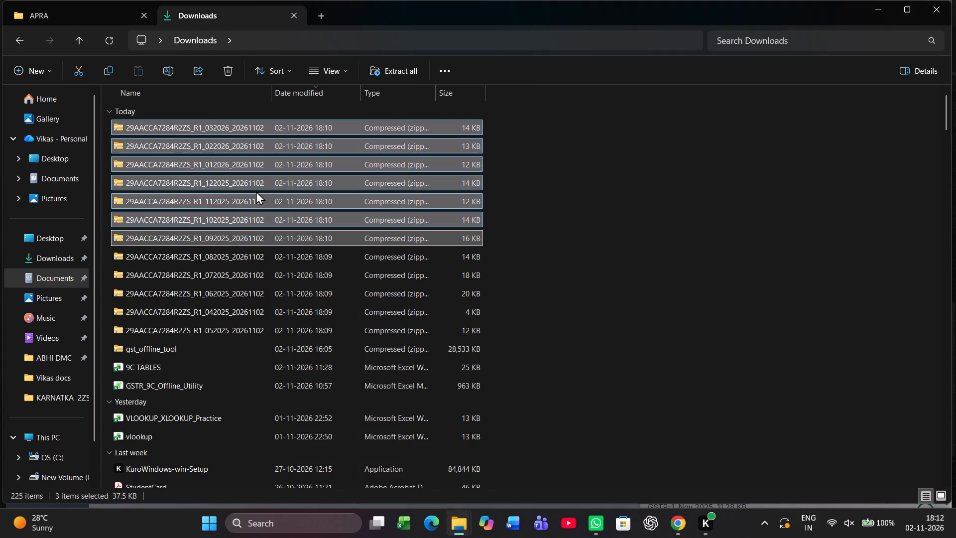
{"action": "key", "text": "shift+Down"}
{"action": "key", "text": "shift+Down"}
{"action": "key", "text": "shift+Down"}
{"action": "key", "text": "shift+Down"}
{"action": "key", "text": "shift+Down"}
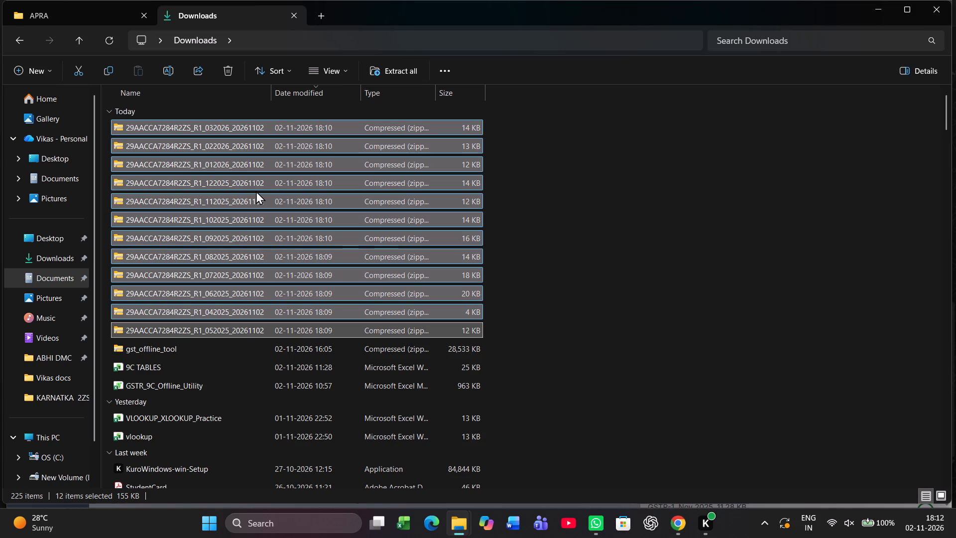
{"action": "key", "text": "Delete"}
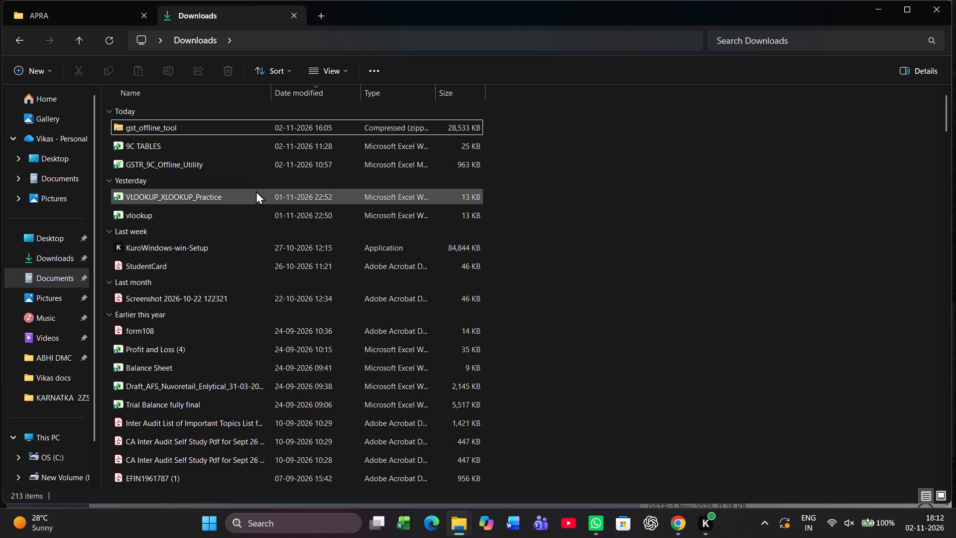
Switch back to Octa in Chrome, return to the companies list and clear the ASCENT company search.
{"action": "key", "text": "alt+Tab"}
{"action": "left_click", "coordinate": [442, 244]}
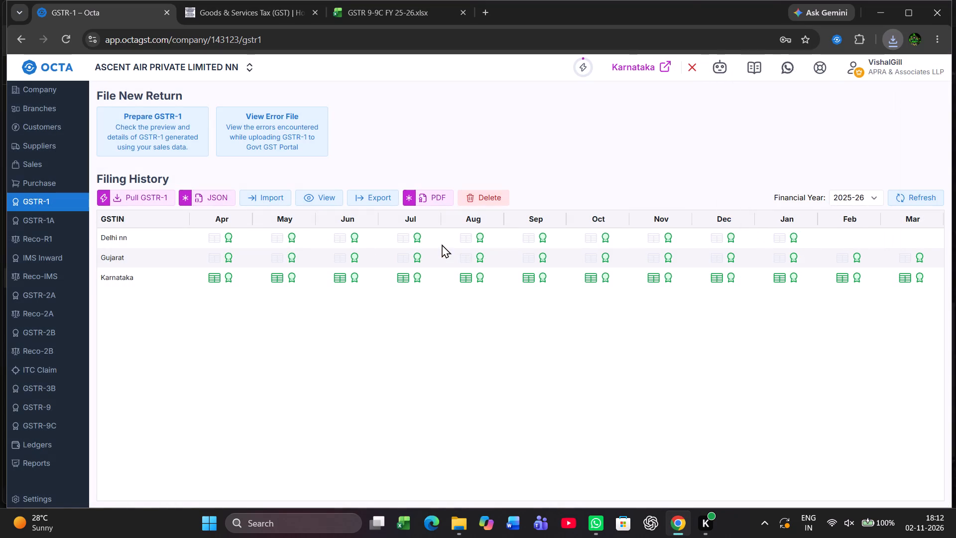
{"action": "left_click", "coordinate": [42, 64]}
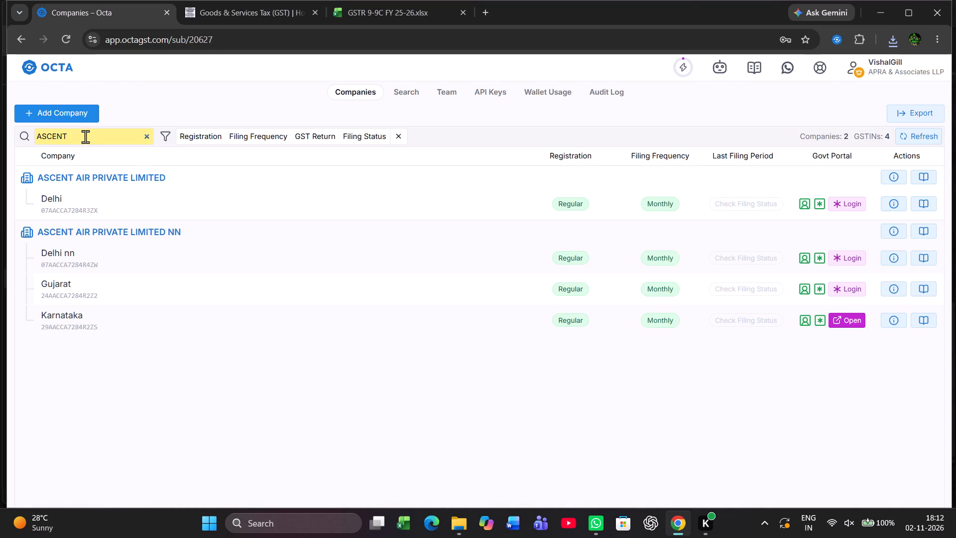
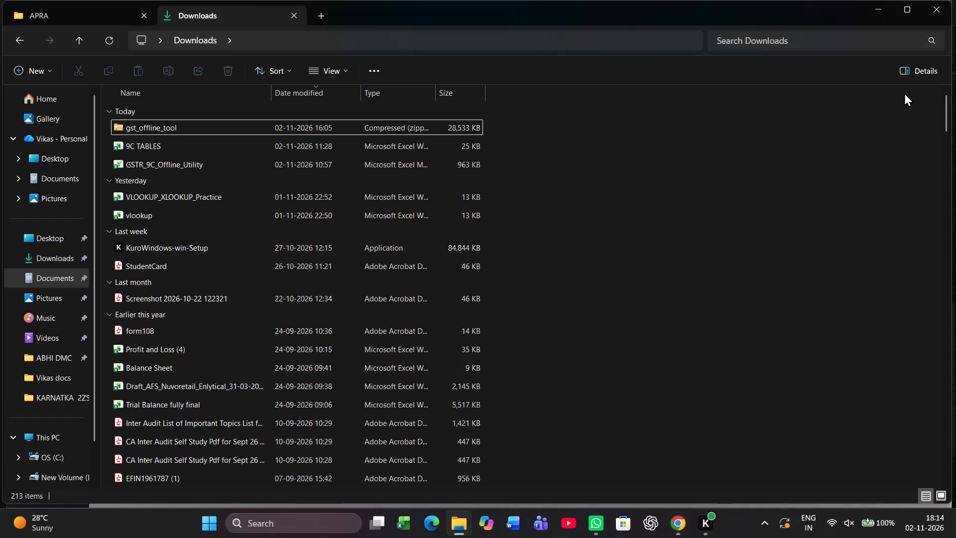
Check the saved contents of the ACUMEN OVERSEAS, ASCENT AIR, PACE EXPRESS and RELIABLE TRAVELS client folders inside the APRA folder.
{"action": "key", "text": "ctrl+Tab"}
{"action": "key", "text": "Up"}
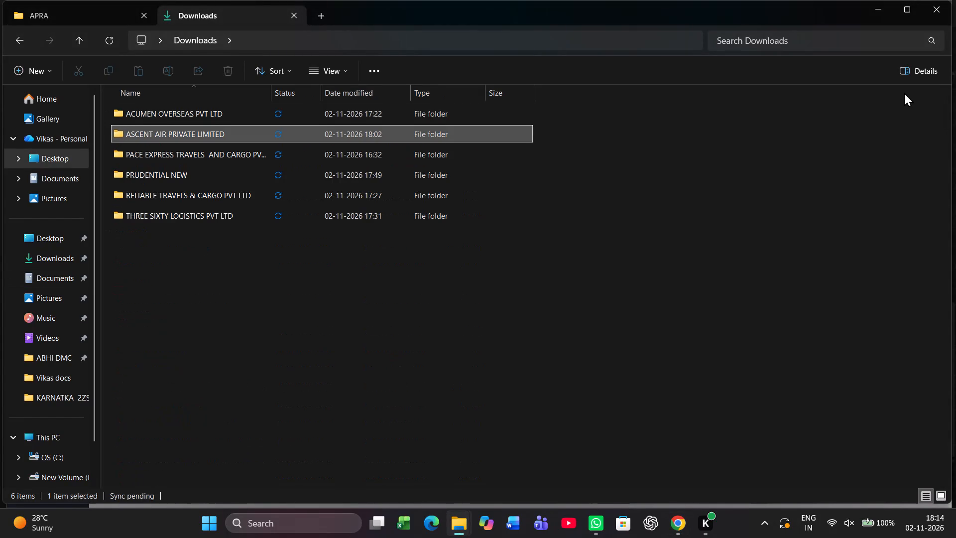
{"action": "key", "text": "Return"}
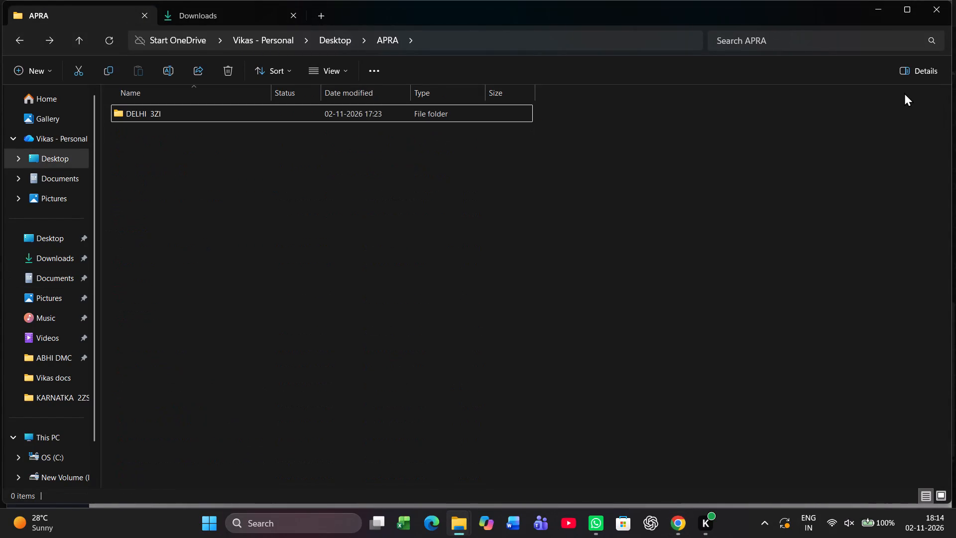
{"action": "key", "text": "BackSpace"}
{"action": "key", "text": "Down"}
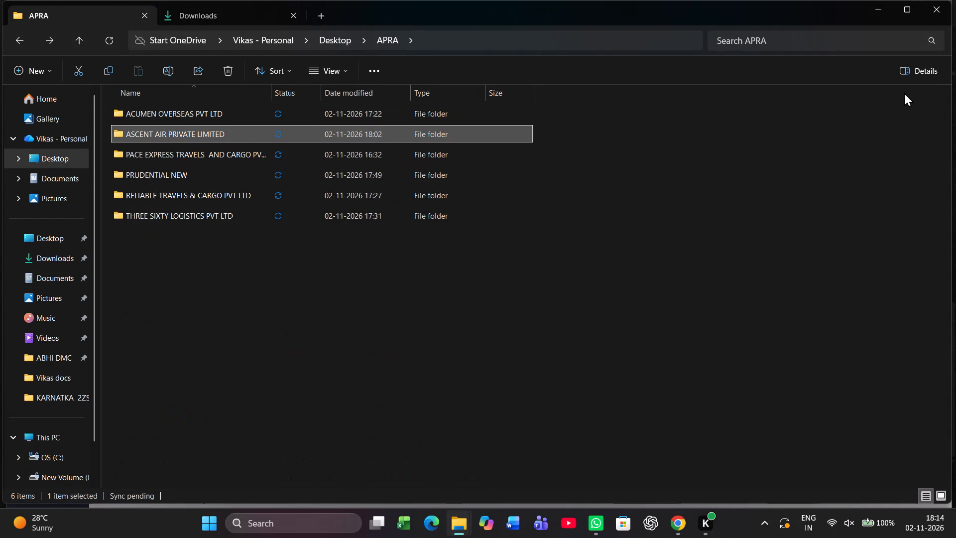
{"action": "key", "text": "Return"}
{"action": "key", "text": "BackSpace"}
{"action": "key", "text": "Up"}
{"action": "key", "text": "Down"}
{"action": "key", "text": "Down"}
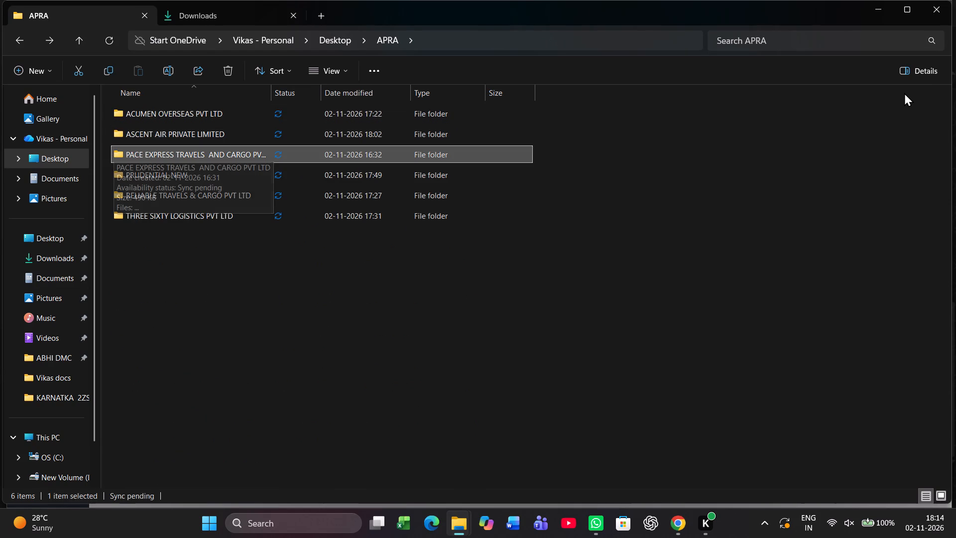
{"action": "key", "text": "Return"}
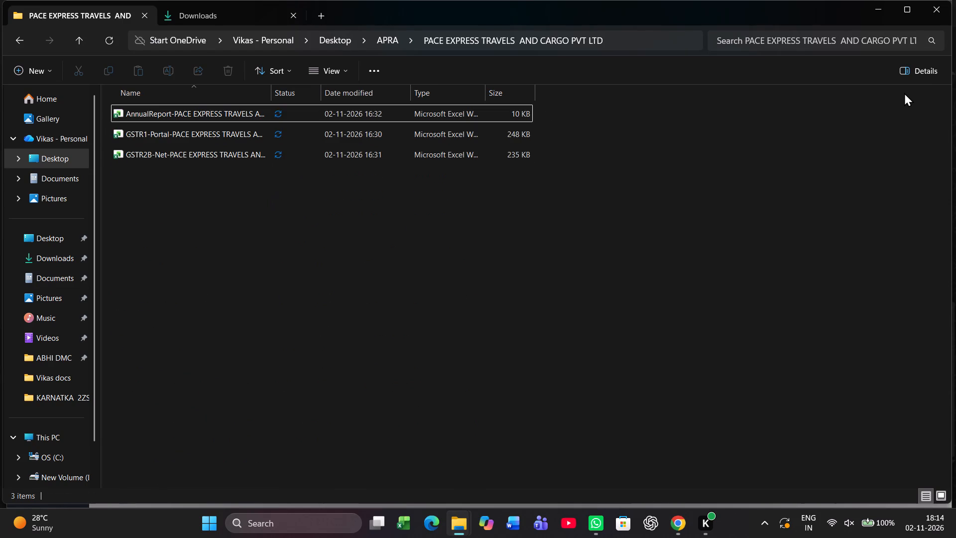
{"action": "key", "text": "BackSpace"}
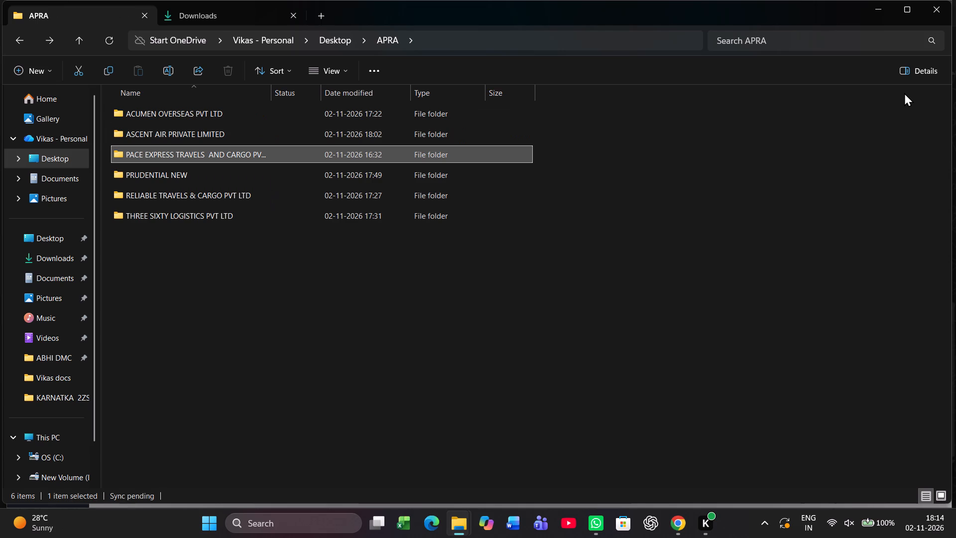
{"action": "key", "text": "Down"}
{"action": "key", "text": "Down"}
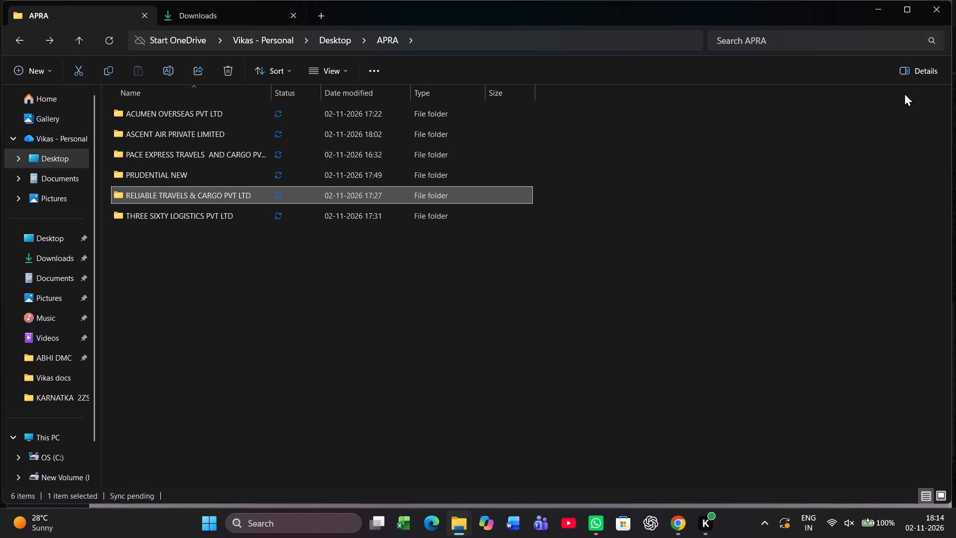
{"action": "key", "text": "Return"}
{"action": "key", "text": "BackSpace"}
{"action": "key", "text": "Down"}
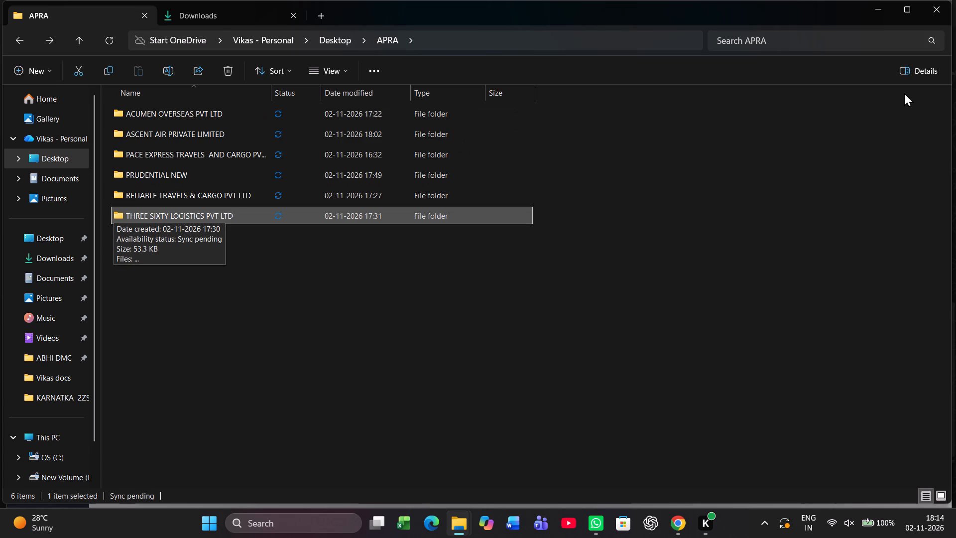
Switch to Octa in Chrome and repeatedly refresh PRUDENTIAL Delhi's 2025-26 GSTR-1 JSON list to check the generation status of the pending months.
{"action": "key", "text": "alt+Tab"}
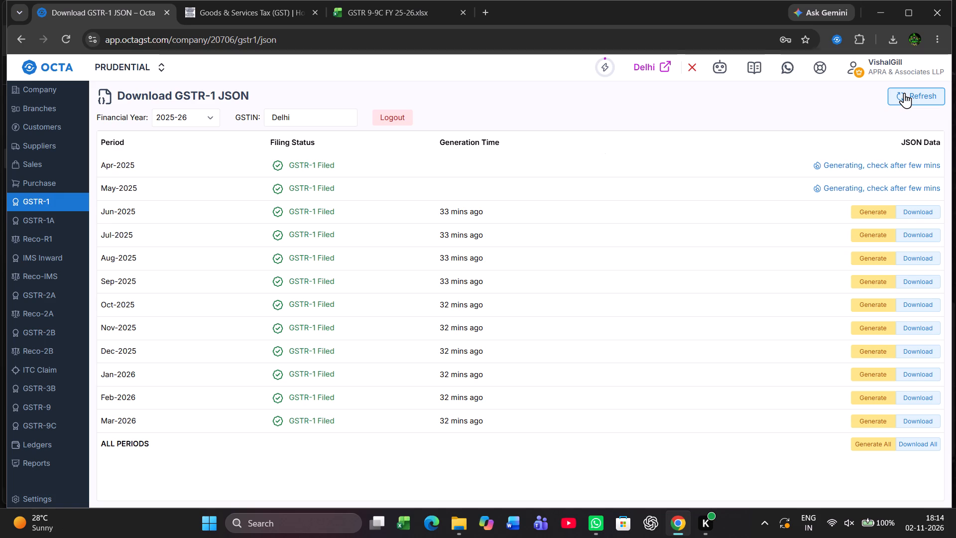
{"action": "left_click", "coordinate": [904, 93]}
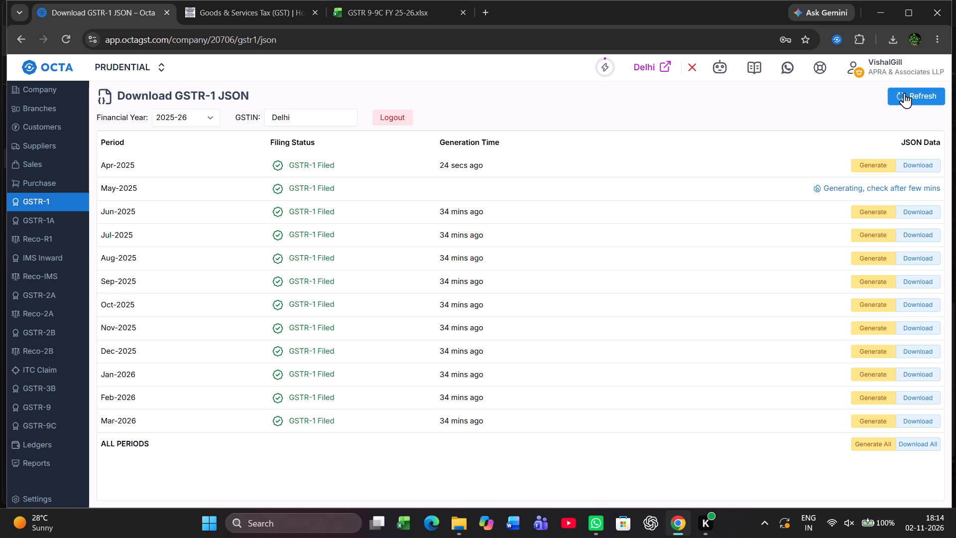
{"action": "left_click", "coordinate": [899, 89]}
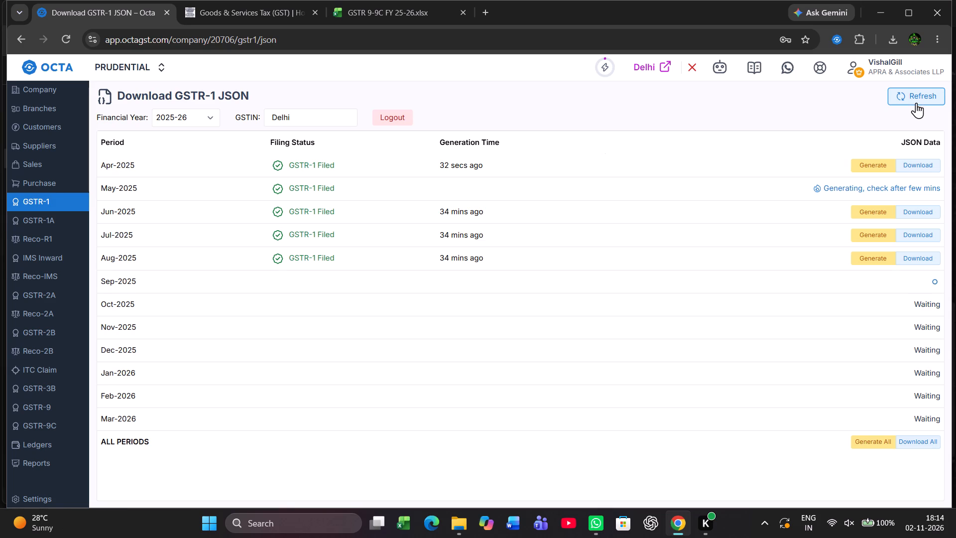
{"action": "left_click", "coordinate": [909, 94]}
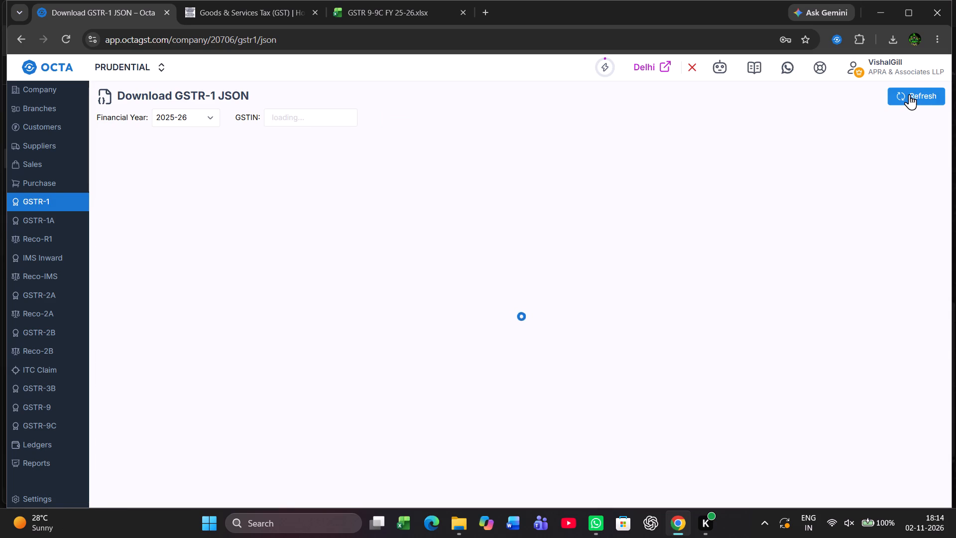
{"action": "triple_click", "coordinate": [909, 94]}
{"action": "triple_click", "coordinate": [909, 94]}
{"action": "triple_click", "coordinate": [909, 94]}
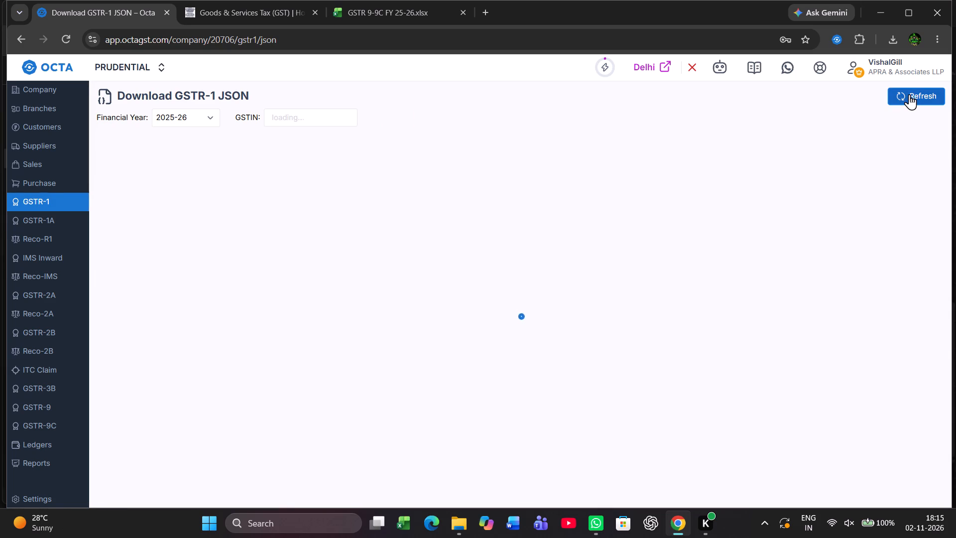
{"action": "triple_click", "coordinate": [909, 94]}
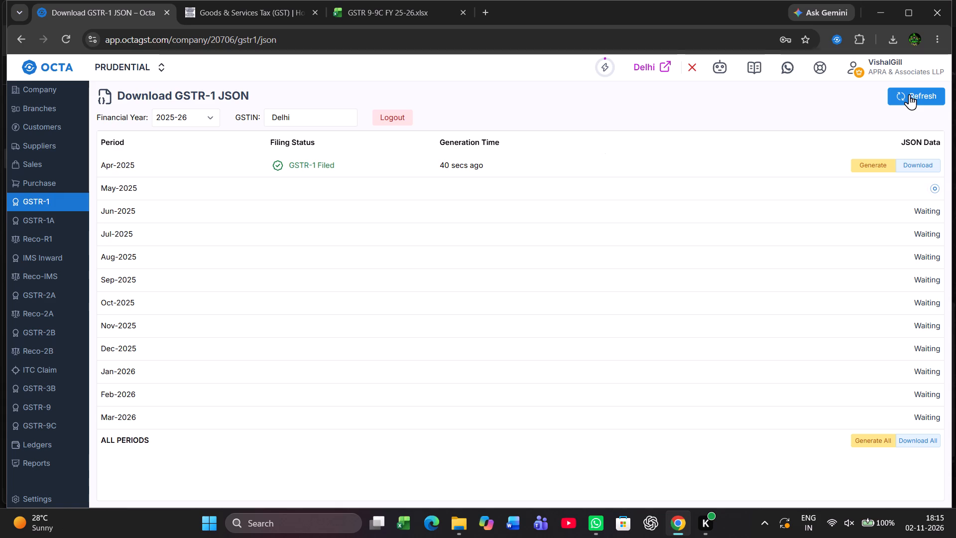
{"action": "left_click", "coordinate": [909, 94]}
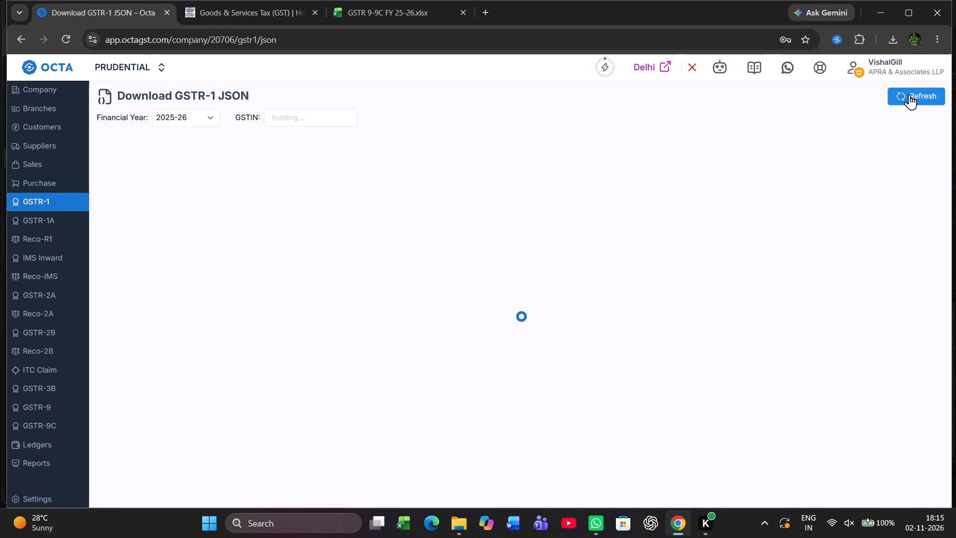
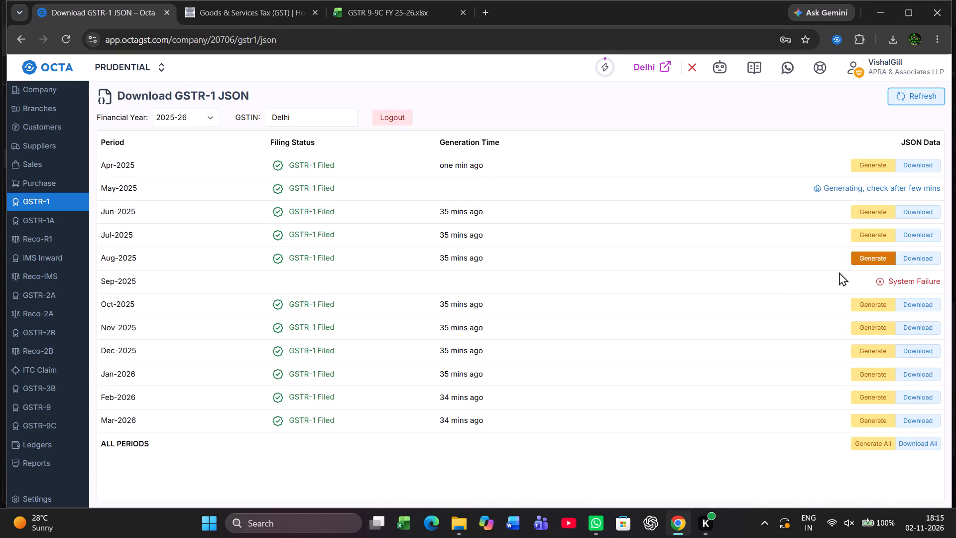
Refresh PRUDENTIAL Delhi's 2025-26 GSTR-1 JSON list again to check the generation status of the monthly files.
{"action": "left_click", "coordinate": [929, 101]}
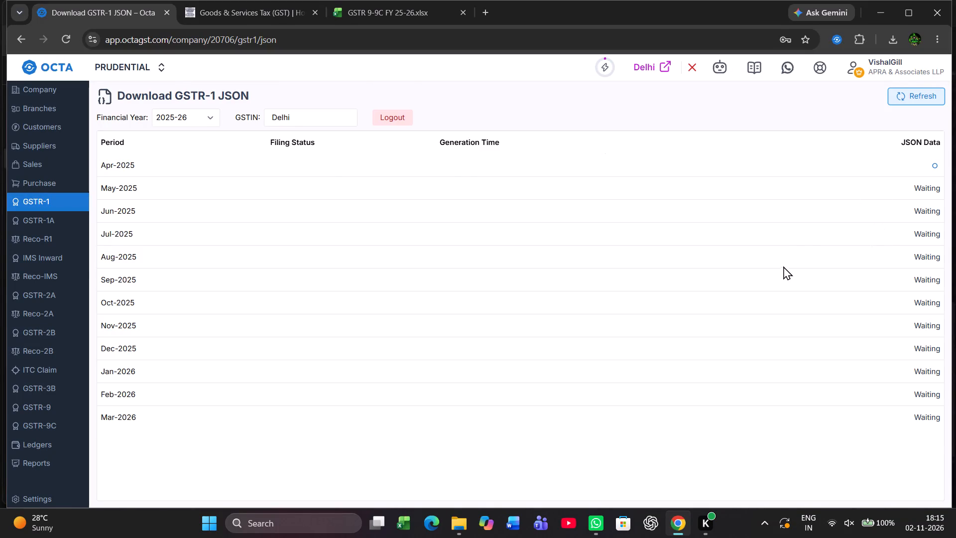
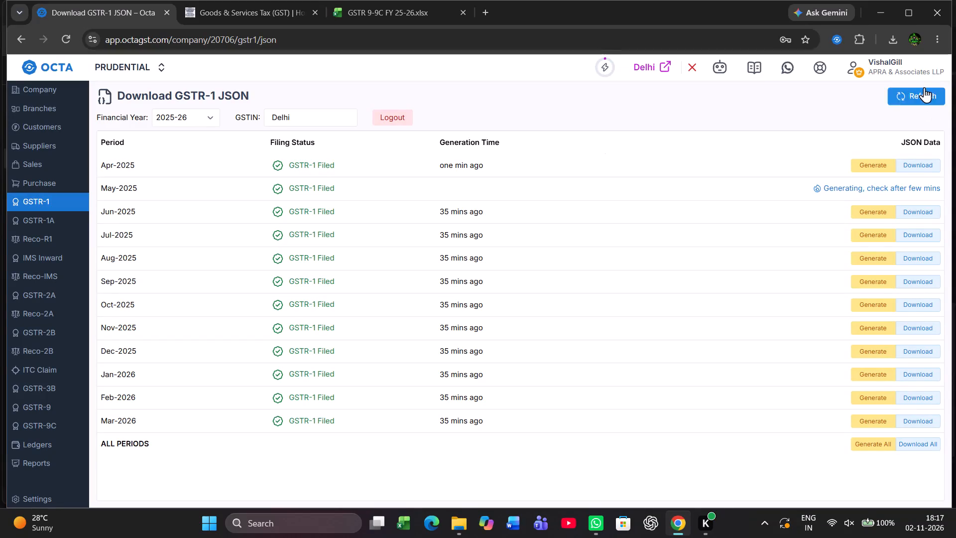
Refresh PRUDENTIAL Delhi's 2025-26 GSTR-1 JSON list once more to check whether the May-2025 file has been generated.
{"action": "left_click", "coordinate": [918, 98]}
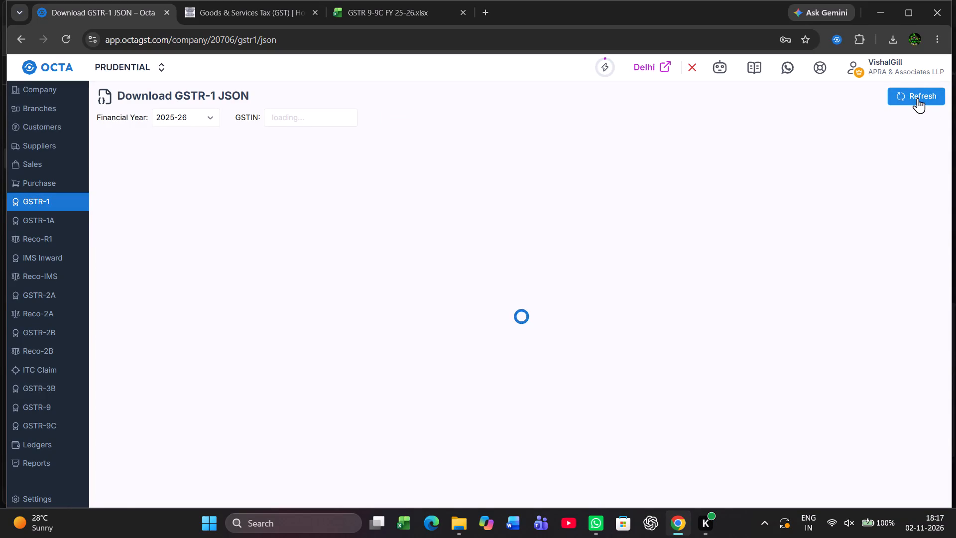
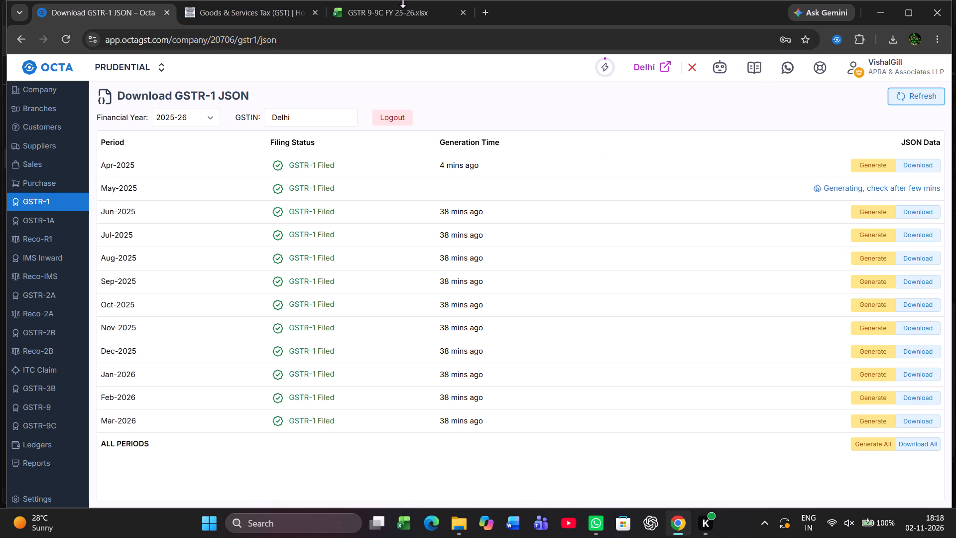
Switch from the Octa JSON download page to the GSTR 9-9C FY 25-26 workbook.
{"action": "left_click", "coordinate": [404, 13]}
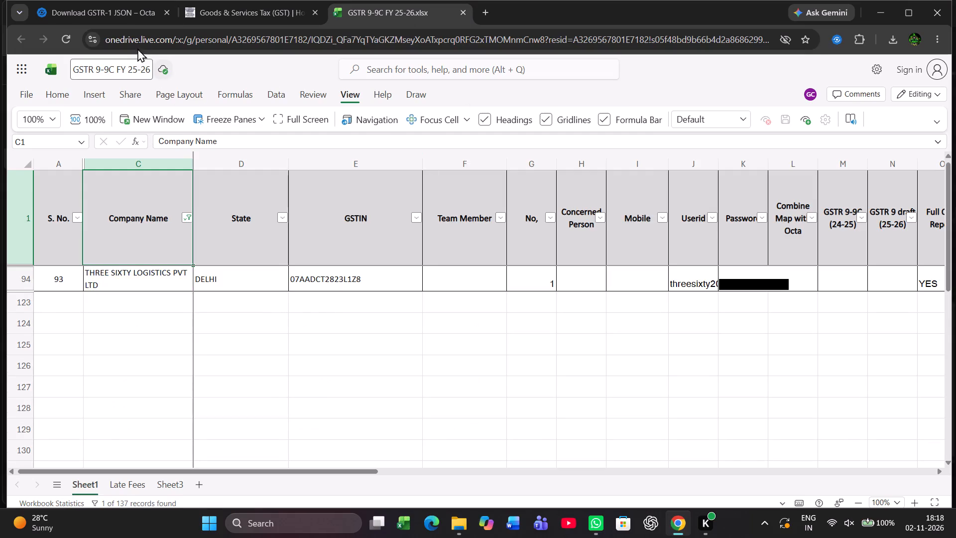
{"action": "left_click", "coordinate": [121, 16]}
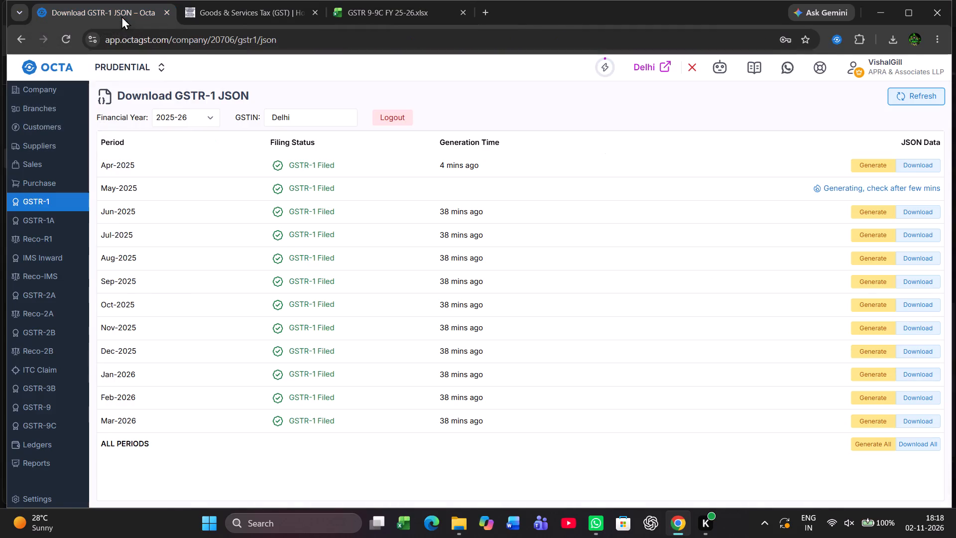
{"action": "left_click", "coordinate": [381, 5]}
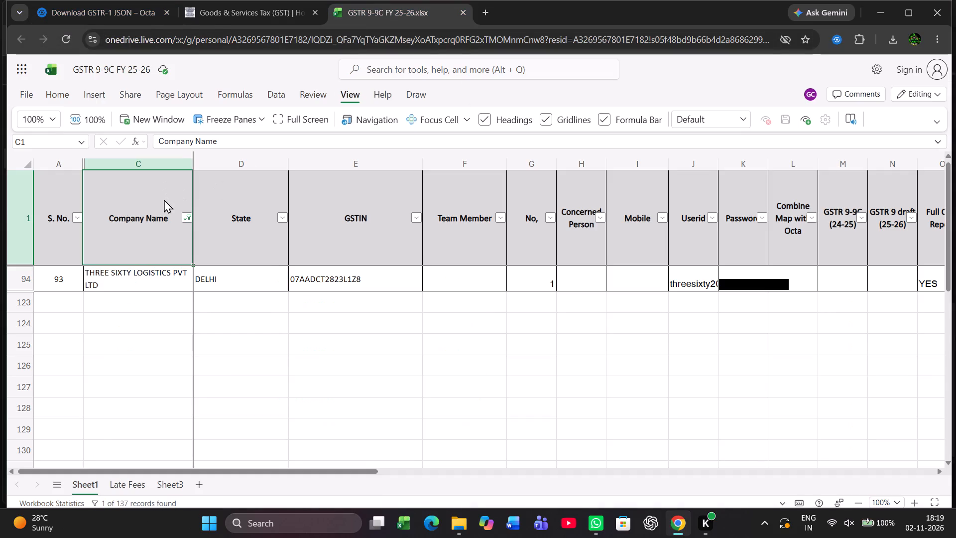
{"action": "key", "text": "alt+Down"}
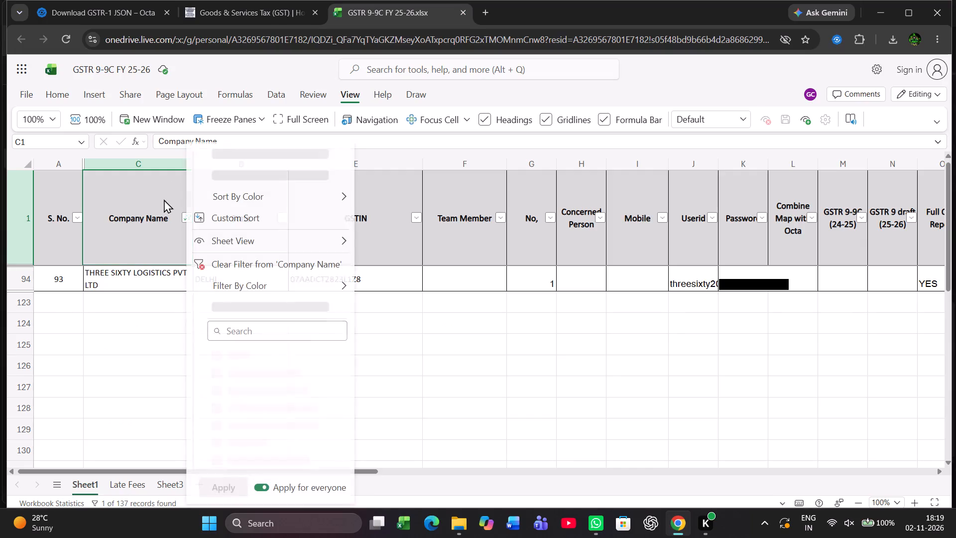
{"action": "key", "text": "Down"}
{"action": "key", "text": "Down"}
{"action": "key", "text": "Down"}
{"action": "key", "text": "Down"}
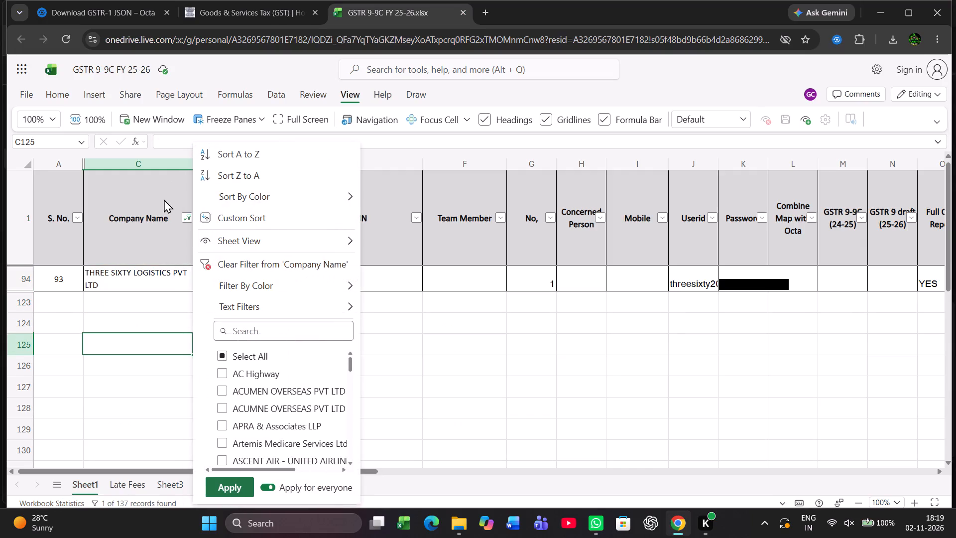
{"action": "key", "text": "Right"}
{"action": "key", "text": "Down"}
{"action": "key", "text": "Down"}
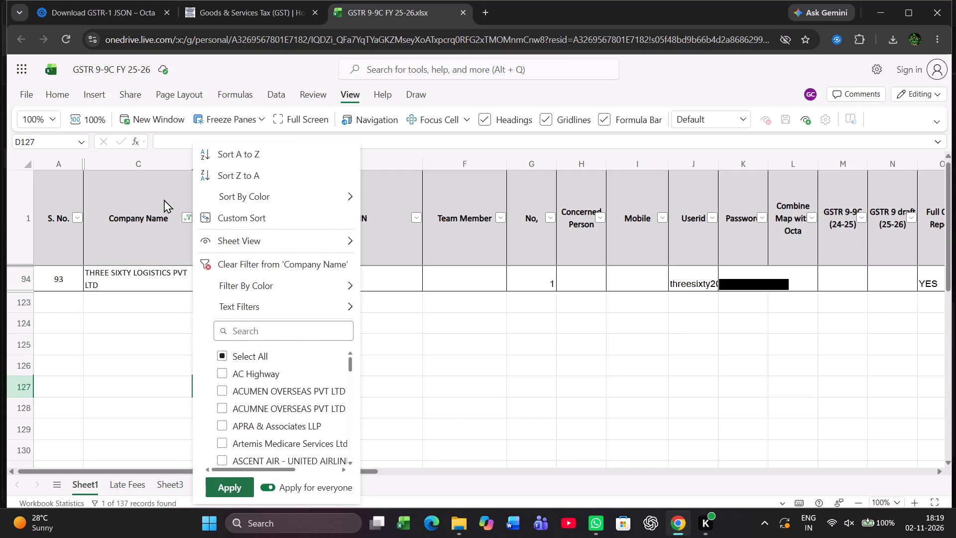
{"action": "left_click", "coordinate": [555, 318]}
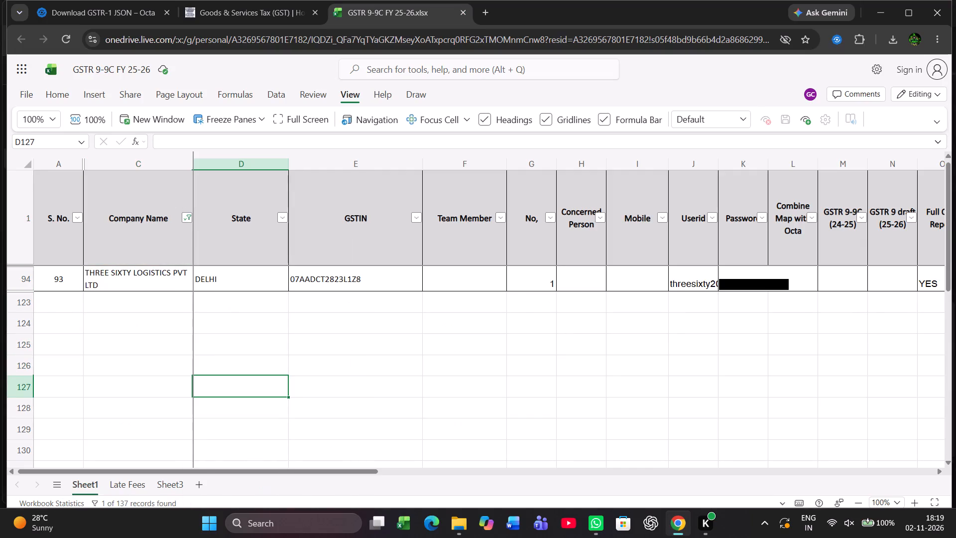
Open the Company Name column's filter at its search field on Sheet1.
{"action": "left_click", "coordinate": [159, 246]}
{"action": "key", "text": "alt+Down"}
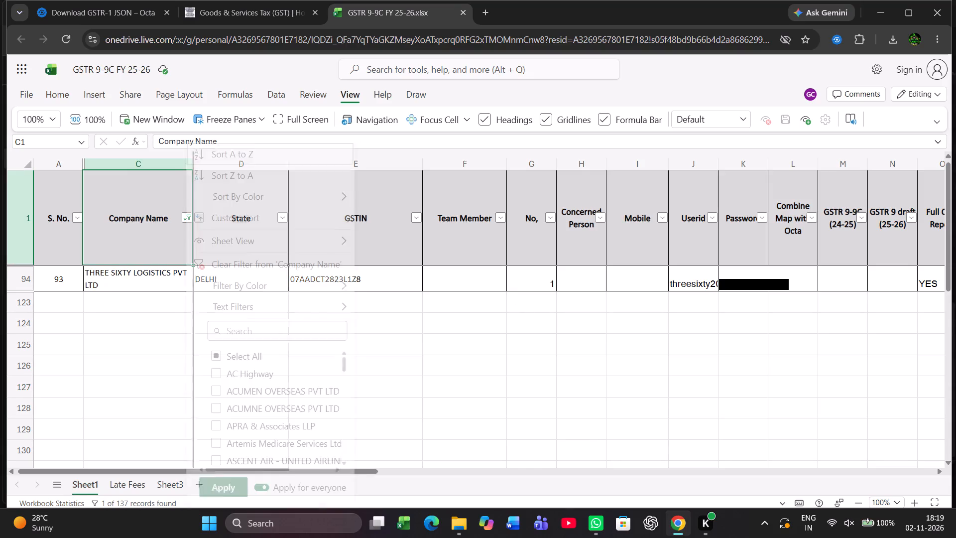
{"action": "key", "text": "Down"}
{"action": "key", "text": "Down"}
{"action": "key", "text": "Down"}
{"action": "key", "text": "Down"}
{"action": "key", "text": "Down"}
{"action": "key", "text": "Down"}
{"action": "key", "text": "Down"}
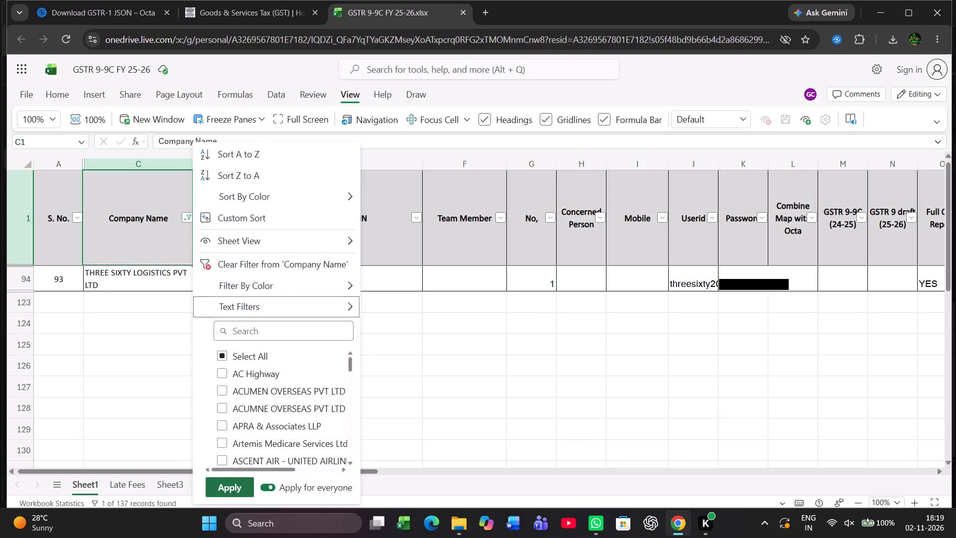
{"action": "key", "text": "Down"}
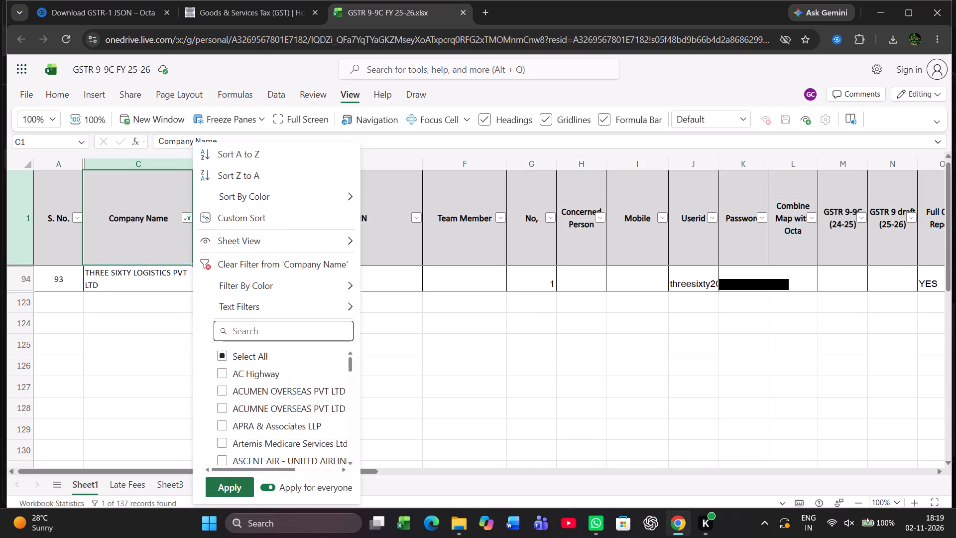
Check the state folders inside ASCENT AIR PRIVATE LIMITED in File Explorer, and return to the workbook.
{"action": "key", "text": "alt+Tab"}
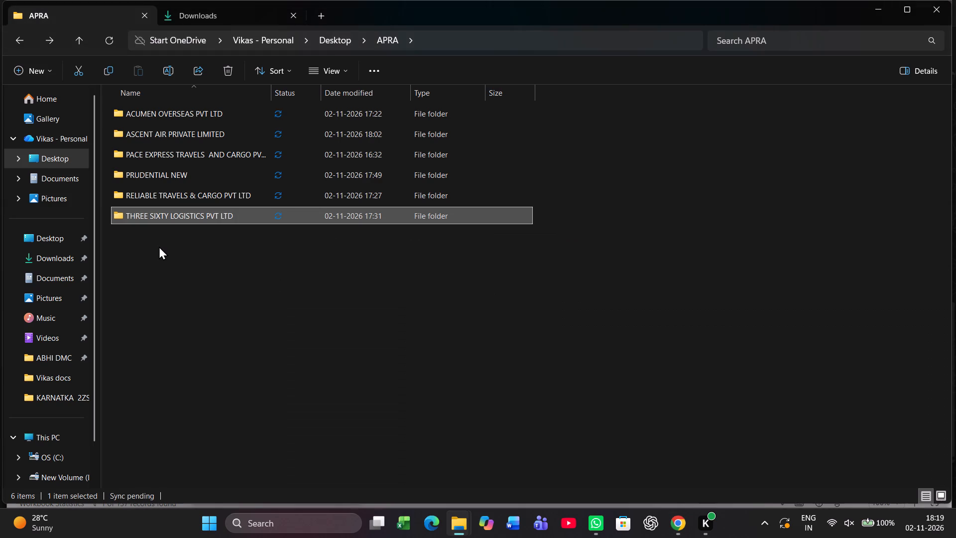
{"action": "key", "text": "Up"}
{"action": "key", "text": "Up"}
{"action": "key", "text": "Up"}
{"action": "key", "text": "Up"}
{"action": "key", "text": "Return"}
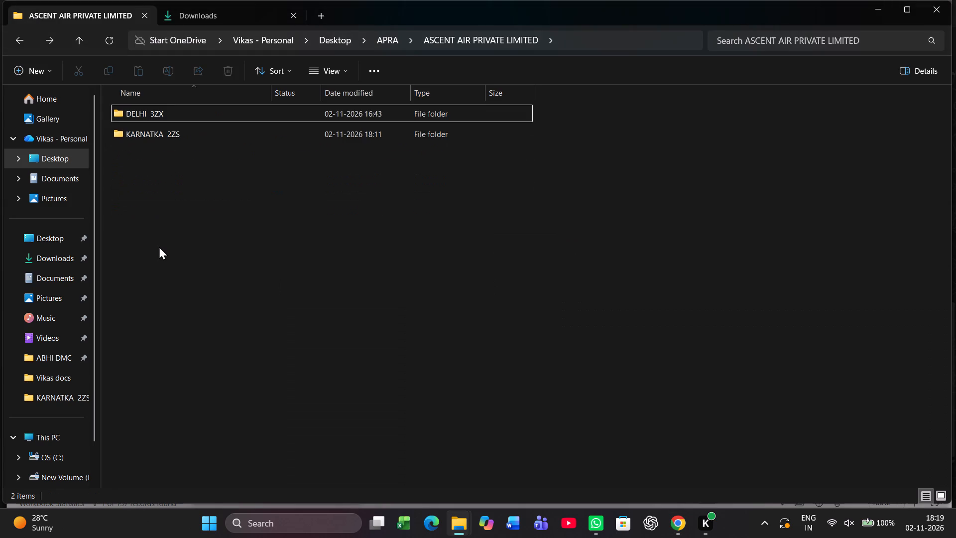
{"action": "key", "text": "Down"}
{"action": "key", "text": "alt+Tab"}
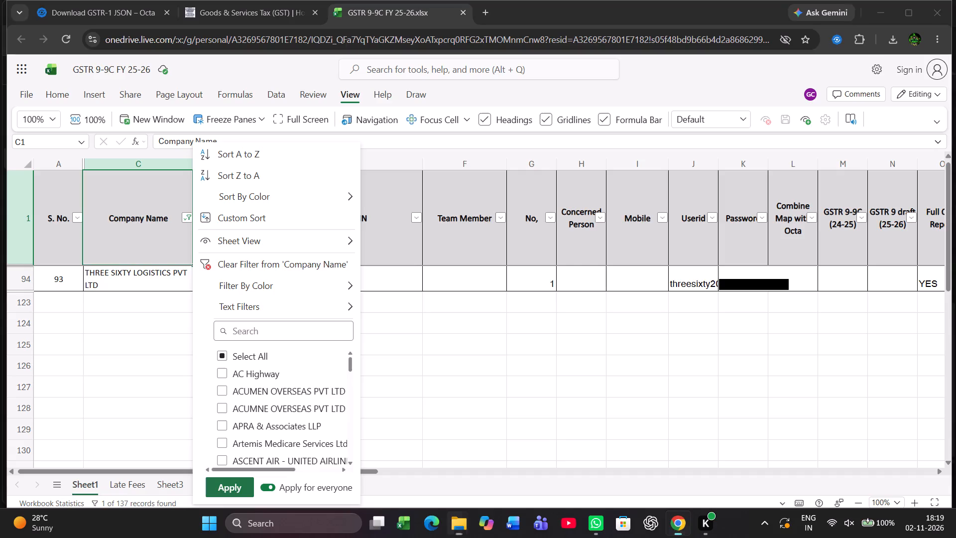
Filter the Company Name column to all entries matching ASCENT.
{"action": "type", "text": "ASCENT"}
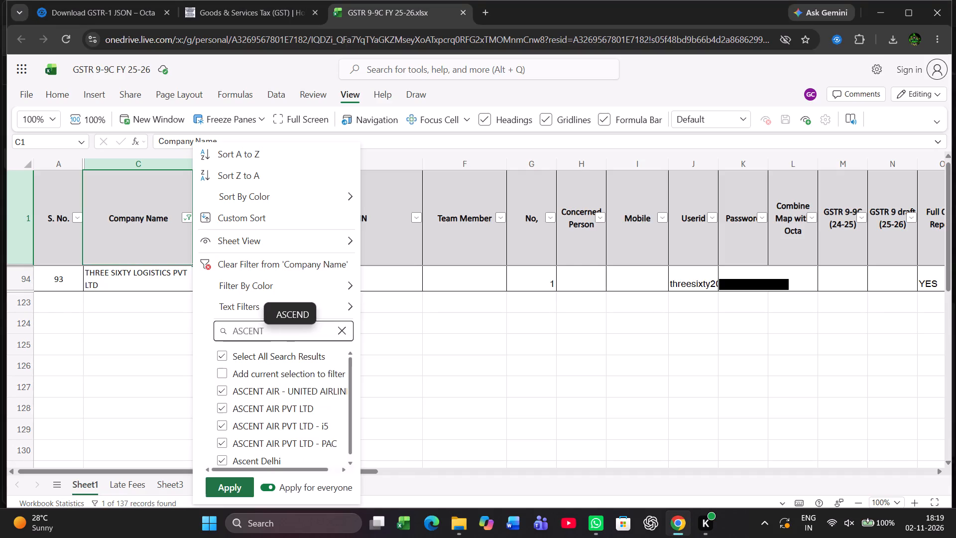
{"action": "key", "text": "Down"}
{"action": "key", "text": "Down"}
{"action": "key", "text": "space"}
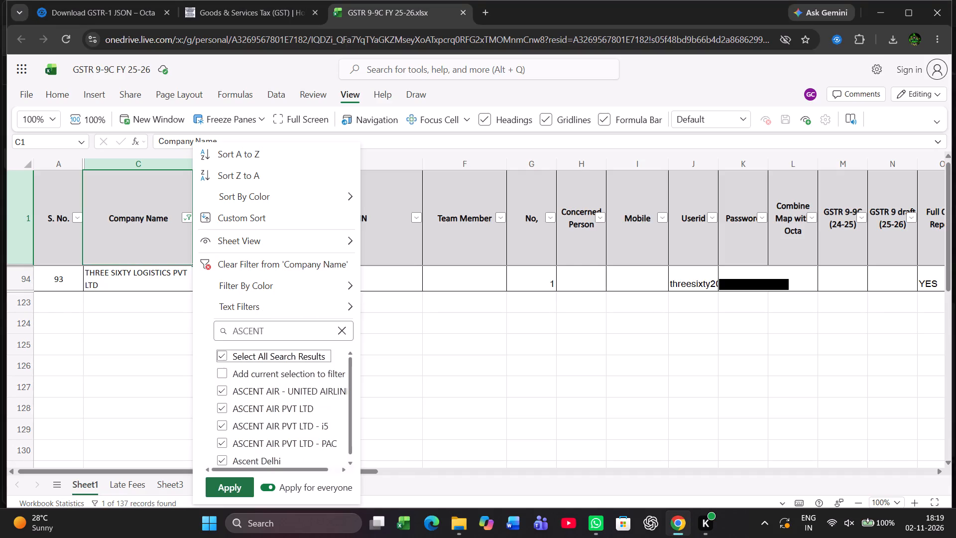
{"action": "key", "text": "Down"}
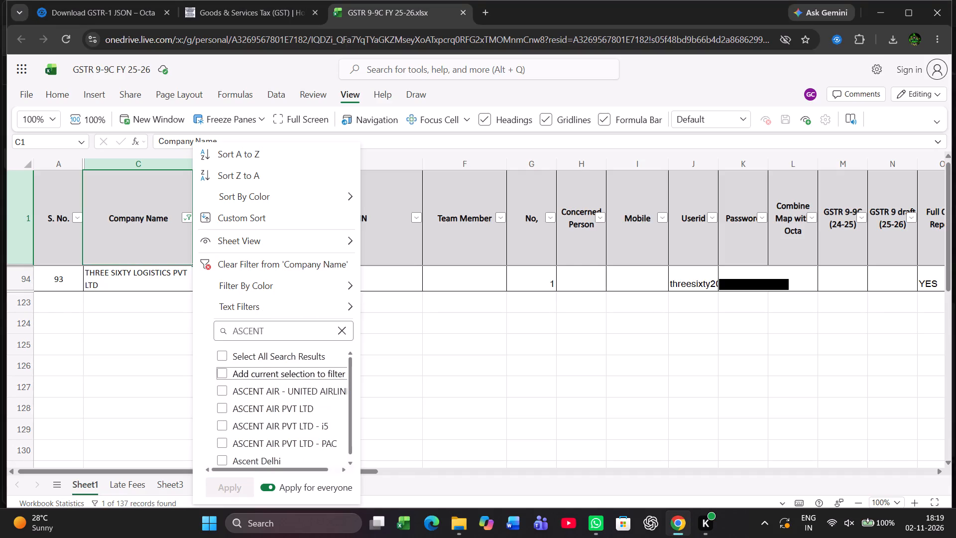
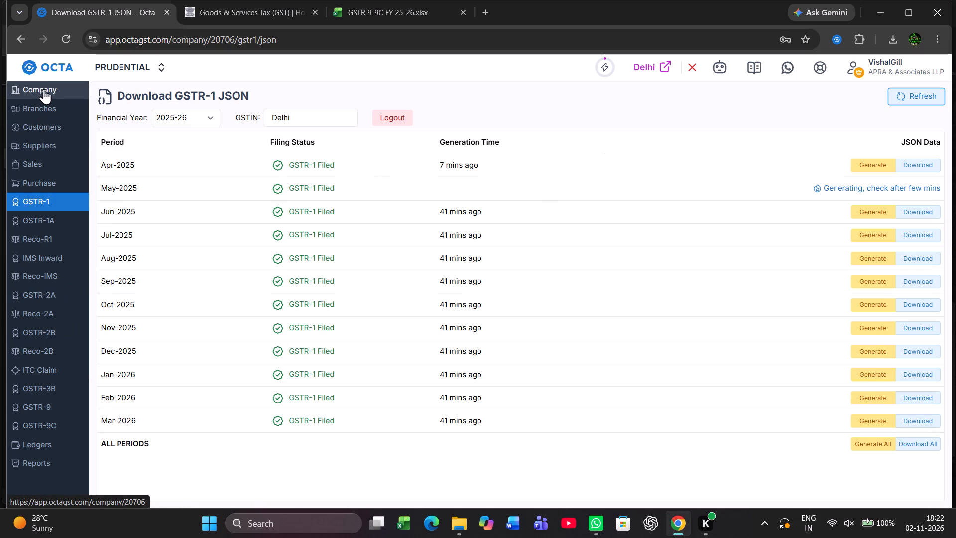
Return to the companies list and replace the PRUDENTIAL search with ASCENT.
{"action": "left_click", "coordinate": [56, 71]}
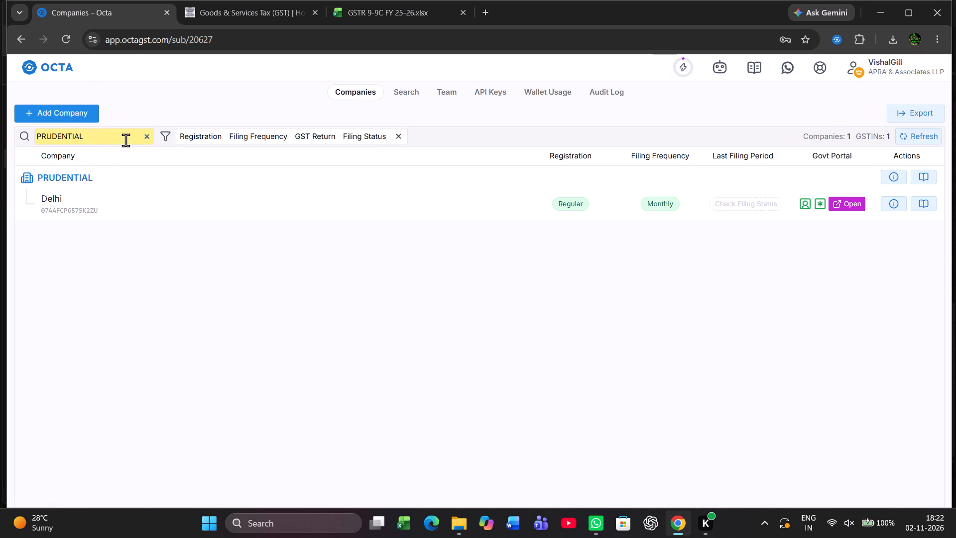
{"action": "left_click", "coordinate": [125, 140]}
{"action": "key", "text": "BackSpace"}
{"action": "key", "text": "BackSpace"}
{"action": "key", "text": "BackSpace"}
{"action": "key", "text": "BackSpace"}
{"action": "key", "text": "BackSpace"}
{"action": "key", "text": "BackSpace"}
{"action": "key", "text": "BackSpace"}
{"action": "key", "text": "BackSpace"}
{"action": "key", "text": "BackSpace"}
{"action": "key", "text": "BackSpace"}
{"action": "key", "text": "BackSpace"}
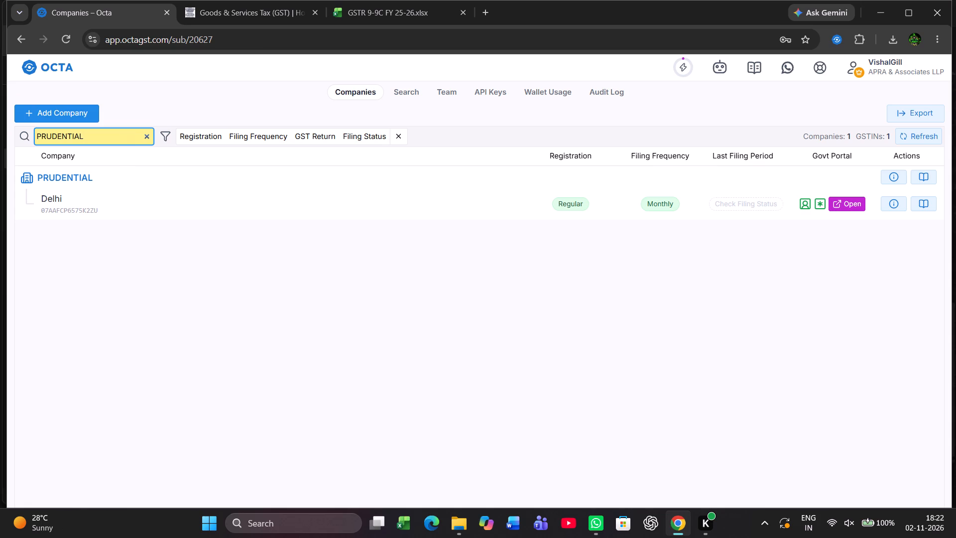
{"action": "type", "text": "ASCENT"}
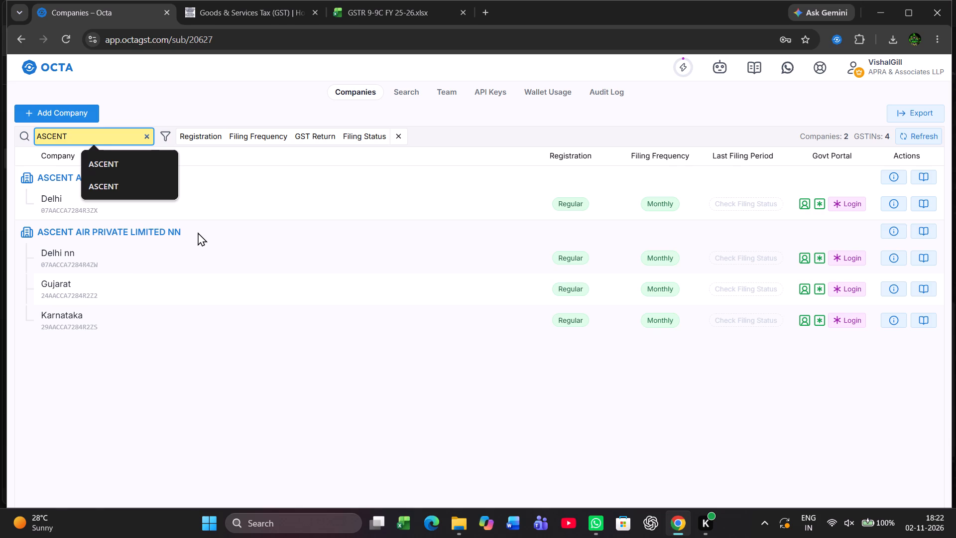
Change the company search from ASCENT to ACUMEN.
{"action": "key", "text": "BackSpace"}
{"action": "key", "text": "BackSpace"}
{"action": "key", "text": "BackSpace"}
{"action": "key", "text": "BackSpace"}
{"action": "key", "text": "BackSpace"}
{"action": "key", "text": "BackSpace"}
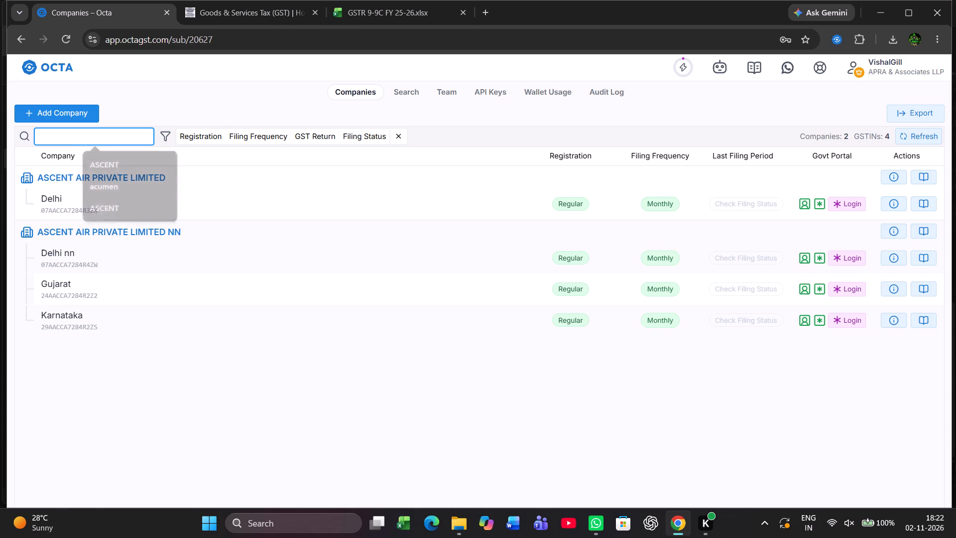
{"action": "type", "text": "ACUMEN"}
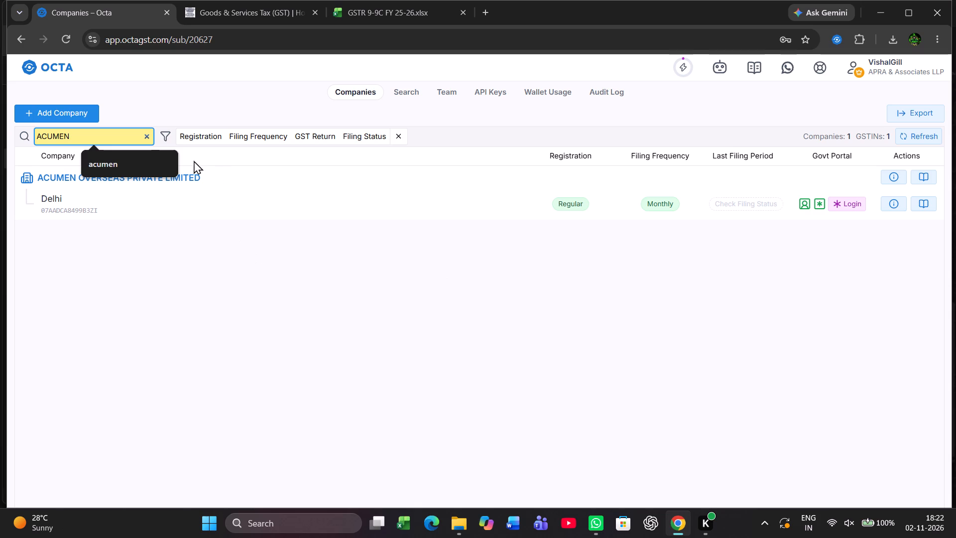
Replace the ACUMEN company search with PRUDENTIAL and open the books of its Delhi registration.
{"action": "left_click", "coordinate": [147, 139]}
{"action": "key", "text": "ctrl+a"}
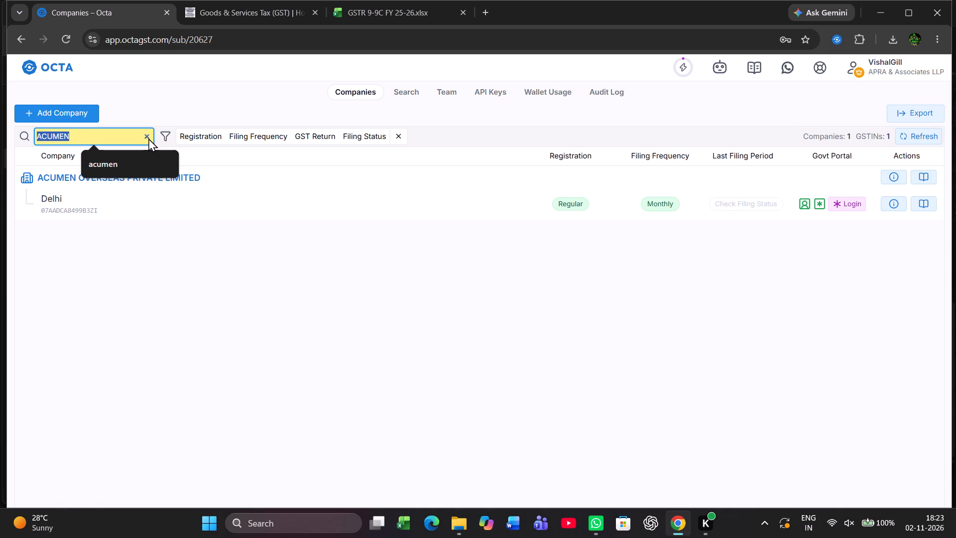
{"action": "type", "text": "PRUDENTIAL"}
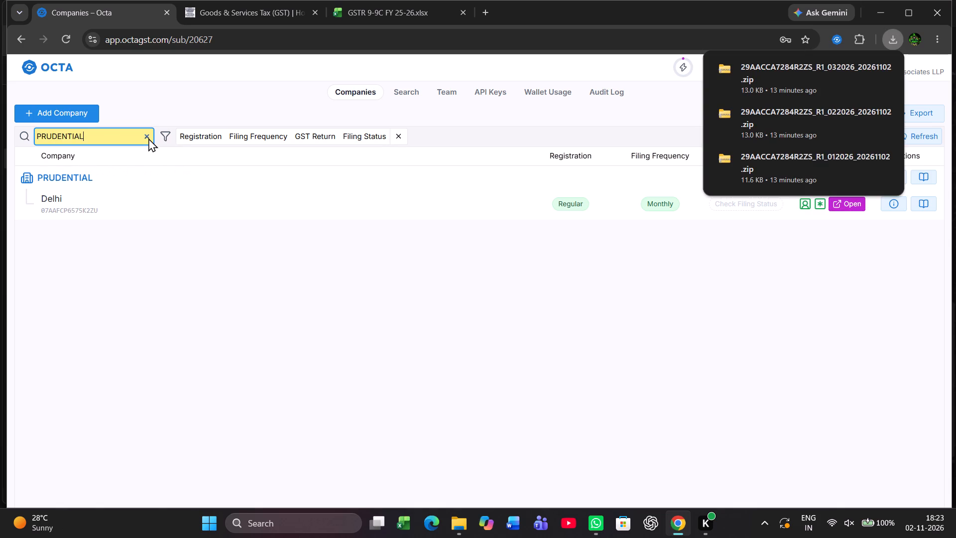
{"action": "left_click", "coordinate": [925, 205]}
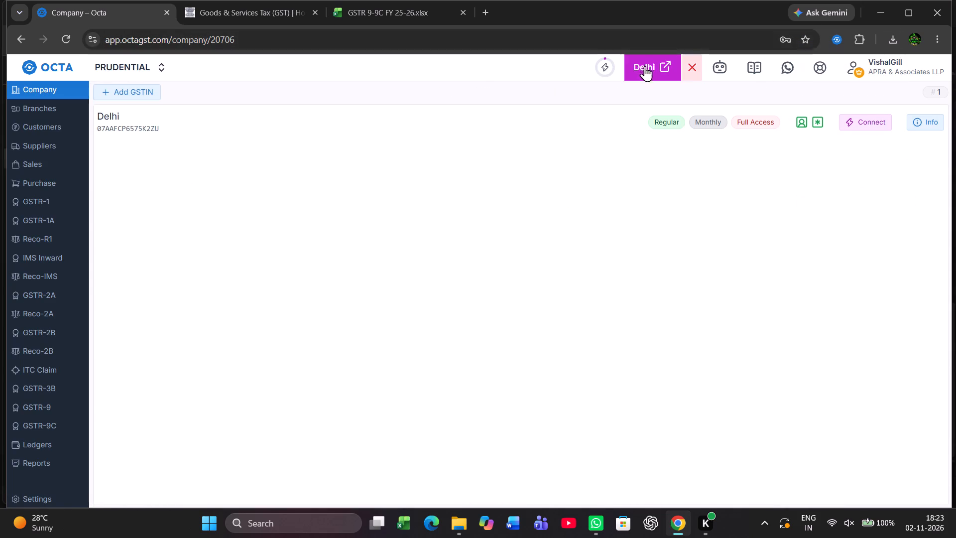
{"action": "left_click", "coordinate": [229, 130]}
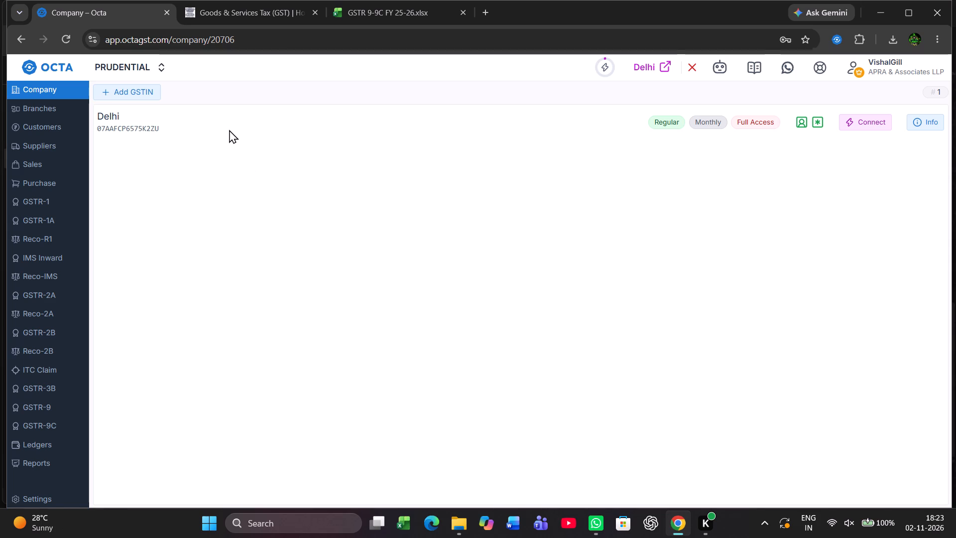
Open PRUDENTIAL's Delhi GSTR-1 JSON download list for 2025-26 and refresh it to check the May-2025 generation status.
{"action": "left_click", "coordinate": [44, 202]}
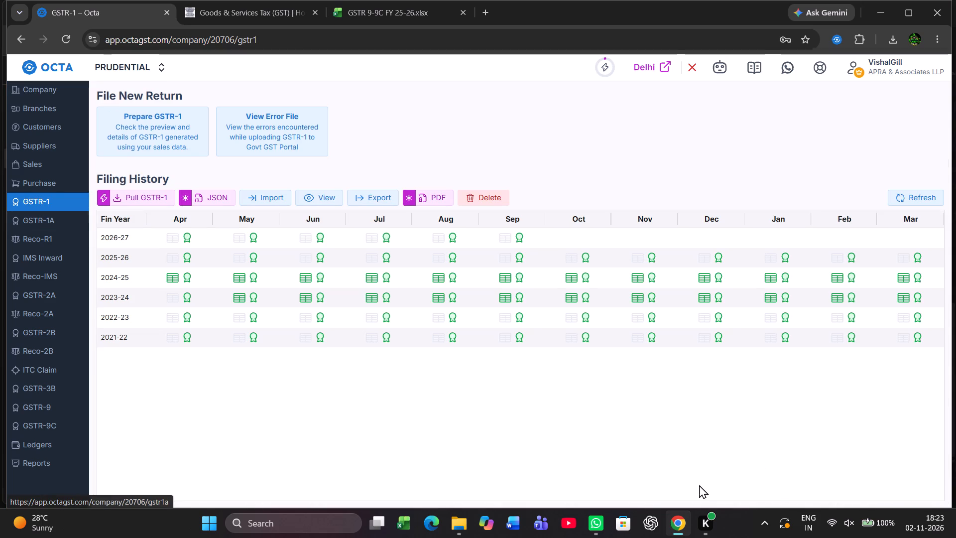
{"action": "left_click", "coordinate": [221, 195]}
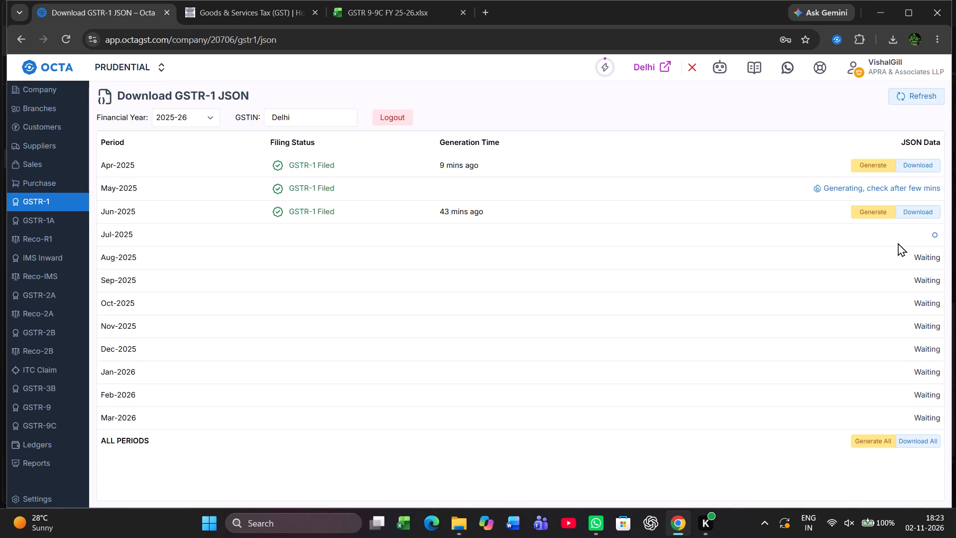